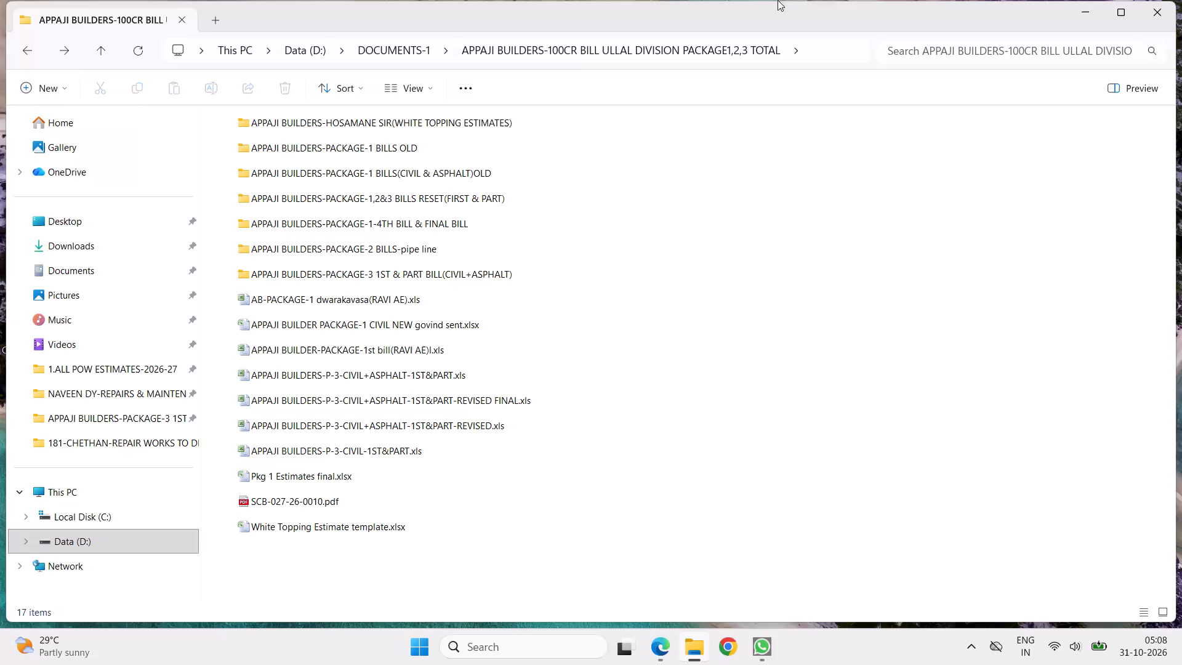
# Open the BLK-2-4TH & FINAL-RECENT FINAL-6.10.26 workbook from the PRATAP-BMTC BUILDING BILLS folder in DOCUMENTS-1.
pyautogui.click(34, 51)
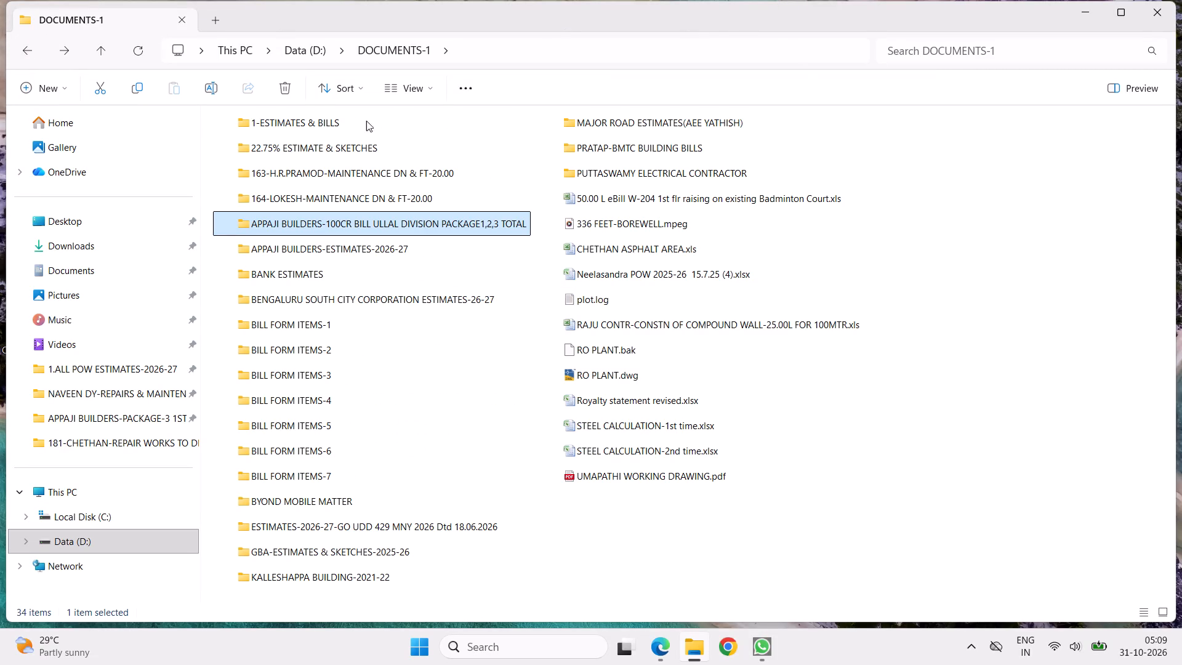
pyautogui.doubleClick(613, 147)
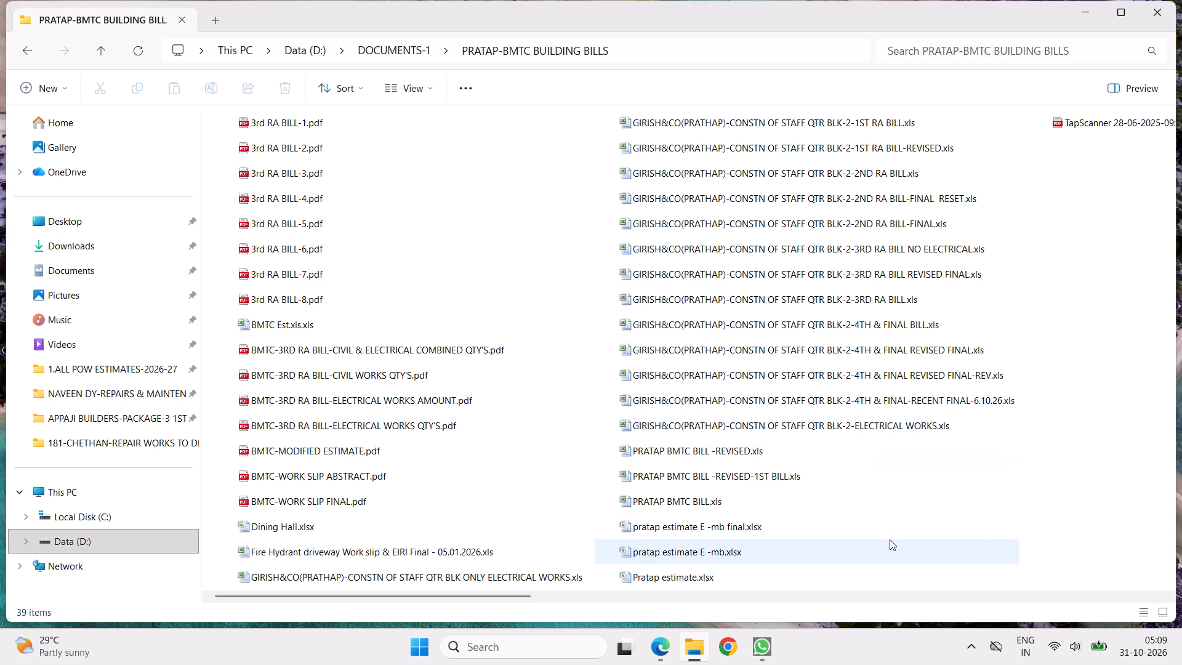
pyautogui.doubleClick(856, 399)
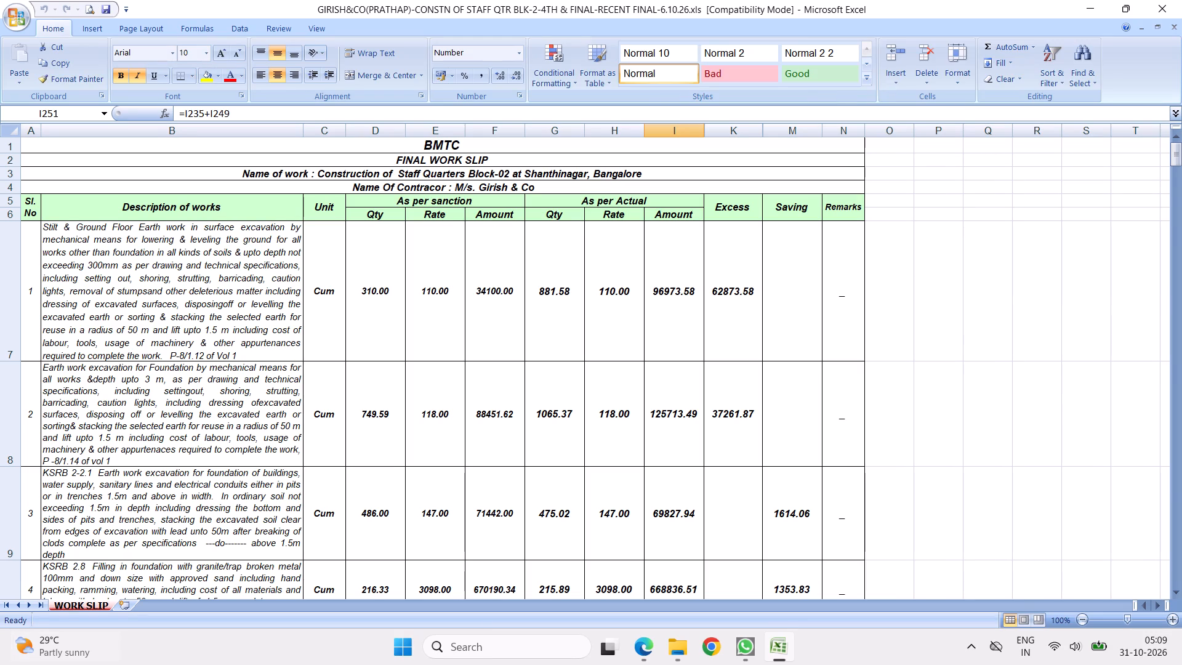
# Unhide the "4th bill final" sheet in the workbook.
pyautogui.rightClick(67, 605)
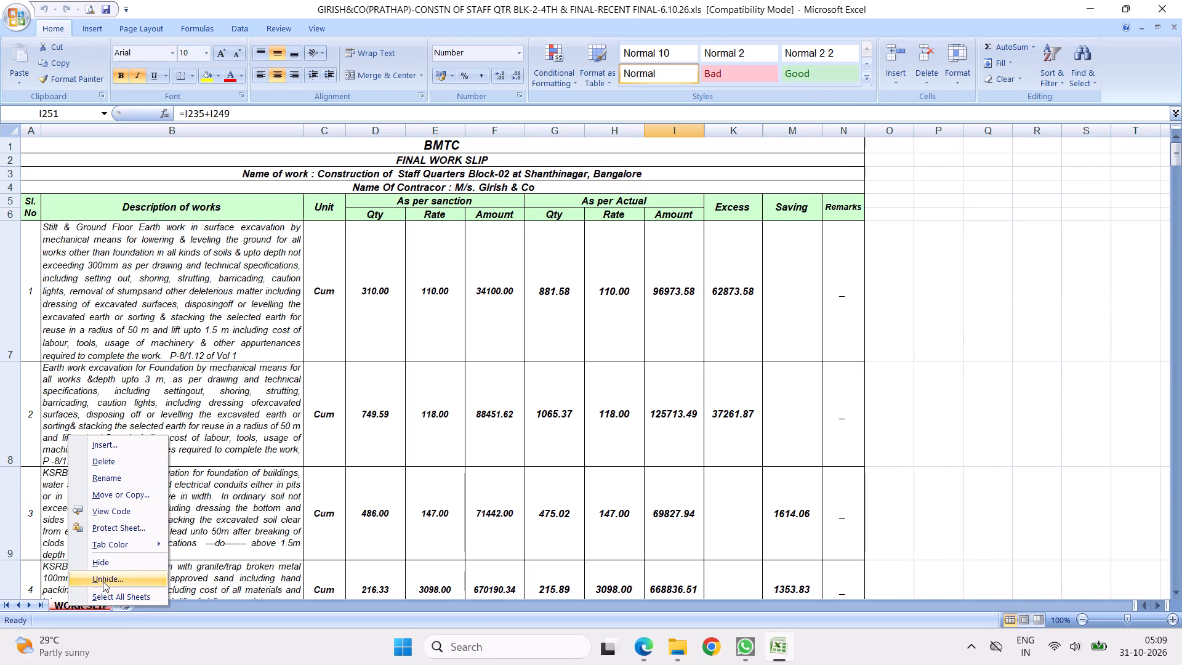
pyautogui.click(101, 576)
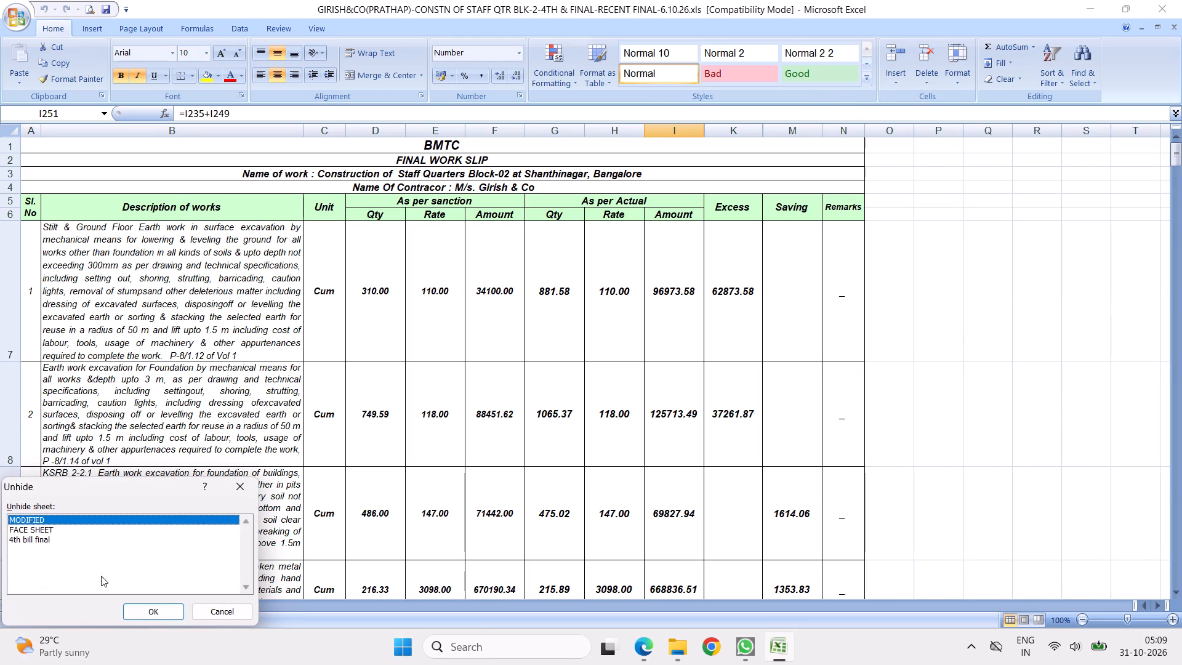
pyautogui.click(34, 540)
pyautogui.click(150, 610)
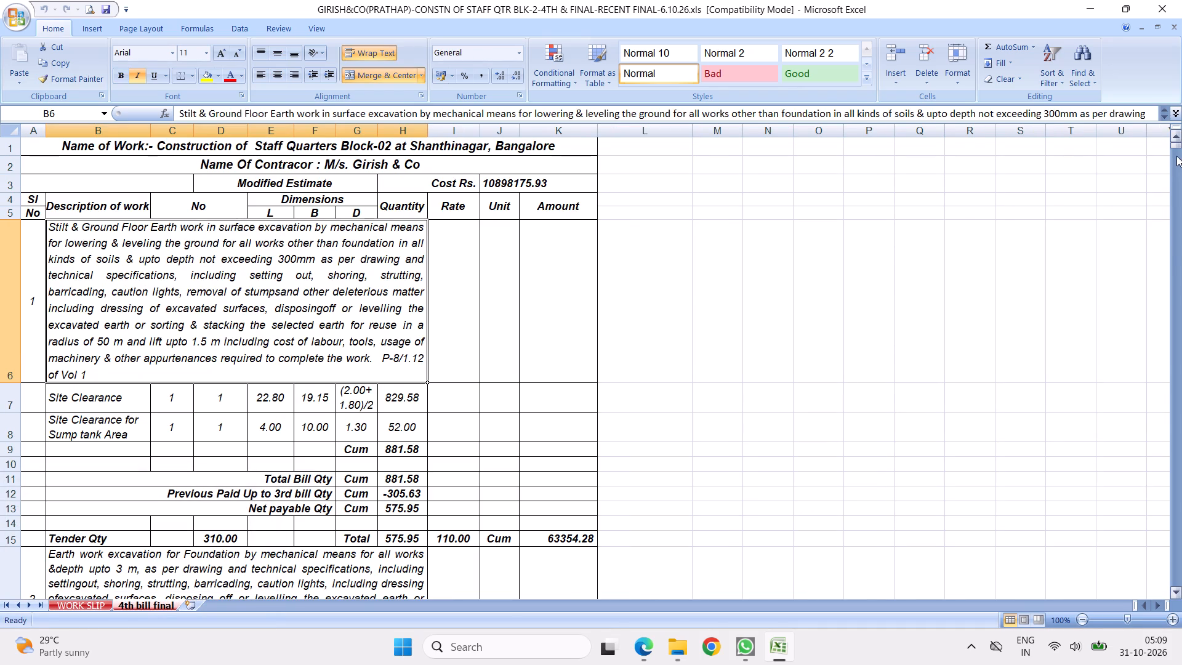
# Examine the closing bill summary of the 4th bill final sheet and the WORK SLIP sheet down to its total amounts.
pyautogui.moveTo(1175, 145); pyautogui.dragTo(1181, 608)
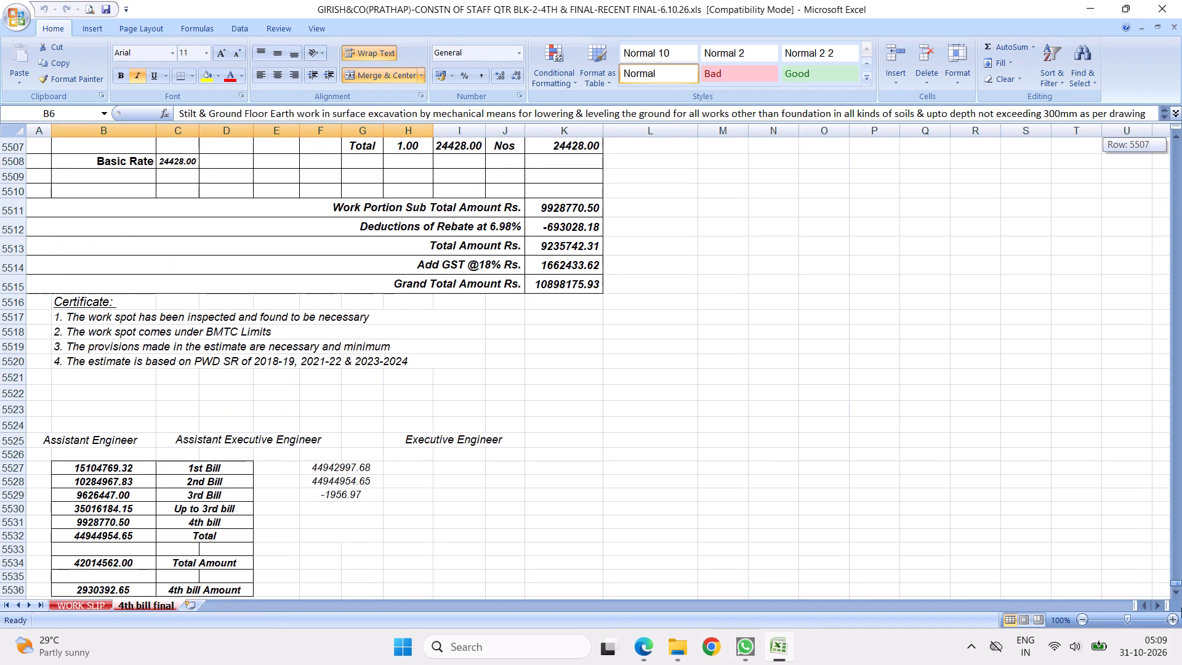
pyautogui.moveTo(1181, 608); pyautogui.dragTo(1180, 603)
pyautogui.scroll(-2, 377, 391)
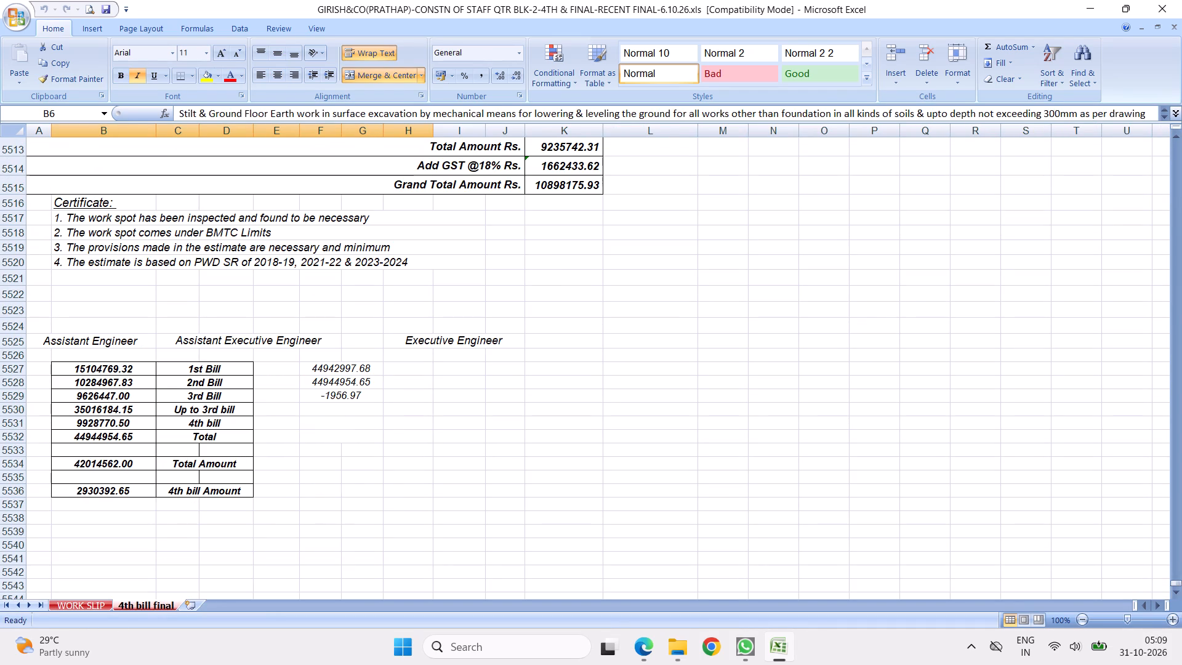
pyautogui.click(92, 603)
pyautogui.scroll(-6, 489, 376)
pyautogui.scroll(-6, 571, 332)
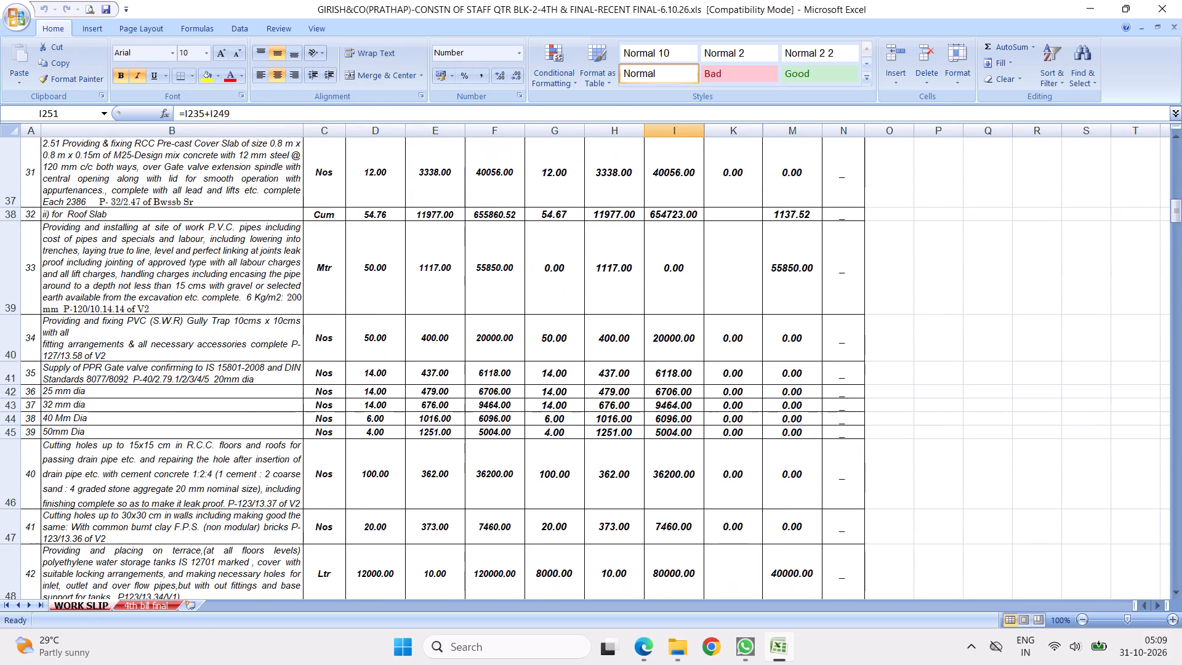
pyautogui.scroll(-4, 652, 349)
pyautogui.scroll(-14, 669, 291)
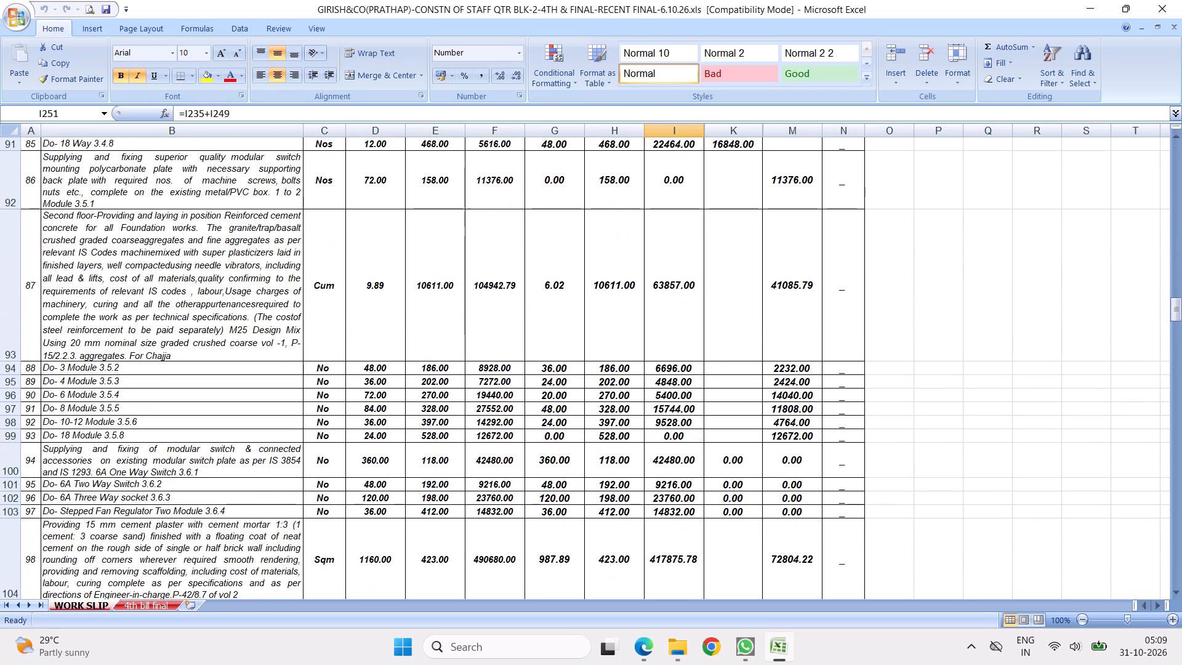
pyautogui.scroll(-19, 668, 296)
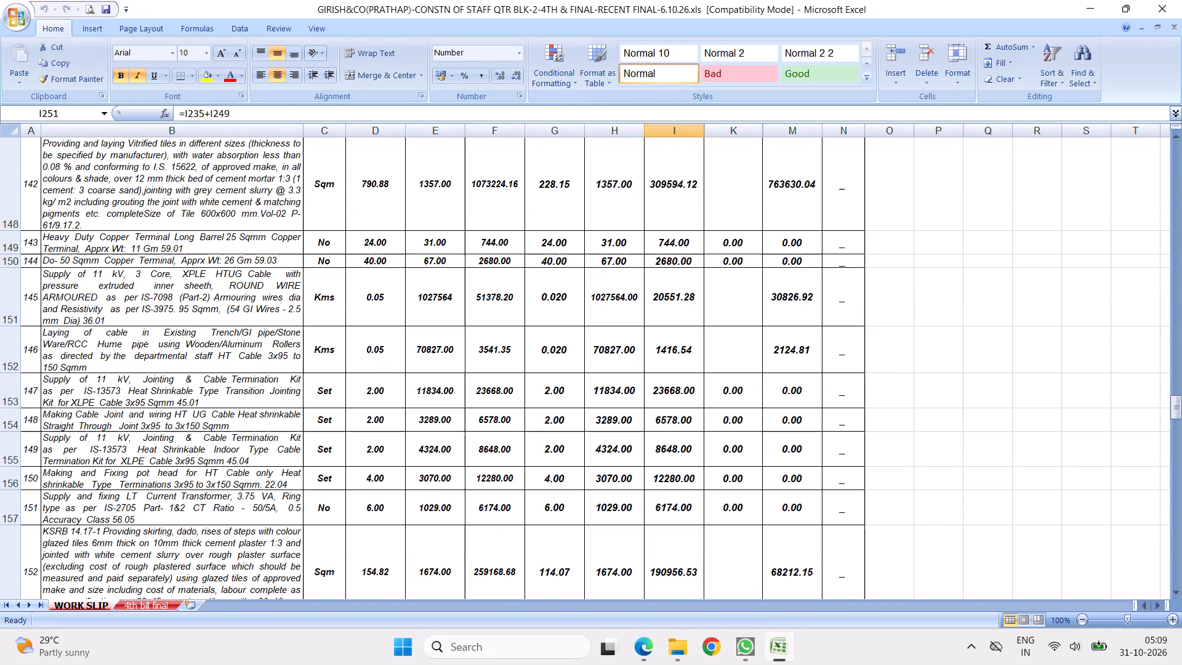
pyautogui.scroll(-18, 667, 276)
pyautogui.scroll(1, 677, 313)
pyautogui.scroll(-12, 677, 313)
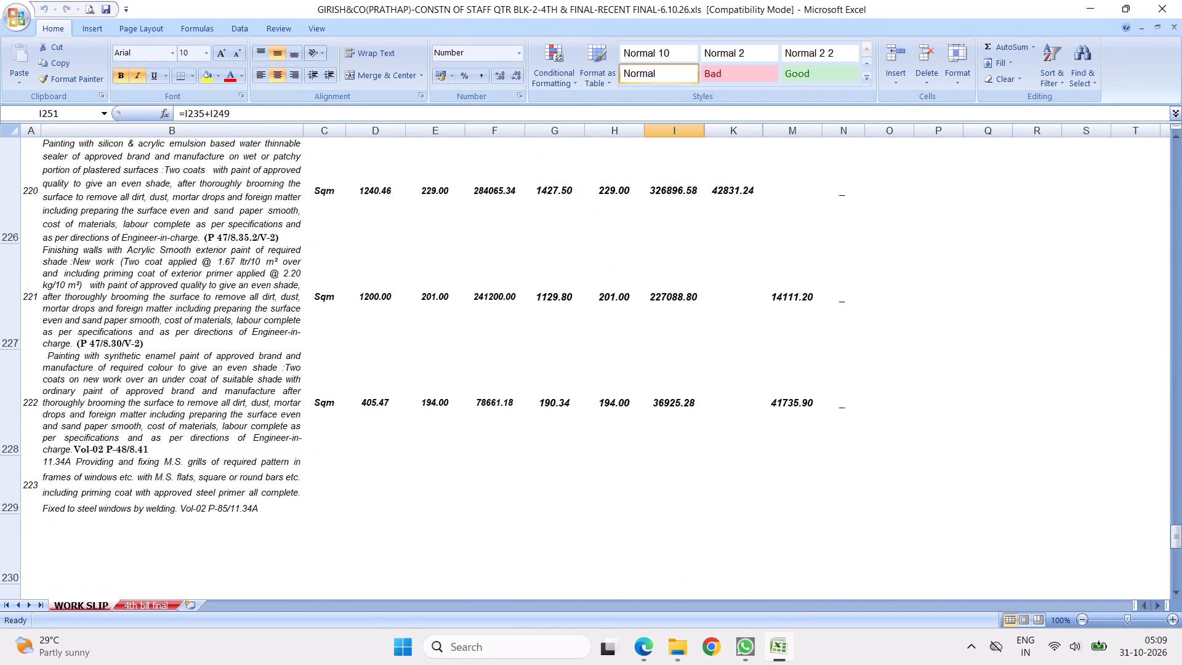
pyautogui.scroll(-10, 678, 302)
pyautogui.scroll(6, 667, 290)
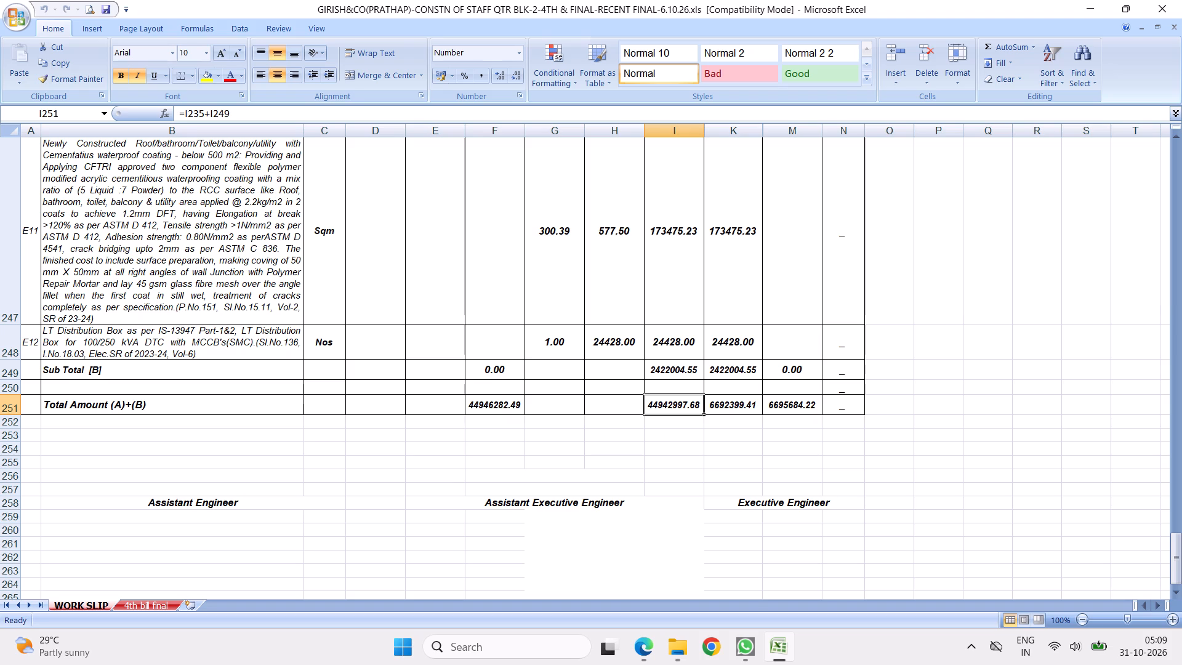
# From the same folder, open the BLK-2-4TH & FINAL REVISED FINAL-REV workbook.
pyautogui.click(680, 647)
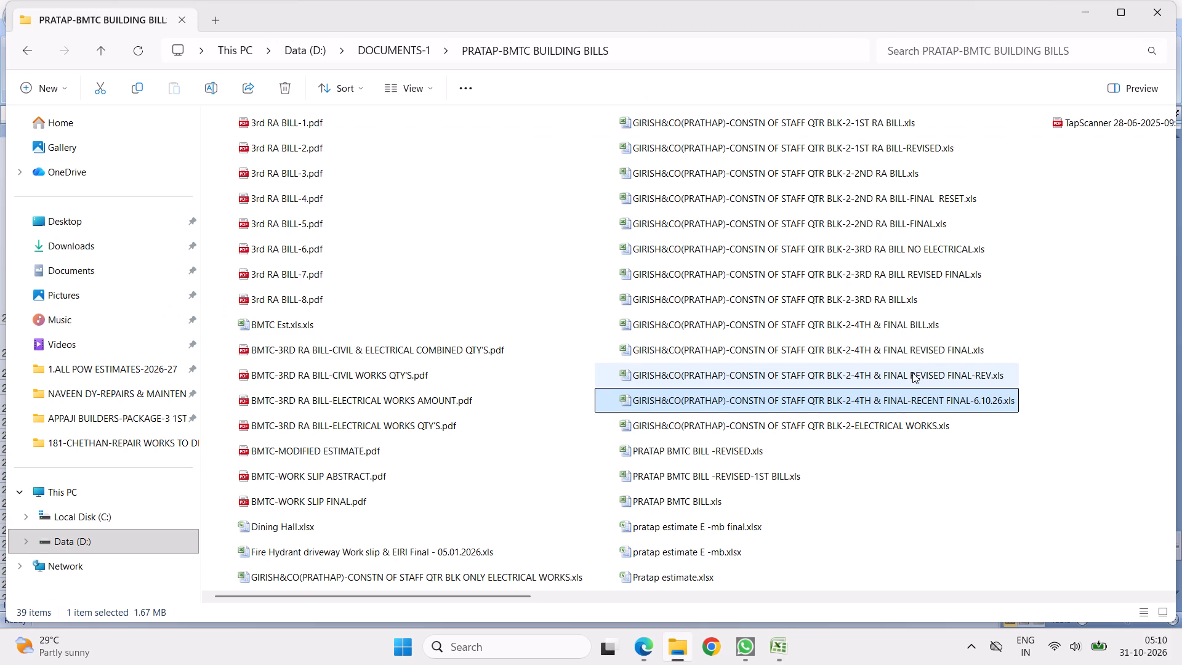
pyautogui.doubleClick(869, 377)
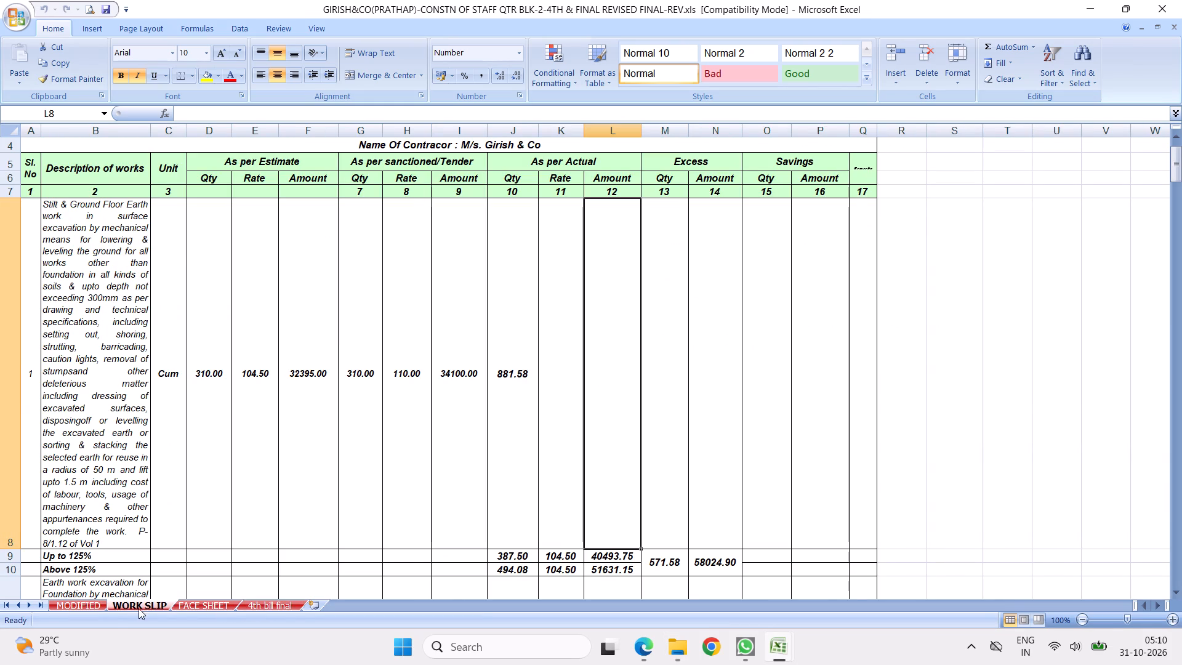
# Examine the revised WORK SLIP sheet from its headings down to the Total Amount (A)+(B) row and the Abstract of the Work.
pyautogui.scroll(4, 429, 341)
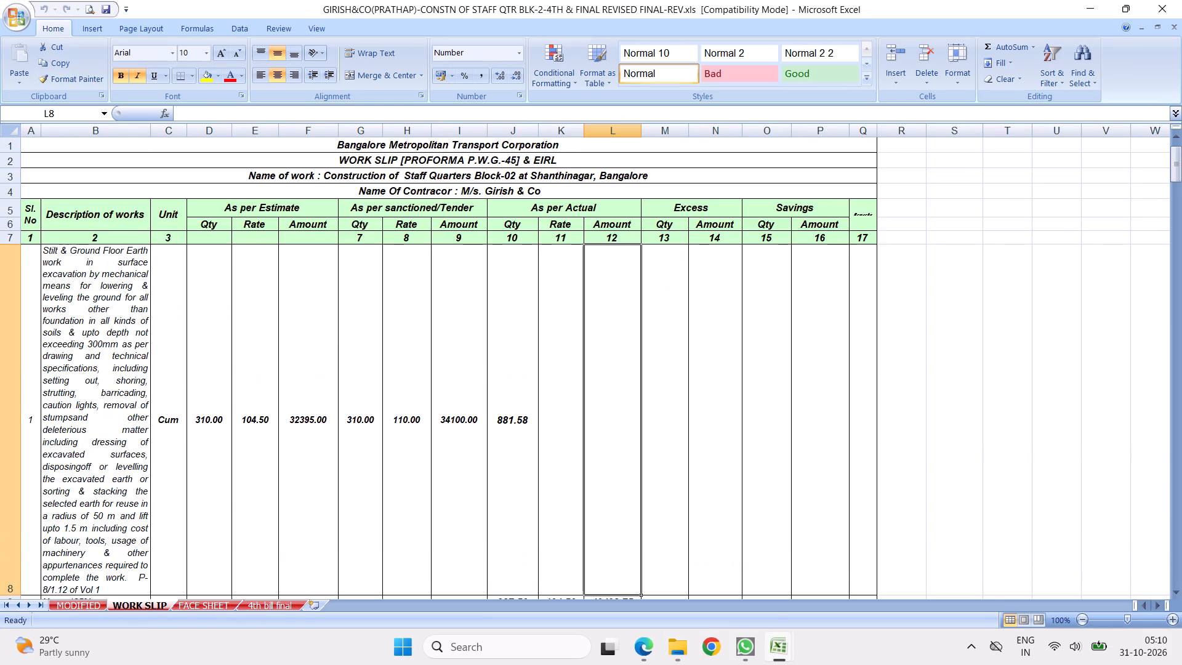
pyautogui.scroll(-6, 858, 371)
pyautogui.scroll(-8, 782, 389)
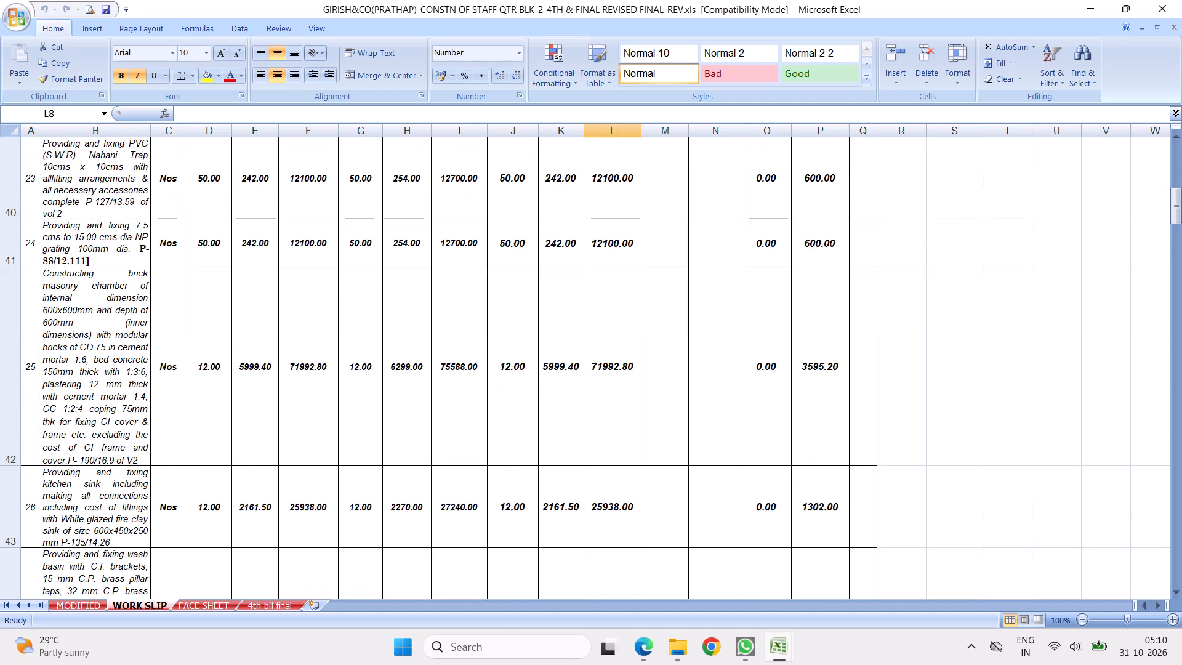
pyautogui.scroll(-9, 792, 379)
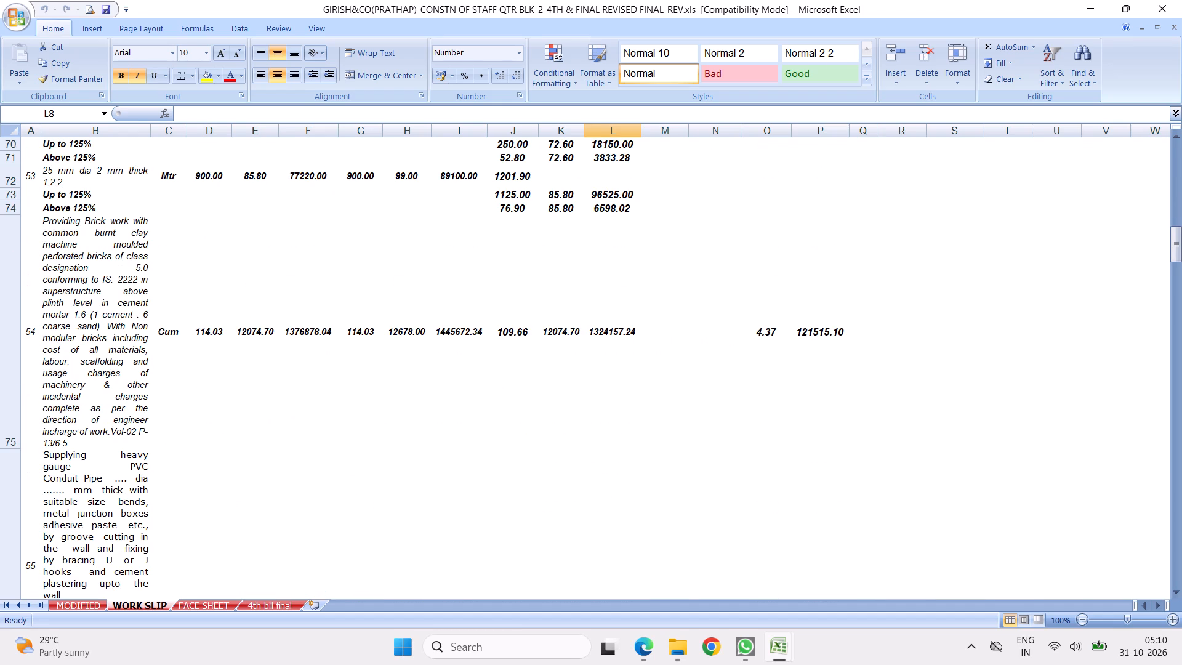
pyautogui.moveTo(1176, 254); pyautogui.dragTo(1173, 443)
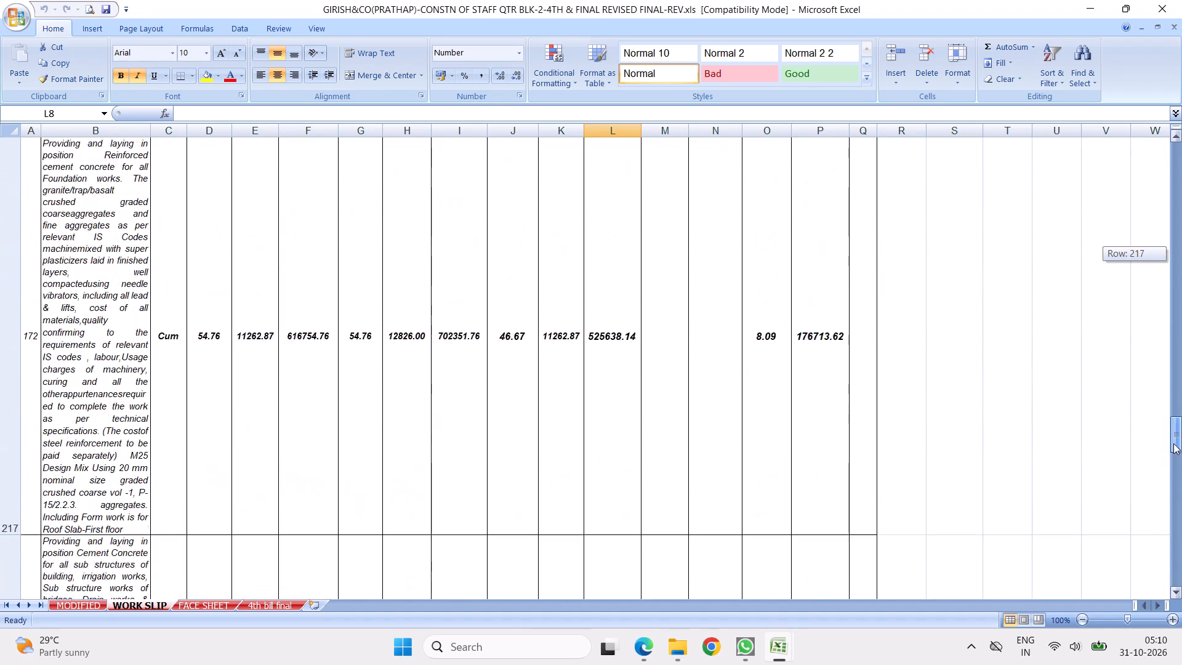
pyautogui.moveTo(1173, 443); pyautogui.dragTo(1180, 585)
pyautogui.scroll(3, 581, 310)
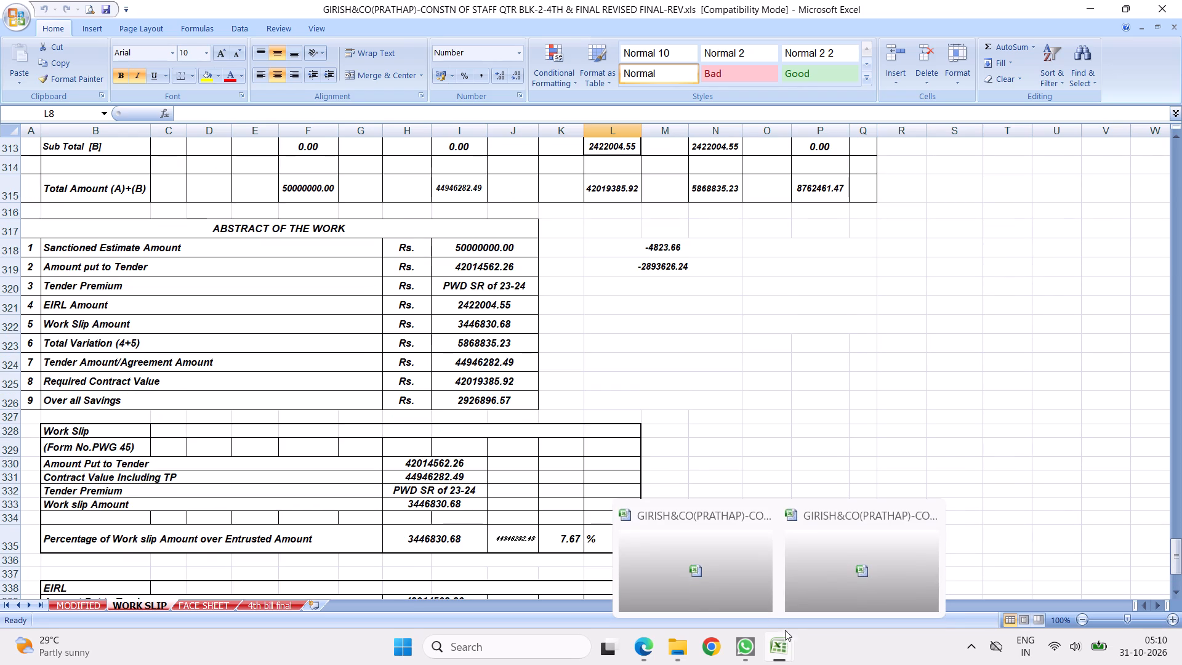
# Review the revised work slip's item quantities, rates and amounts, its abstract and EIRL tables, and an EIRL item's rate formula.
pyautogui.click(776, 337)
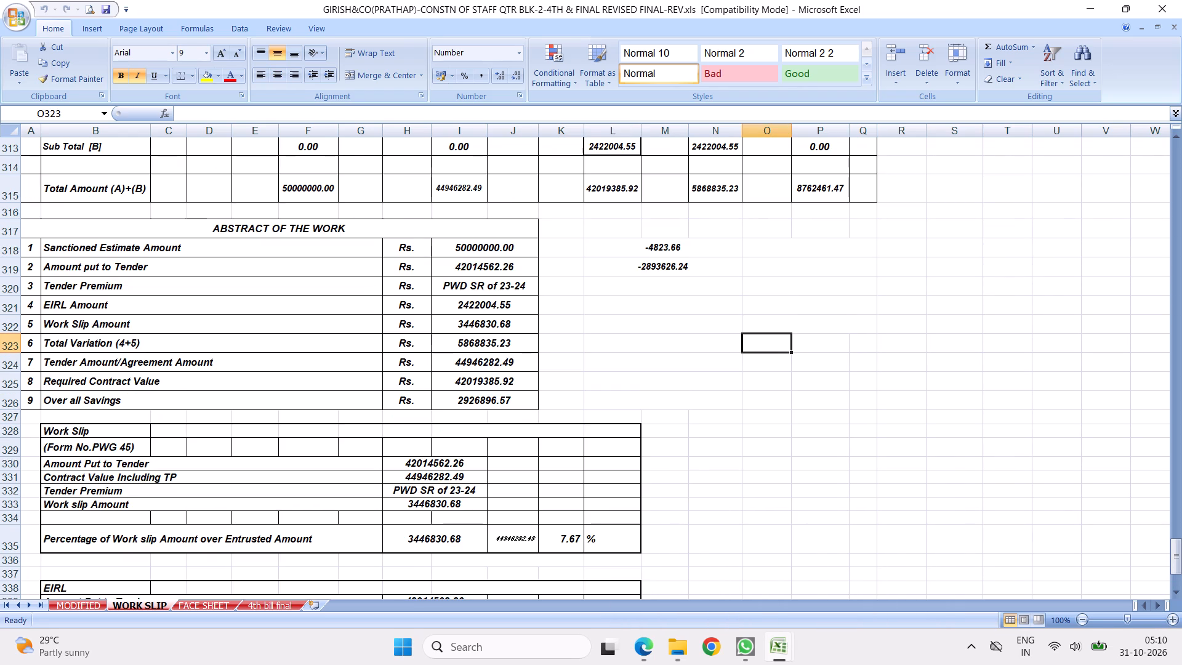
pyautogui.scroll(2, 561, 301)
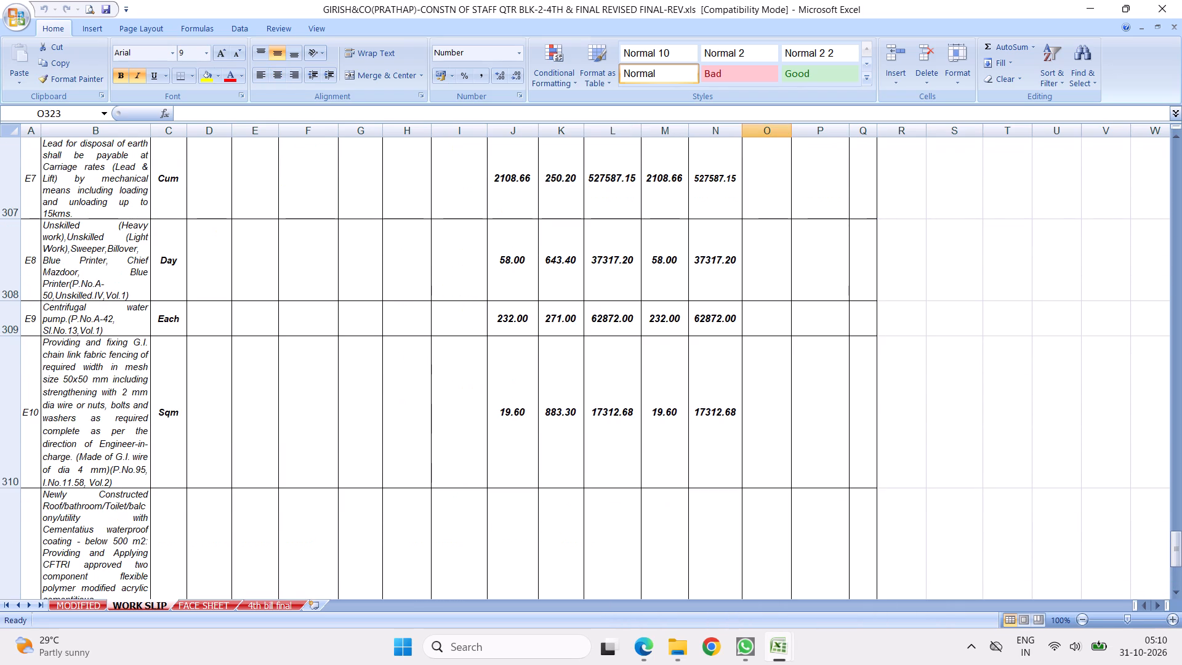
pyautogui.scroll(13, 600, 305)
pyautogui.scroll(12, 600, 305)
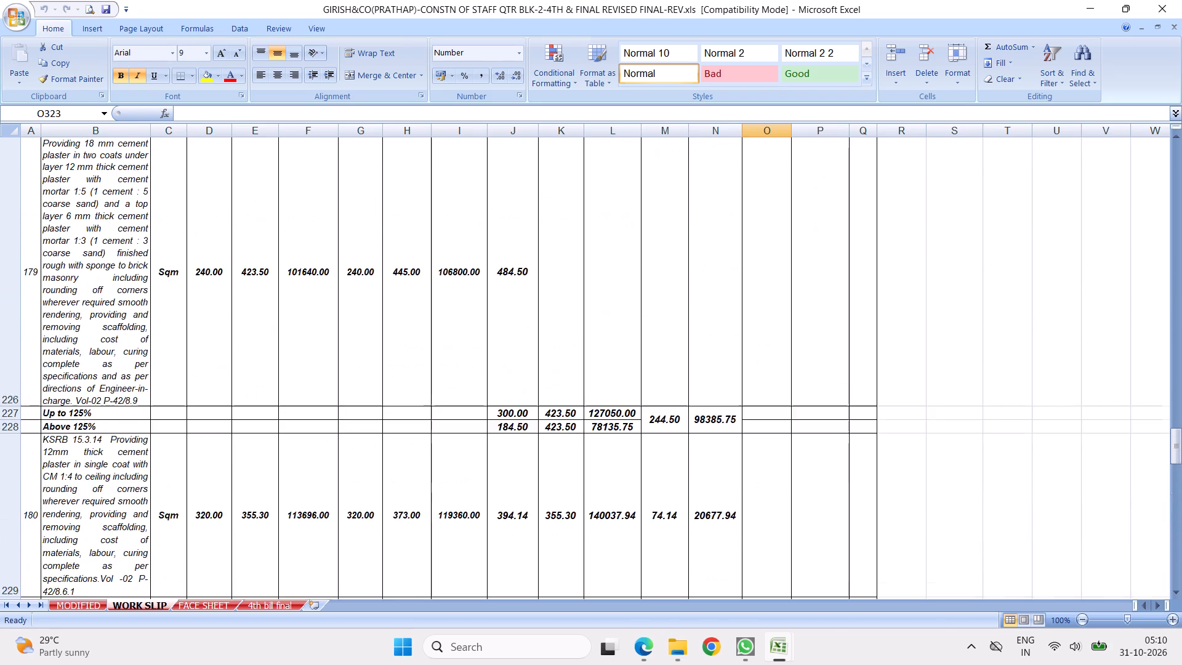
pyautogui.scroll(20, 600, 305)
pyautogui.scroll(6, 600, 305)
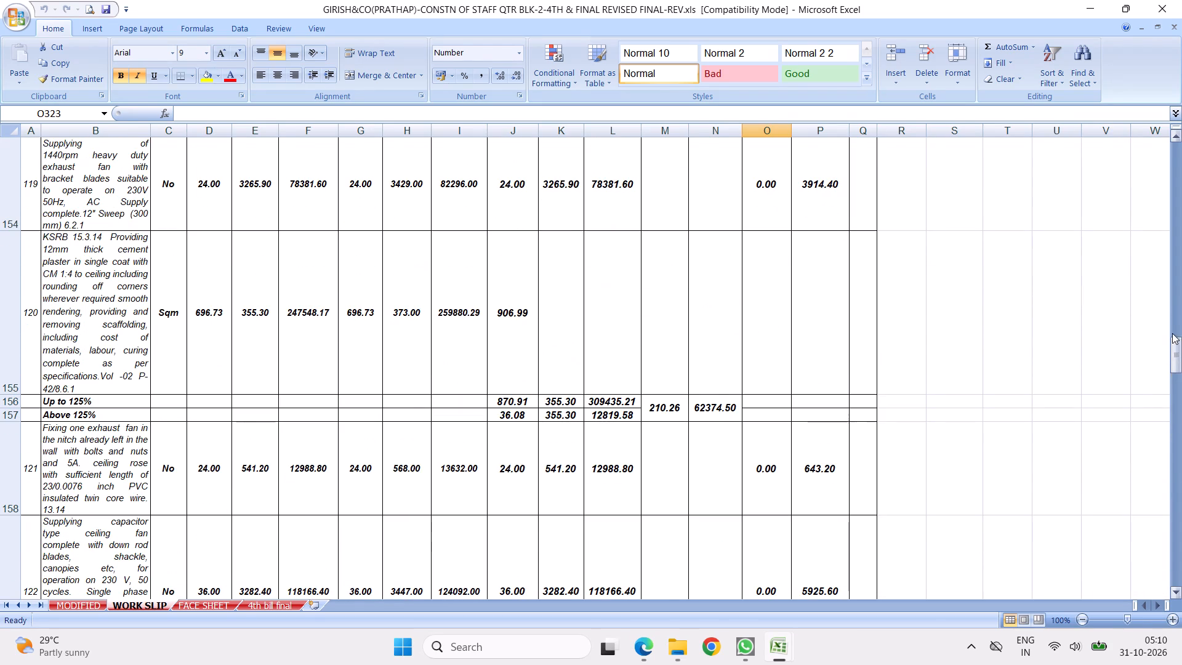
pyautogui.moveTo(1174, 358); pyautogui.dragTo(1181, 494)
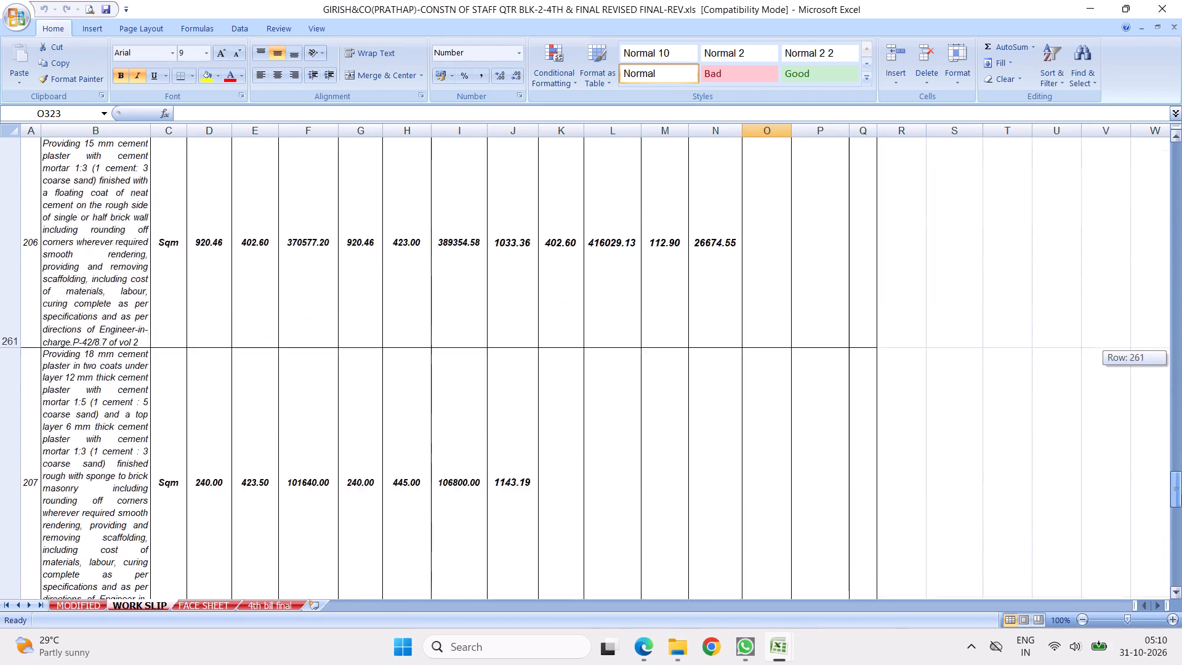
pyautogui.moveTo(1181, 494); pyautogui.dragTo(1180, 585)
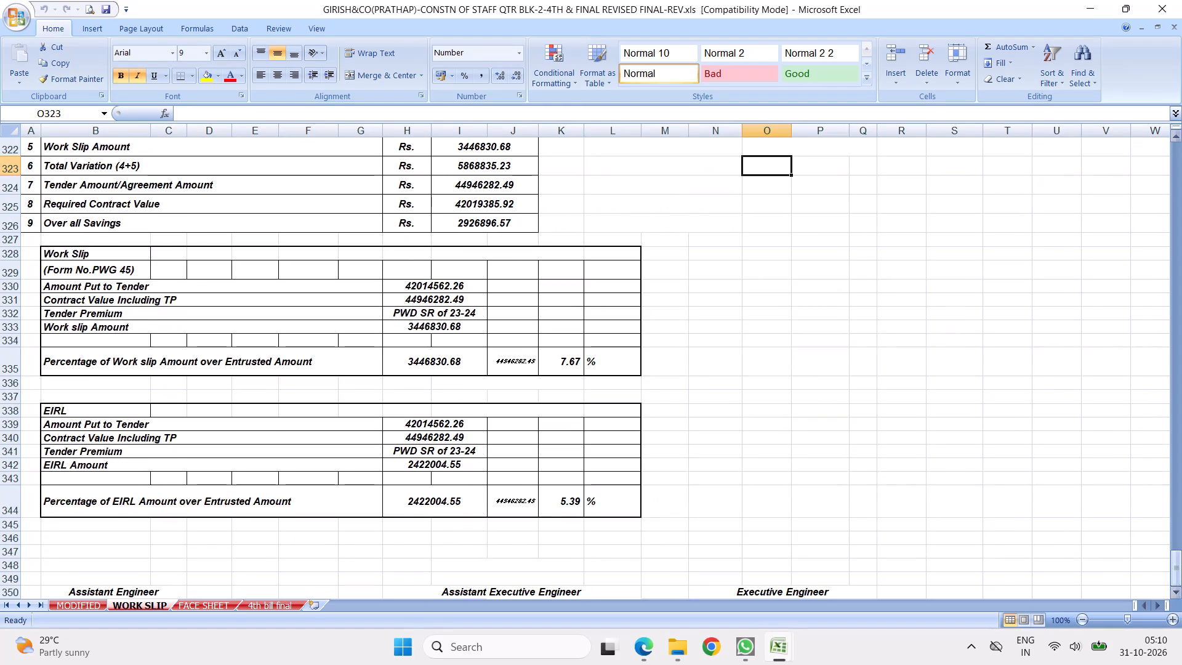
pyautogui.scroll(4, 586, 241)
pyautogui.click(561, 235)
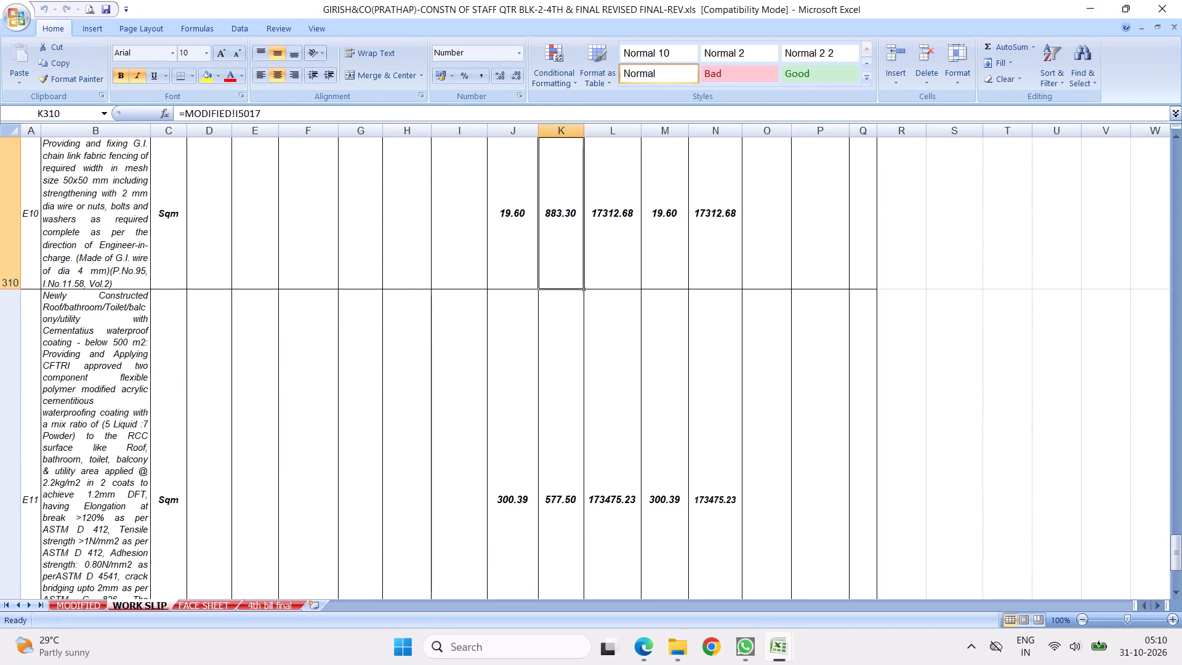
pyautogui.scroll(6, 592, 267)
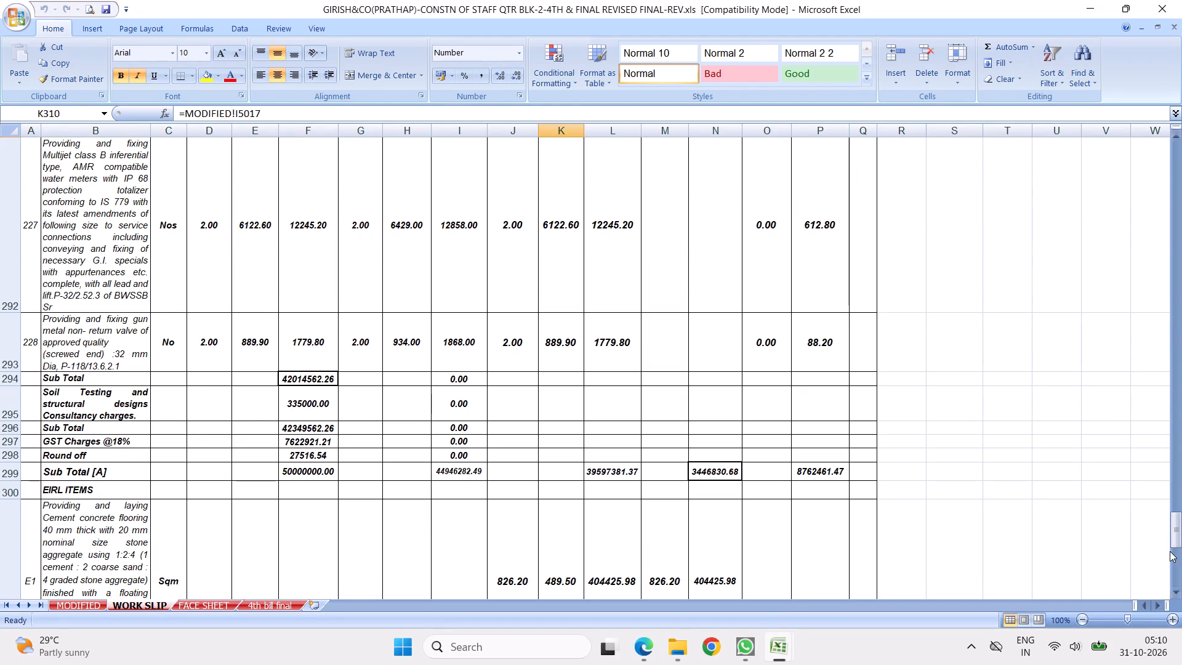
# Inspect the formula behind item 1's "Up to 125%" actual rate and check the item's tender and estimate rates.
pyautogui.moveTo(1177, 538); pyautogui.dragTo(1181, 107)
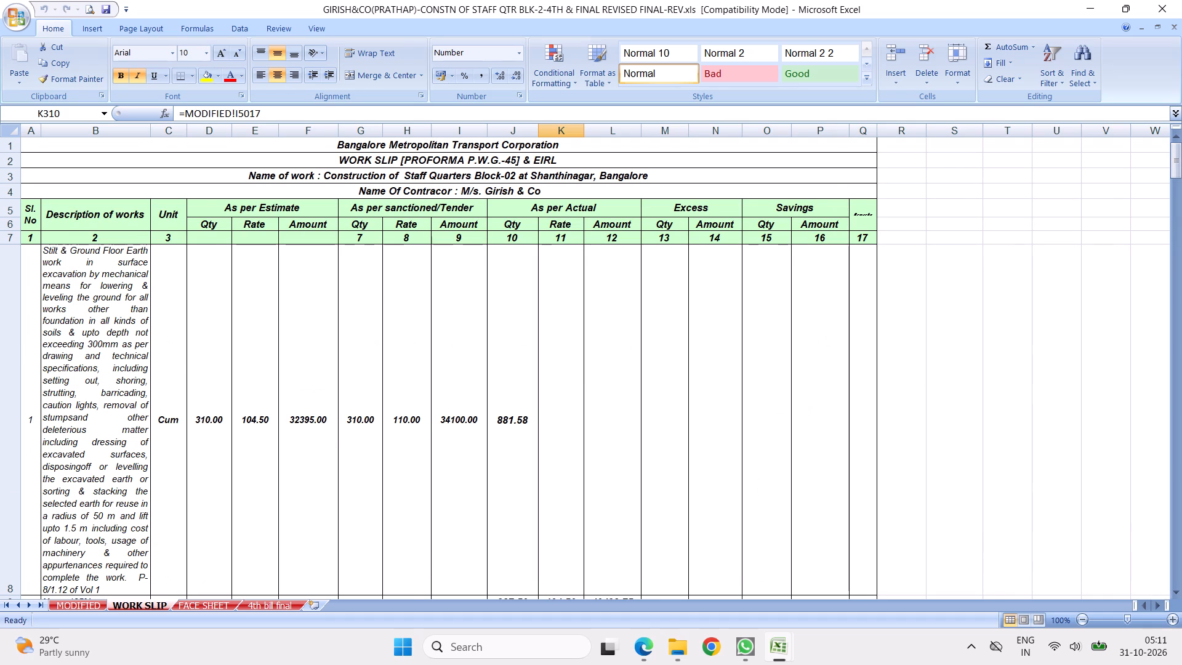
pyautogui.scroll(-2, 584, 349)
pyautogui.click(558, 508)
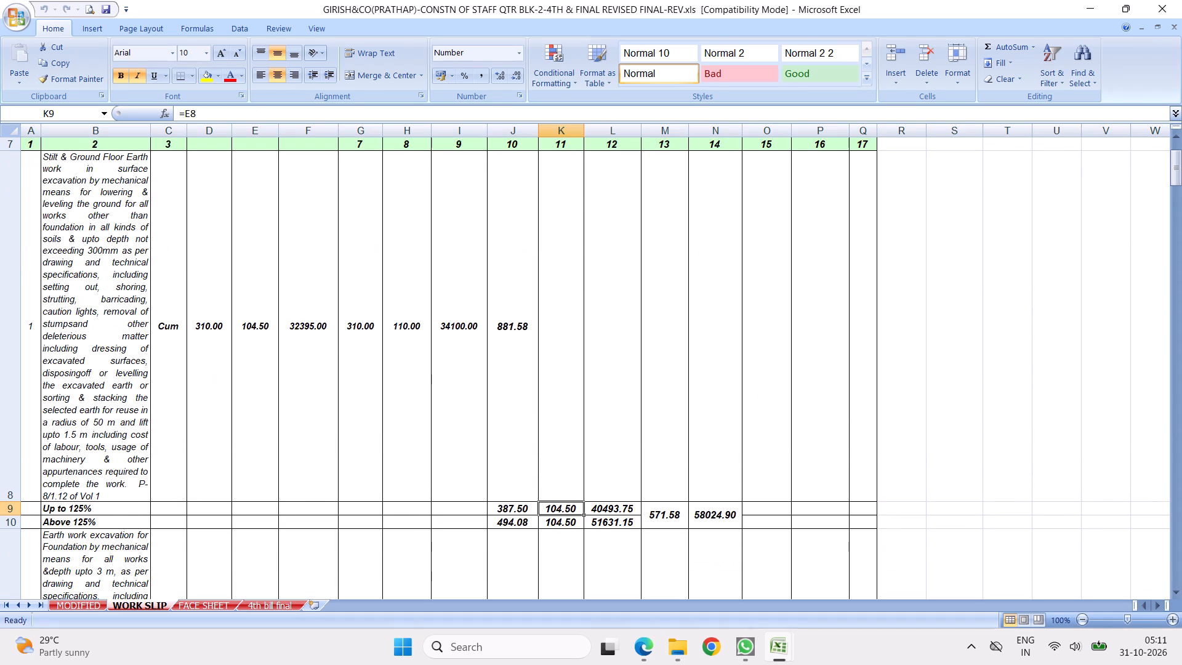
pyautogui.click(206, 116)
pyautogui.click(400, 270)
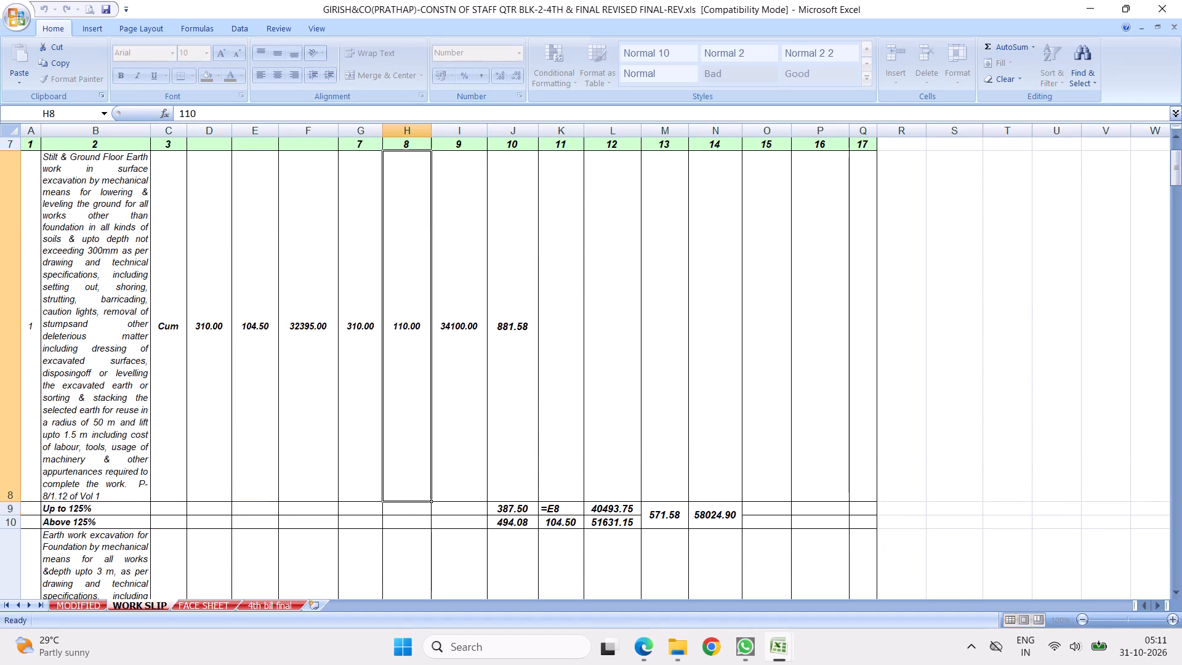
pyautogui.scroll(3, 334, 285)
pyautogui.click(255, 286)
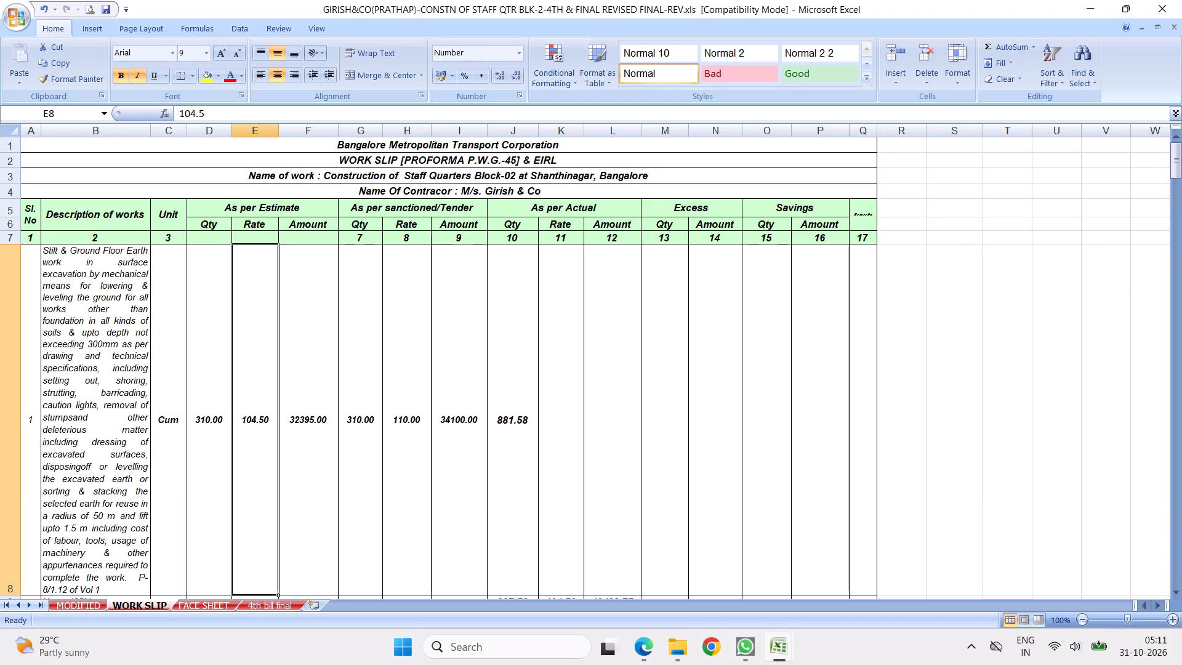
# Review the revised work slip's quantities, rates, excess and savings from item 1 down to the Abstract of the Work.
pyautogui.scroll(-2, 543, 342)
pyautogui.scroll(-10, 589, 371)
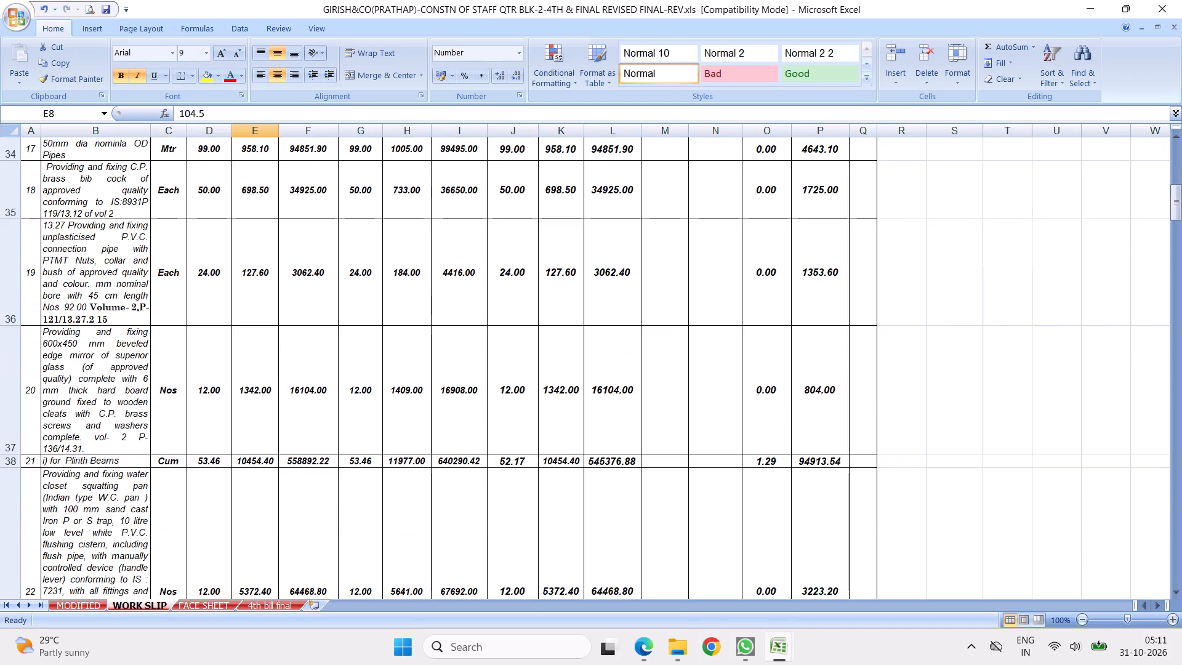
pyautogui.scroll(-14, 614, 355)
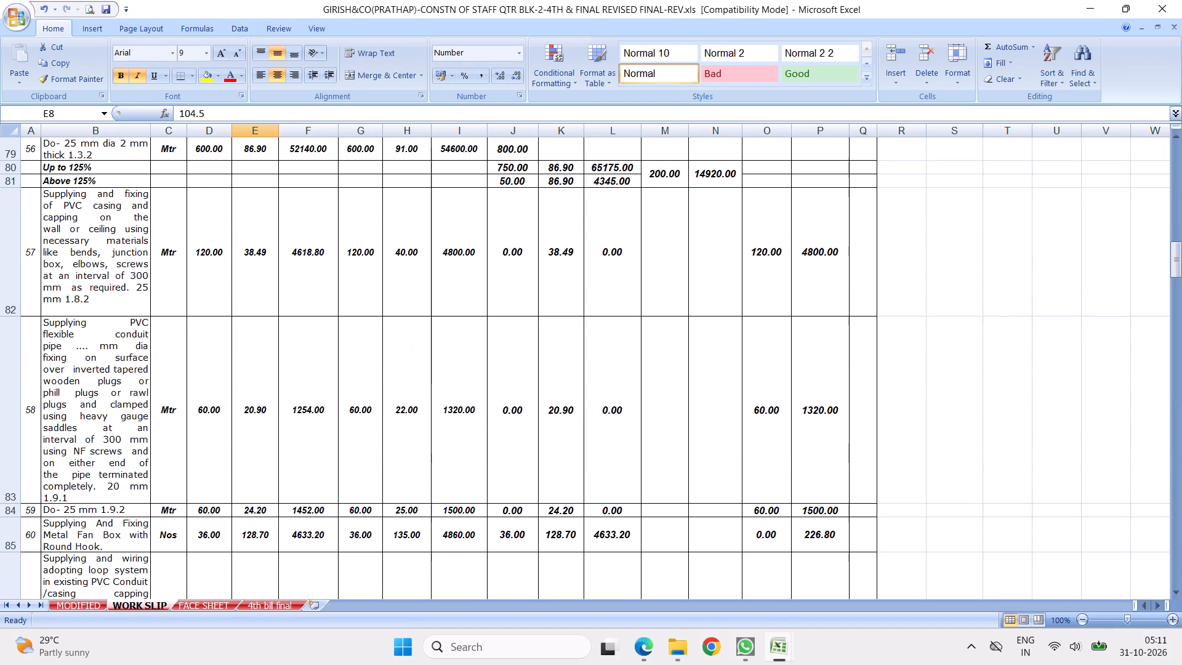
pyautogui.moveTo(1178, 256); pyautogui.dragTo(1174, 363)
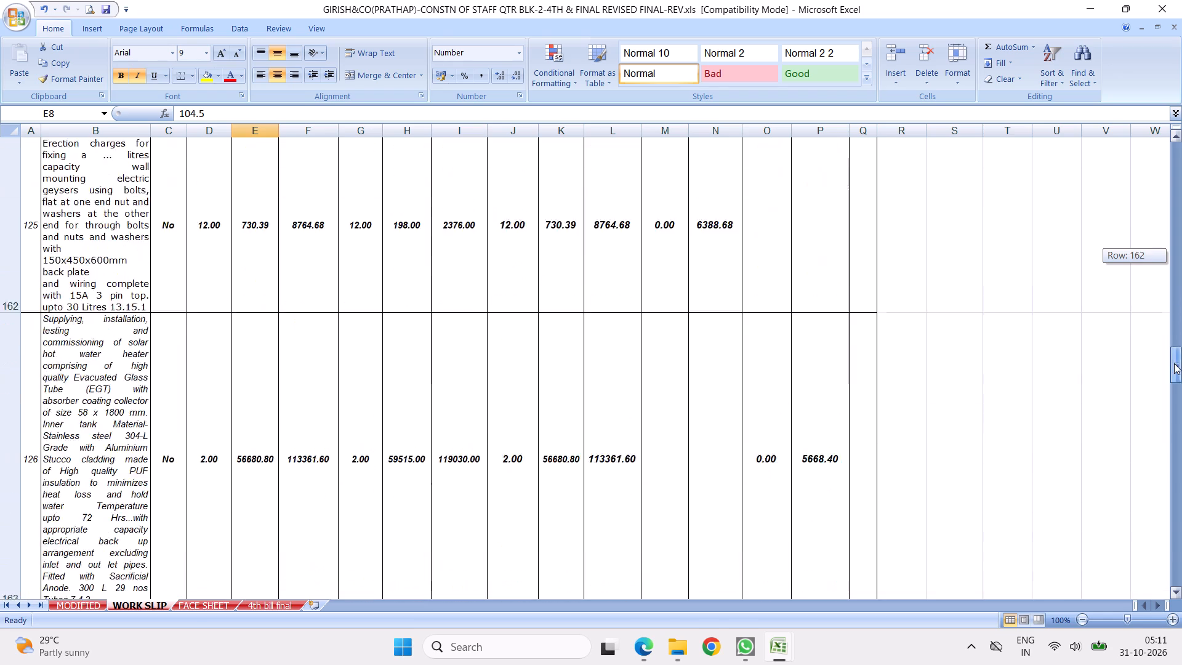
pyautogui.moveTo(1174, 363); pyautogui.dragTo(1181, 588)
pyautogui.scroll(3, 654, 280)
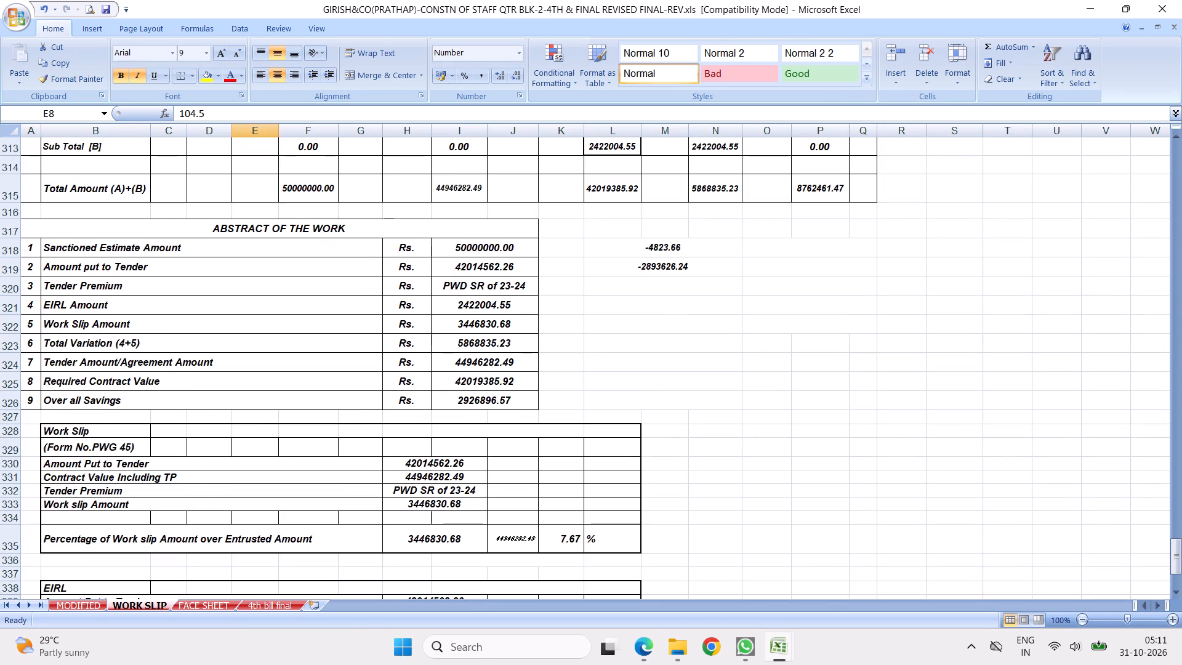
# Inspect the difference formula beside the abstract's Sanctioned Estimate Amount row and trace the subtotal and total cells it references.
pyautogui.click(659, 251)
pyautogui.click(259, 119)
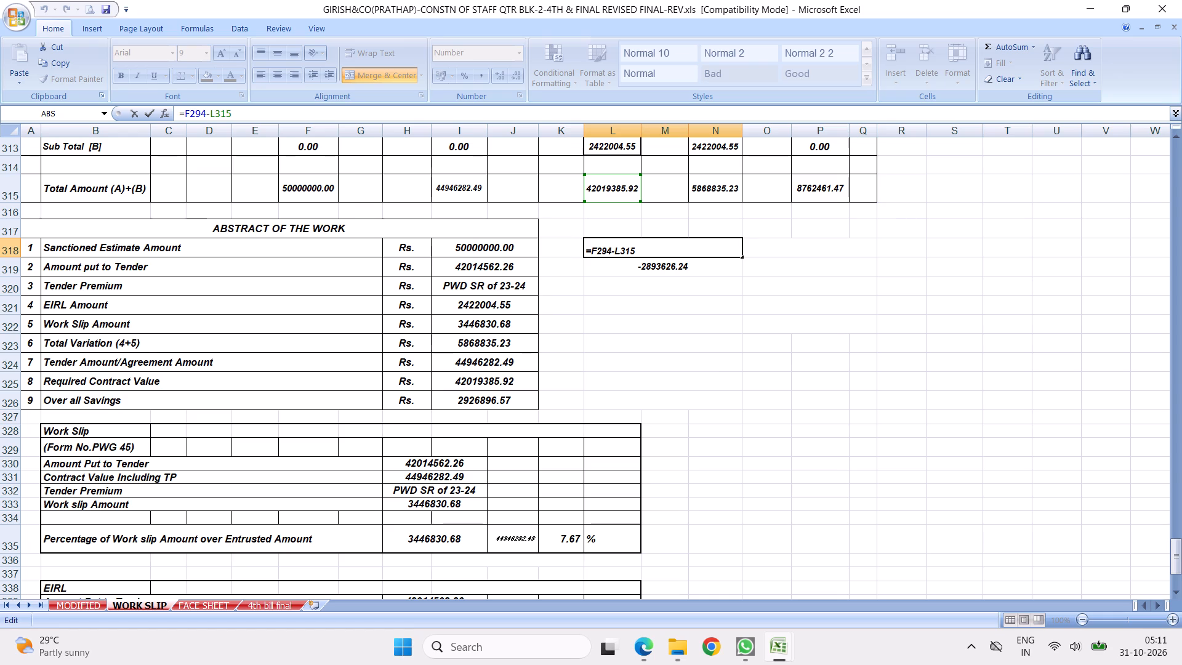
pyautogui.scroll(2, 509, 282)
pyautogui.scroll(-2, 534, 298)
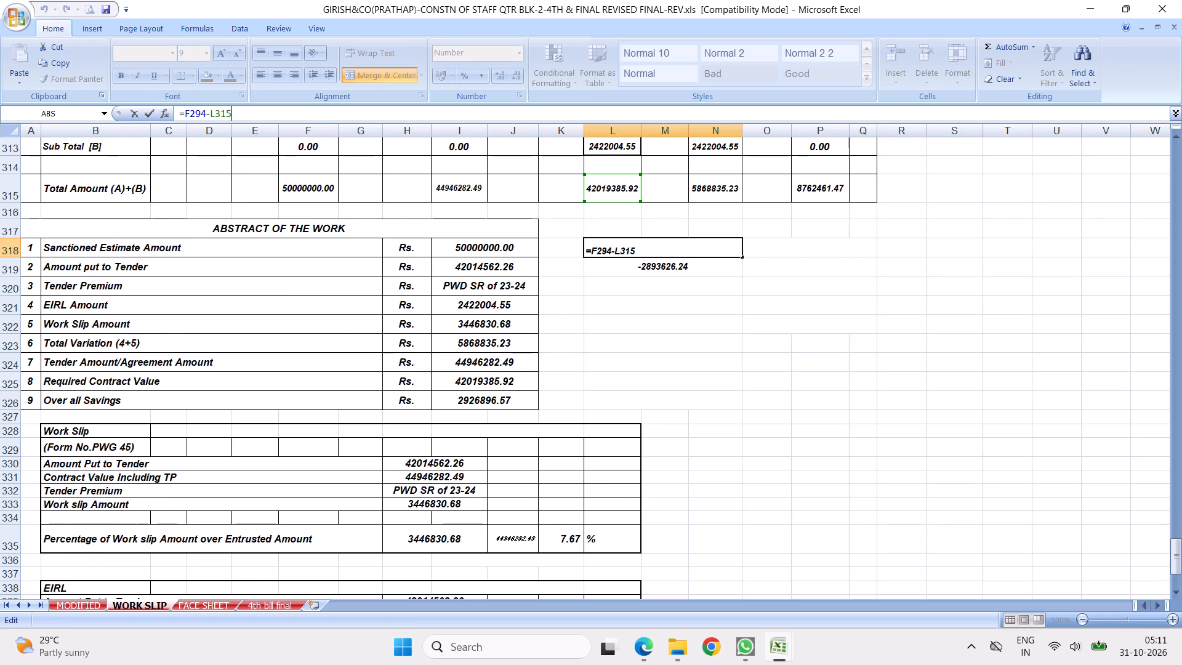
pyautogui.scroll(7, 539, 272)
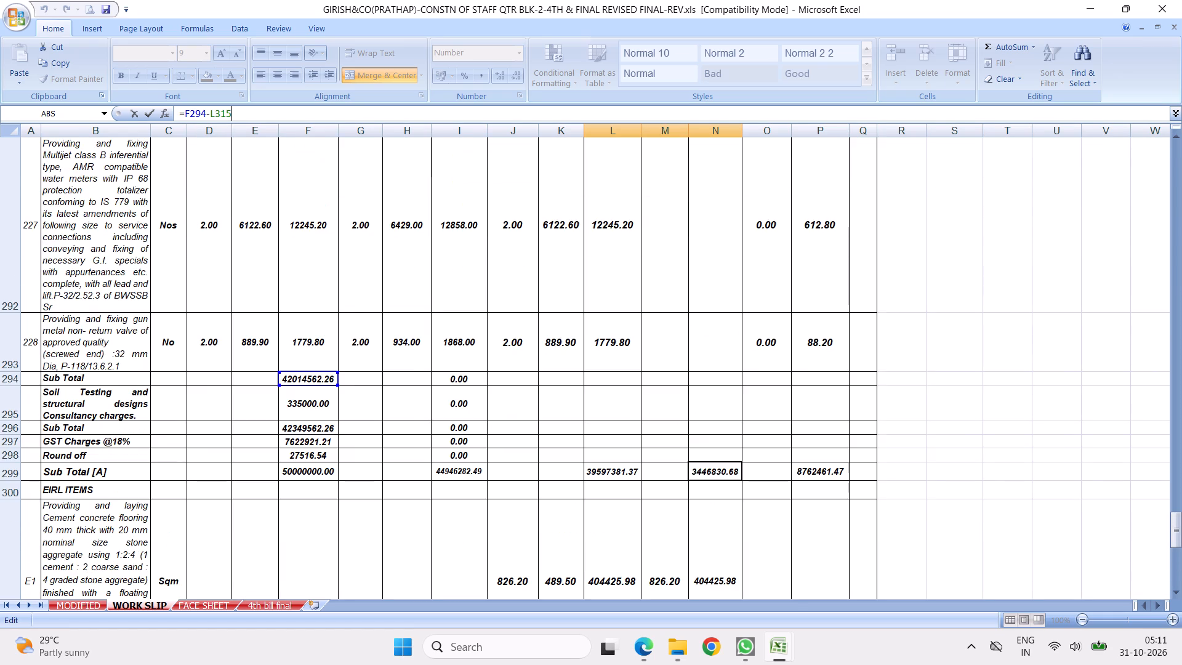
pyautogui.scroll(-8, 714, 348)
pyautogui.scroll(-3, 720, 283)
pyautogui.scroll(4, 710, 245)
pyautogui.click(781, 352)
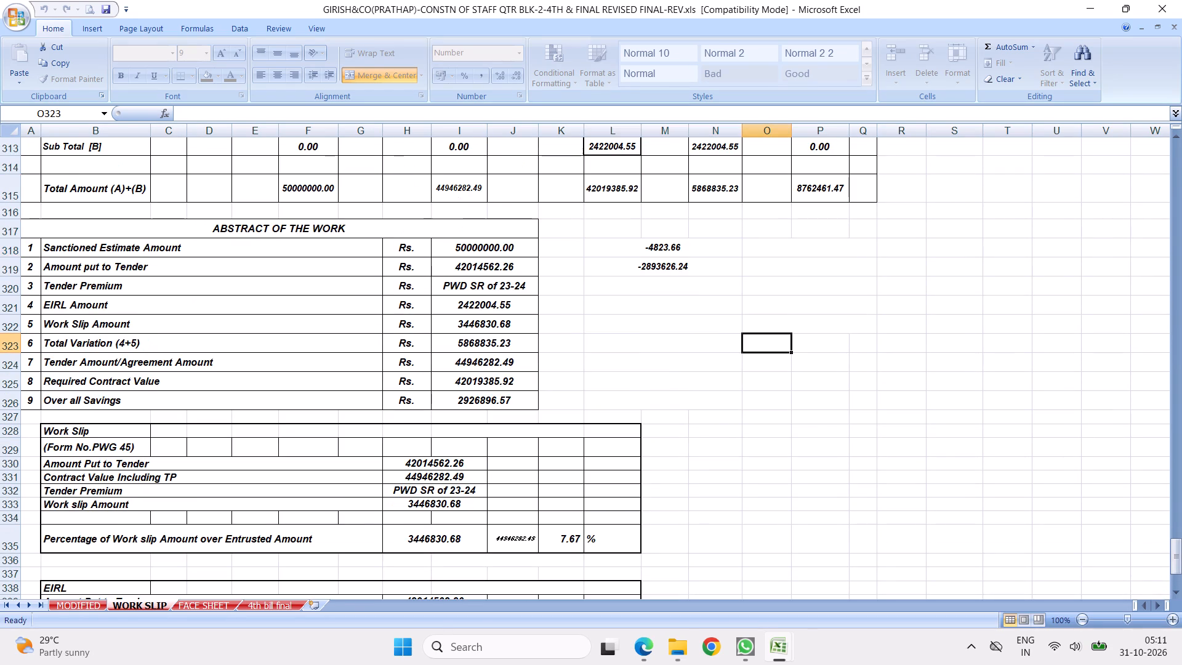
# Inspect the difference formula beside the abstract's Amount put to Tender row and check both difference figures against the totals above.
pyautogui.click(650, 265)
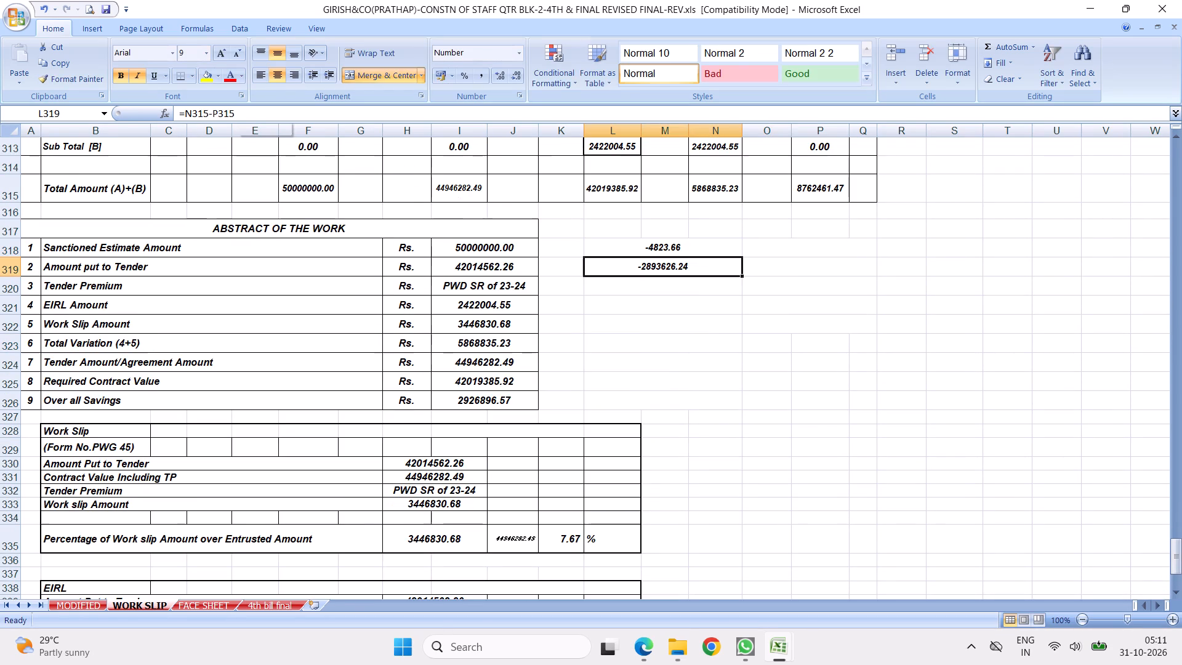
pyautogui.click(239, 107)
pyautogui.click(832, 354)
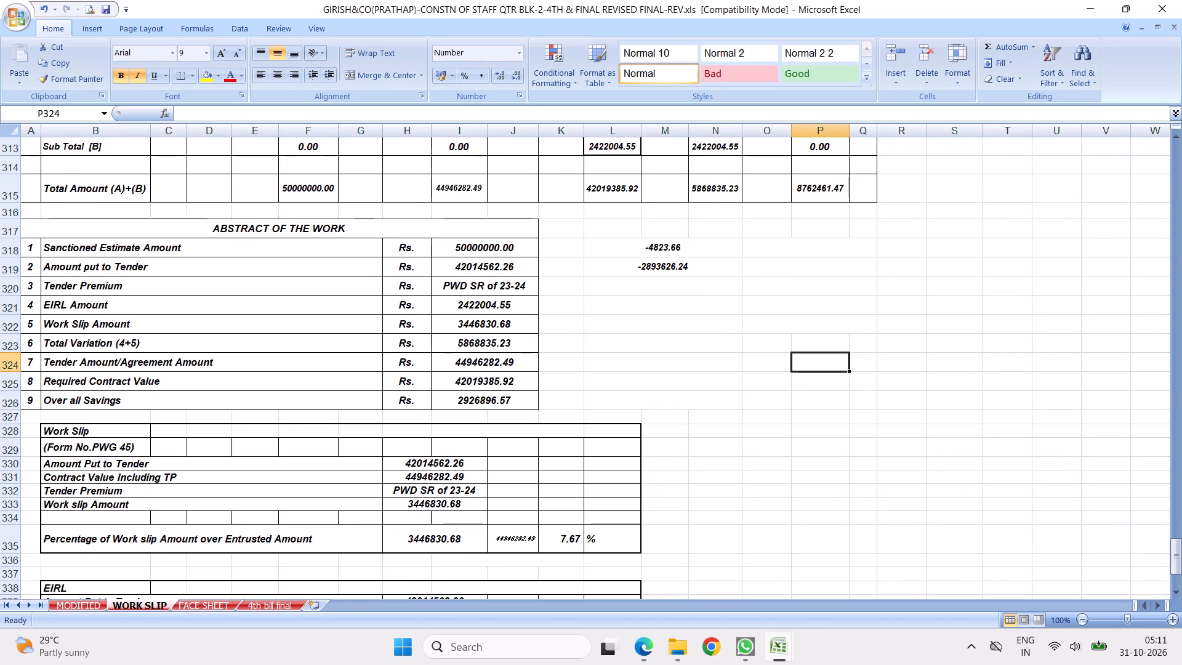
pyautogui.scroll(2, 682, 204)
pyautogui.scroll(-3, 701, 261)
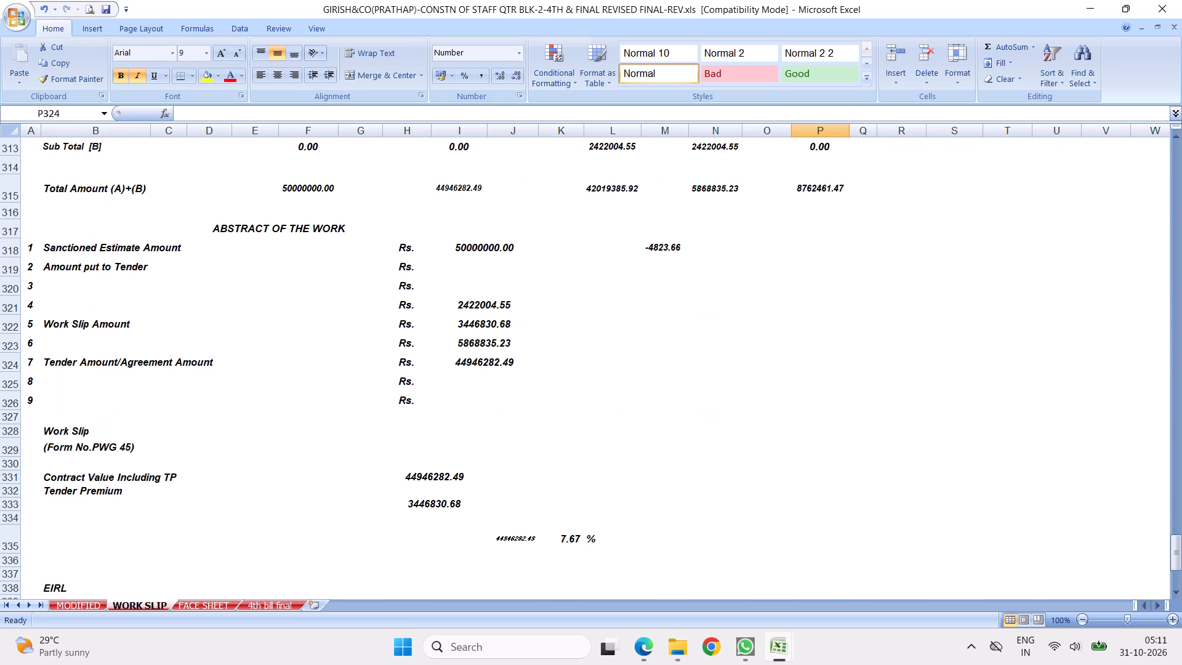
pyautogui.moveTo(664, 181); pyautogui.dragTo(658, 206)
pyautogui.scroll(2, 650, 237)
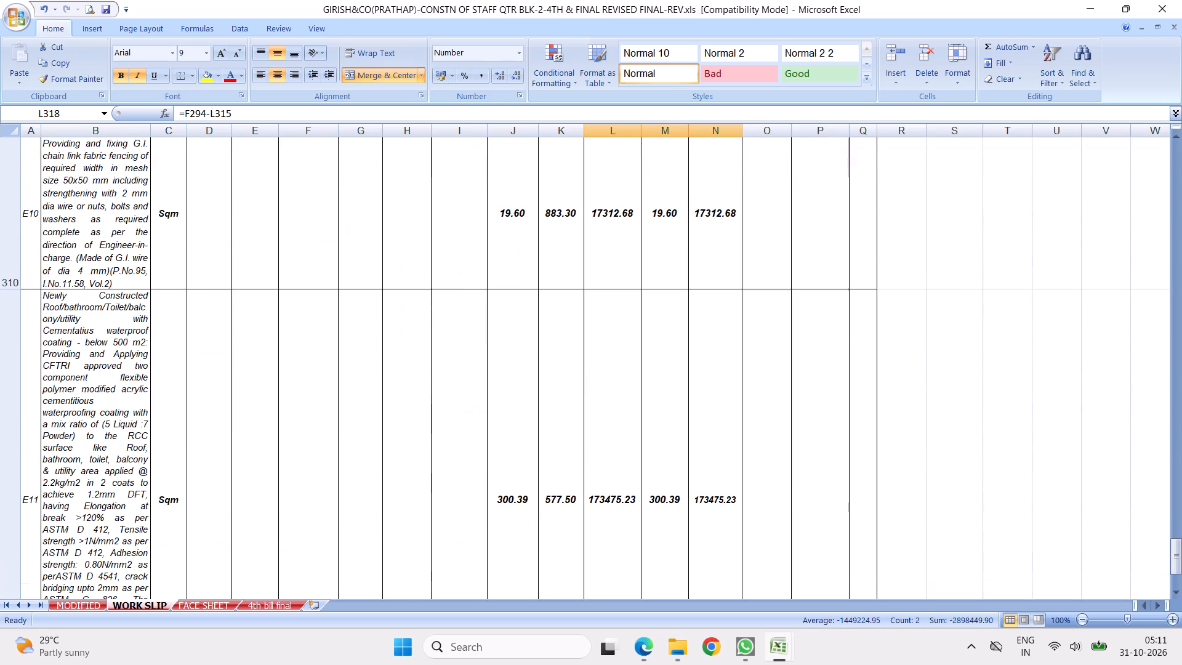
pyautogui.scroll(-2, 735, 334)
pyautogui.scroll(2, 728, 289)
pyautogui.scroll(-1, 725, 328)
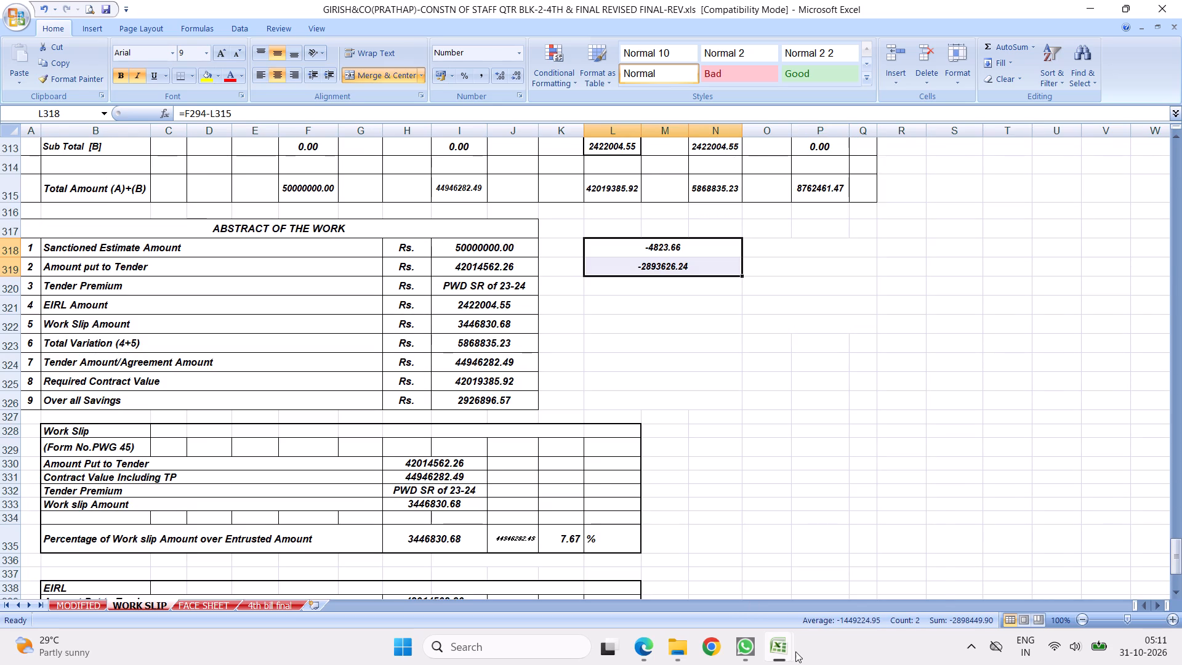
# Switch to the BLK-2-4TH & FINAL-RECENT FINAL-6.10.26 workbook and check the work slip's Sub Total [B] excess formula.
pyautogui.click(686, 536)
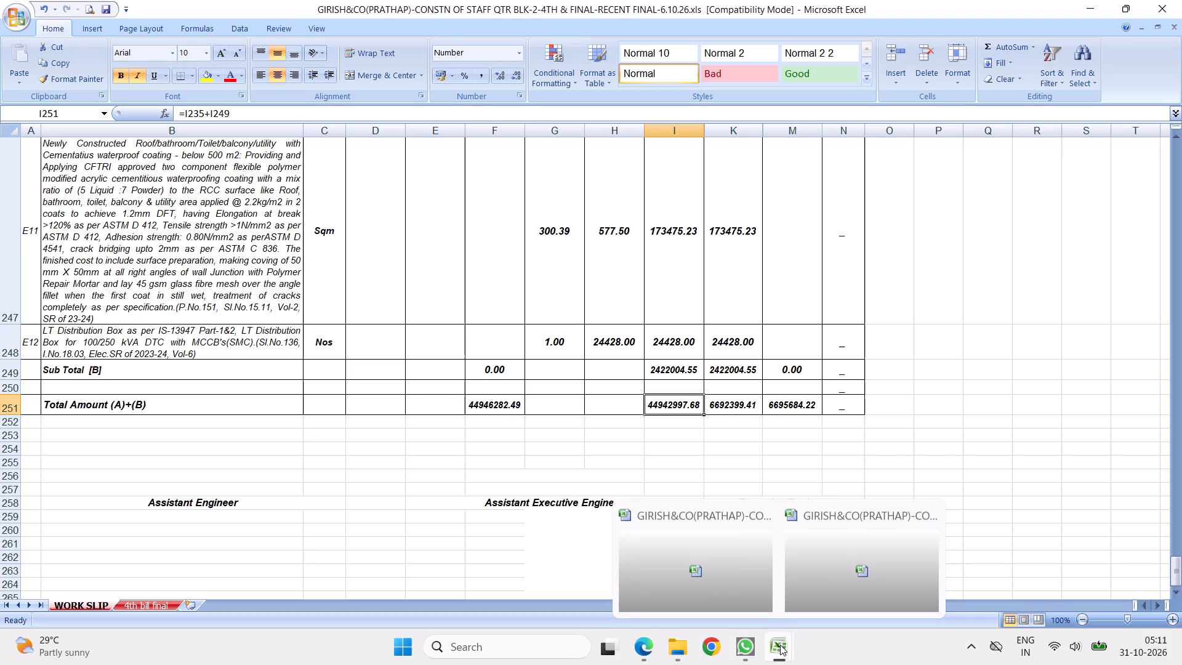
pyautogui.click(747, 370)
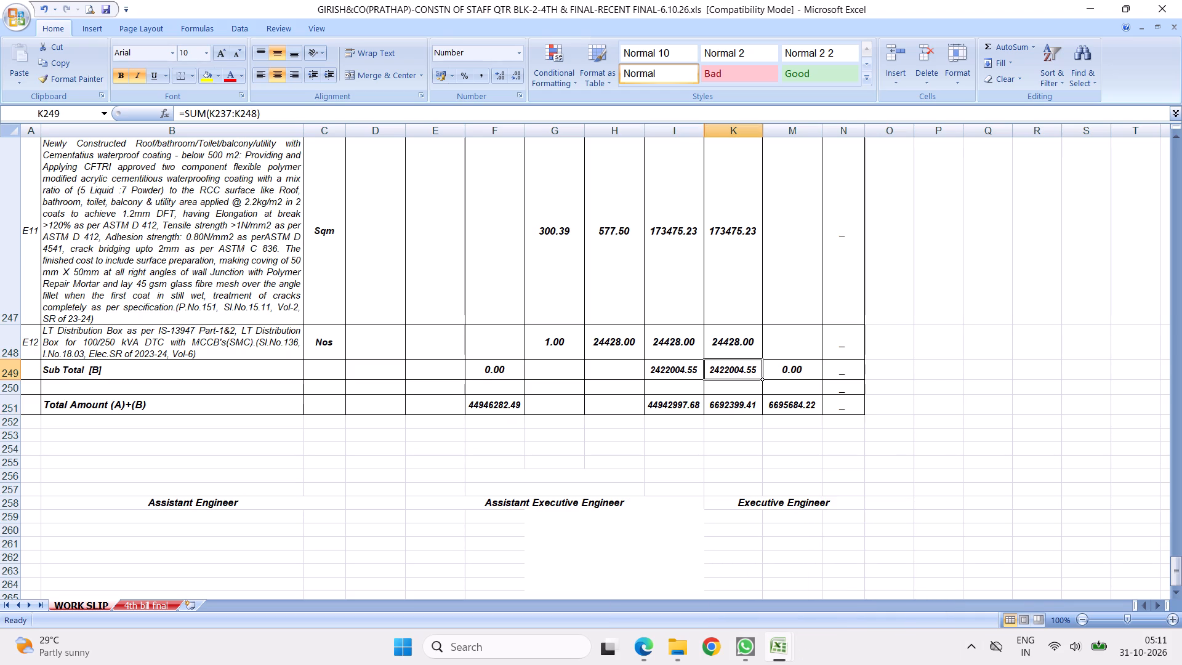
# Inspect item 1's sanctioned rate, actual quantity and excess formulas in the final work slip.
pyautogui.moveTo(1178, 568); pyautogui.dragTo(1180, 566)
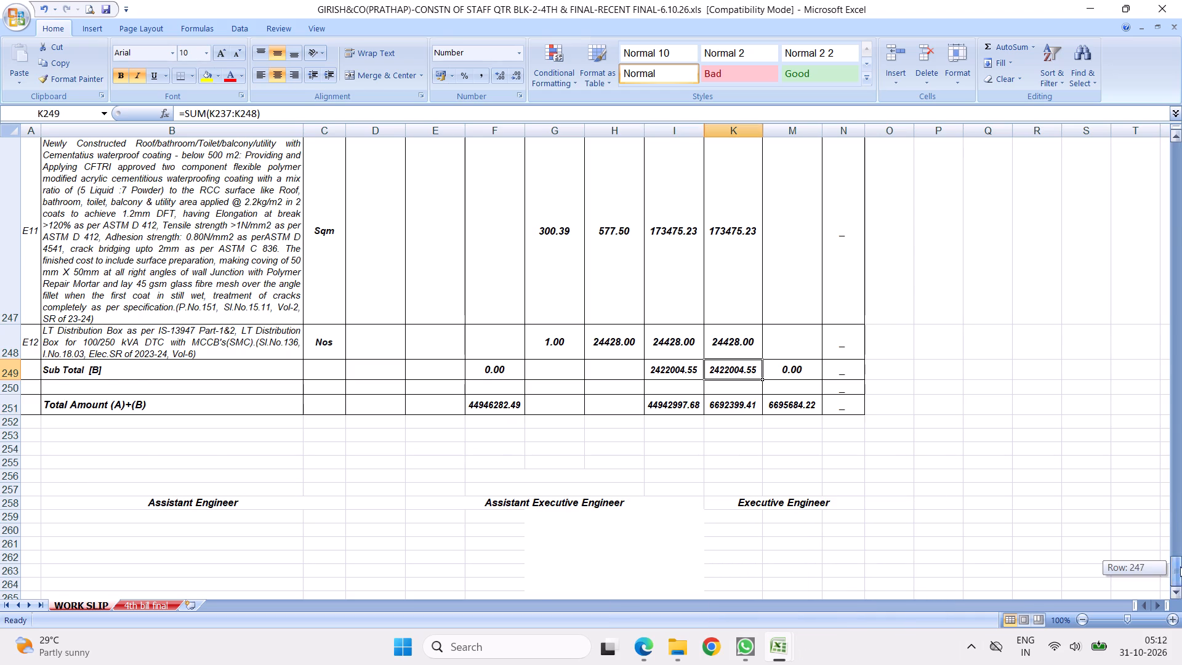
pyautogui.moveTo(1180, 566); pyautogui.dragTo(1180, 91)
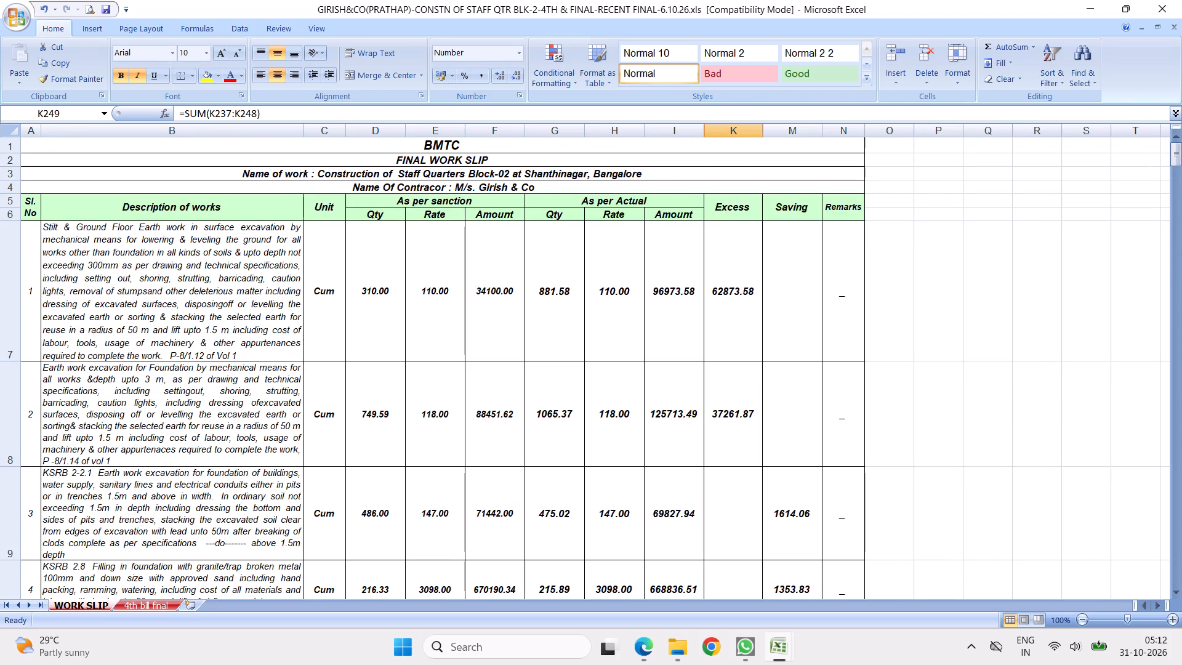
pyautogui.scroll(-6, 630, 384)
pyautogui.scroll(4, 648, 337)
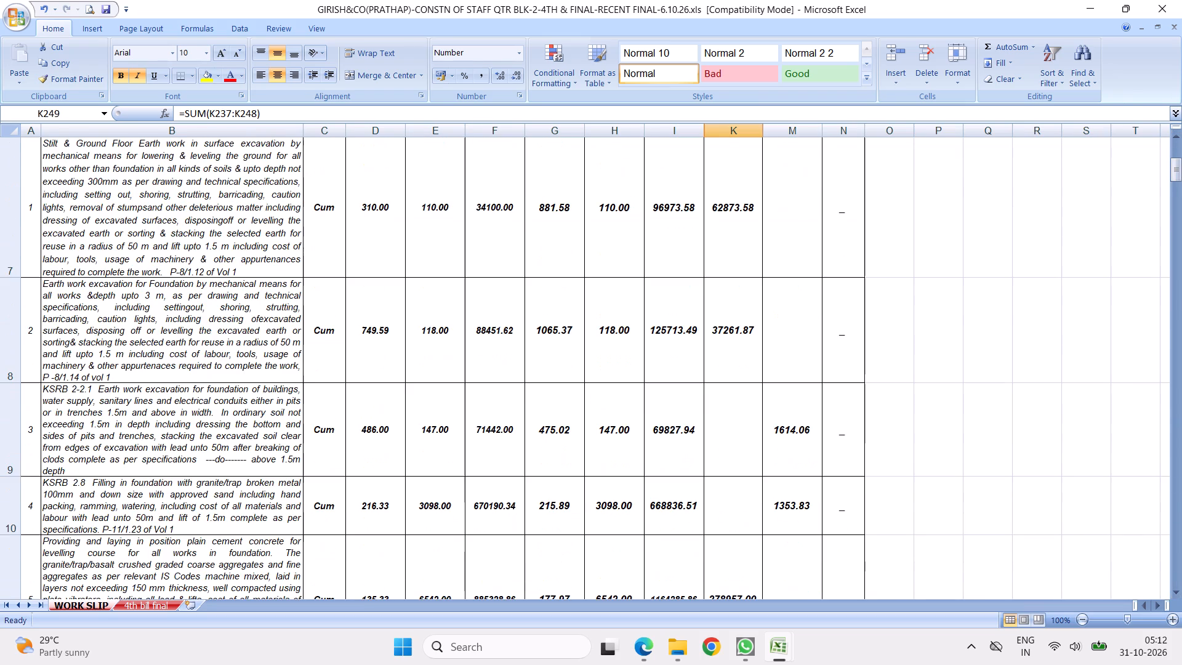
pyautogui.scroll(11, 648, 337)
pyautogui.click(432, 274)
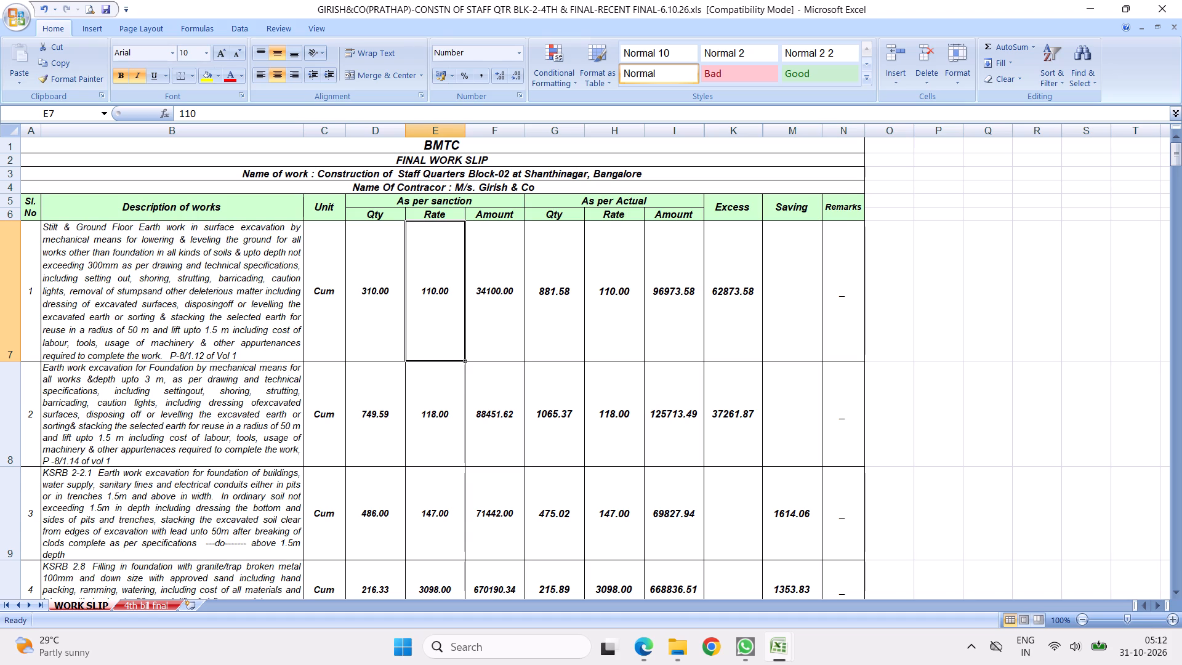
pyautogui.click(553, 307)
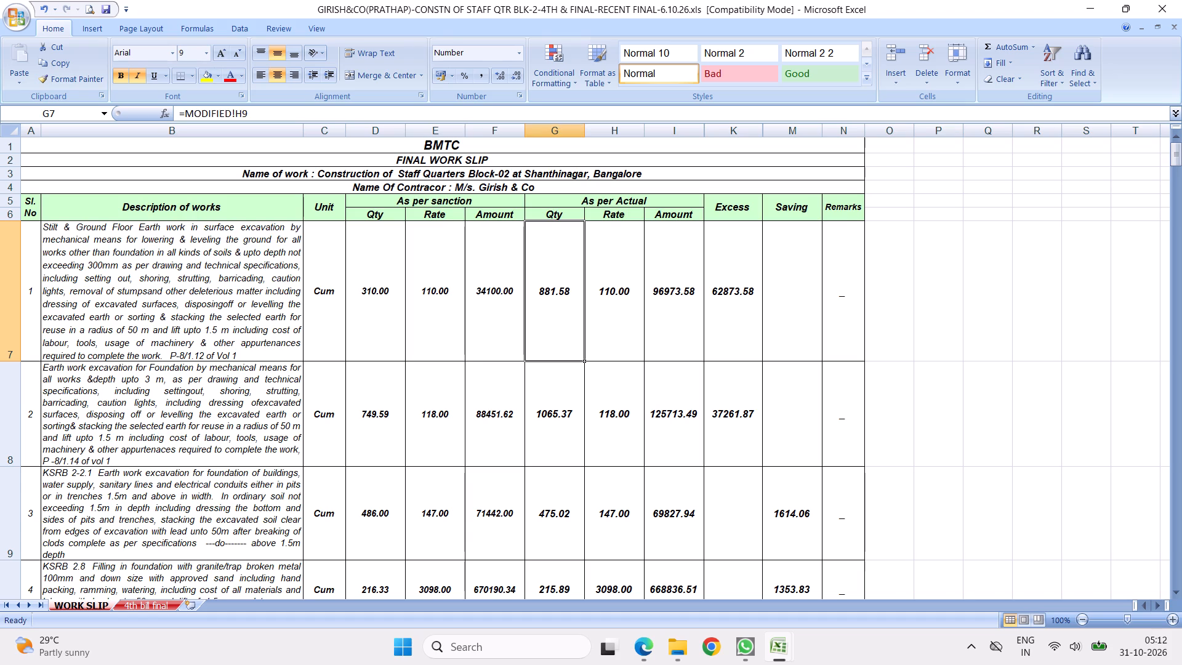
pyautogui.click(729, 295)
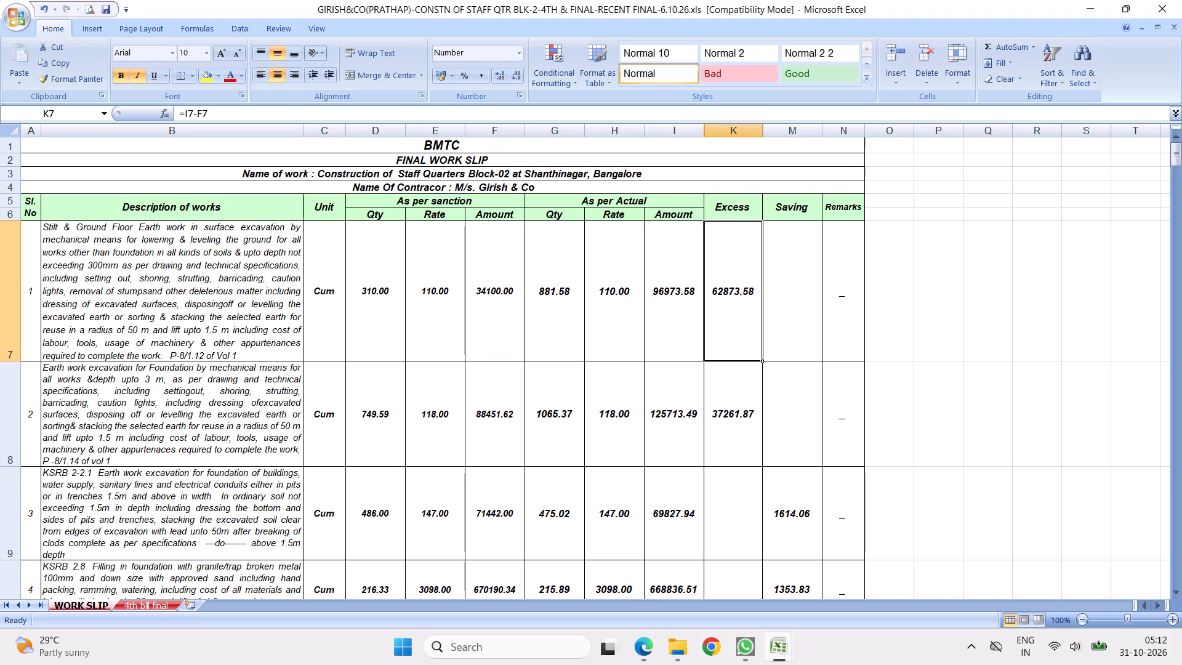
# Review the final work slip's items down to Total Amount (A)+(B), checking the actual rate formula of the Do- 18 Way 3.4.8 item.
pyautogui.scroll(-4, 774, 401)
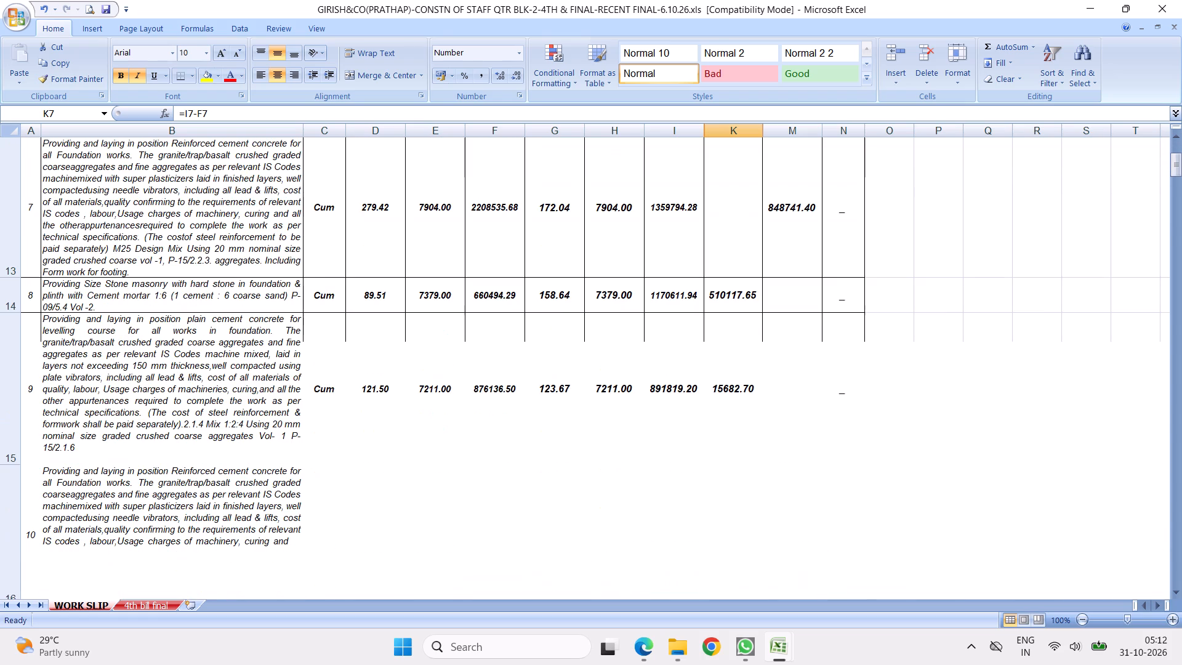
pyautogui.scroll(-9, 770, 384)
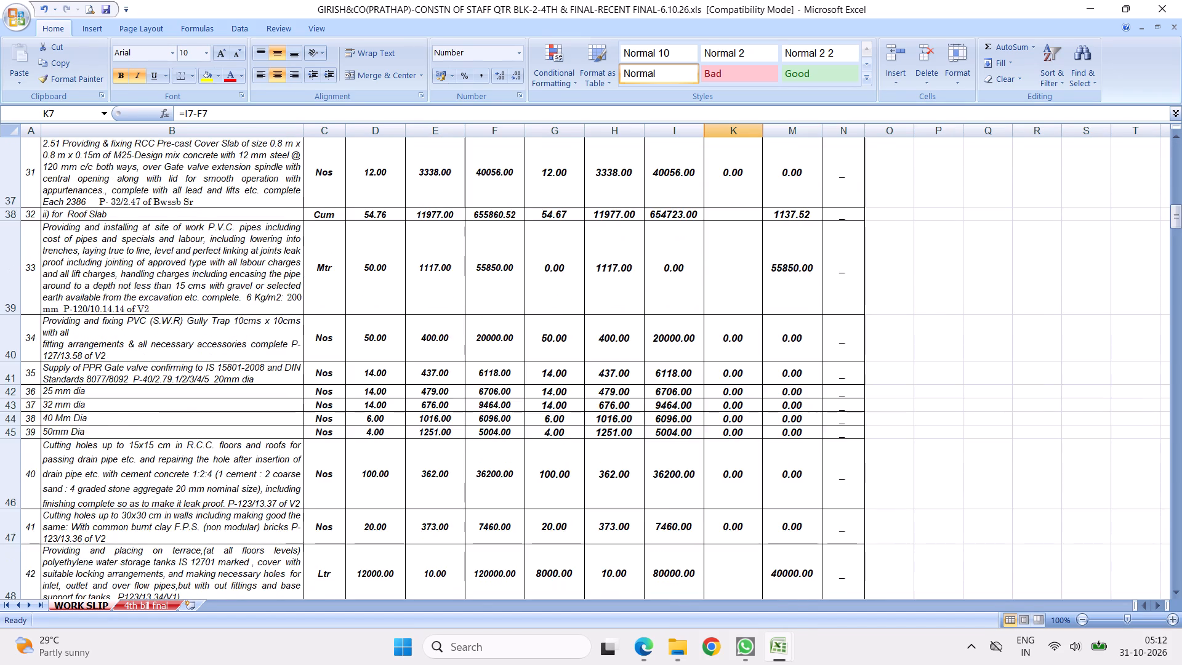
pyautogui.scroll(-14, 764, 361)
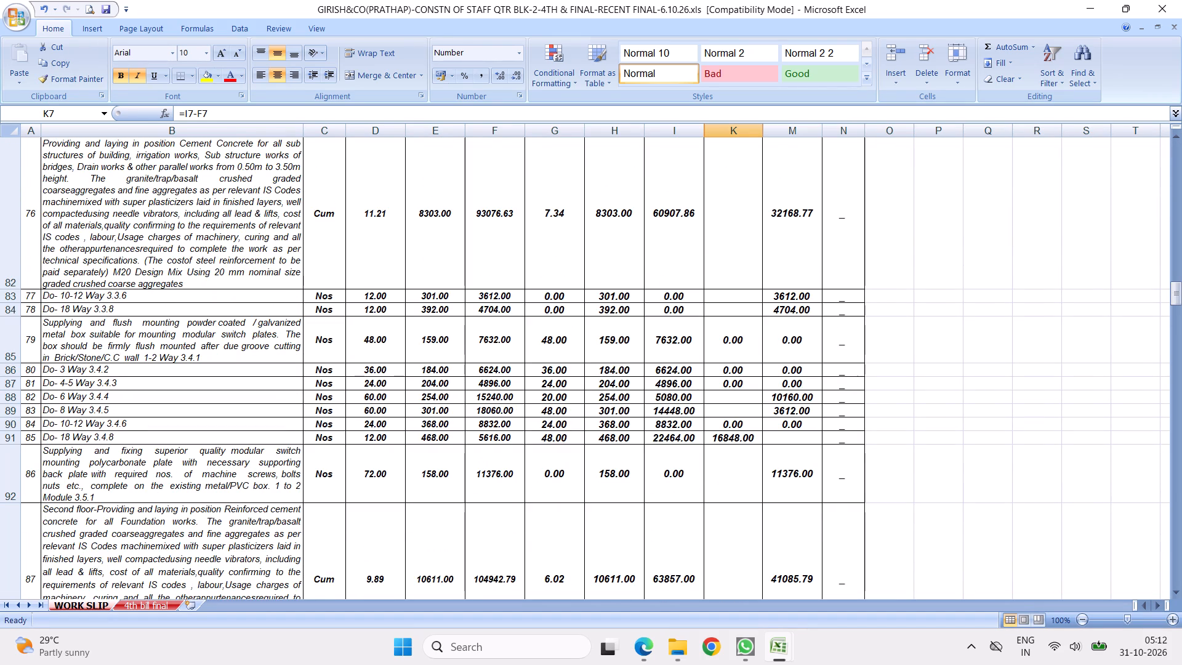
pyautogui.click(636, 439)
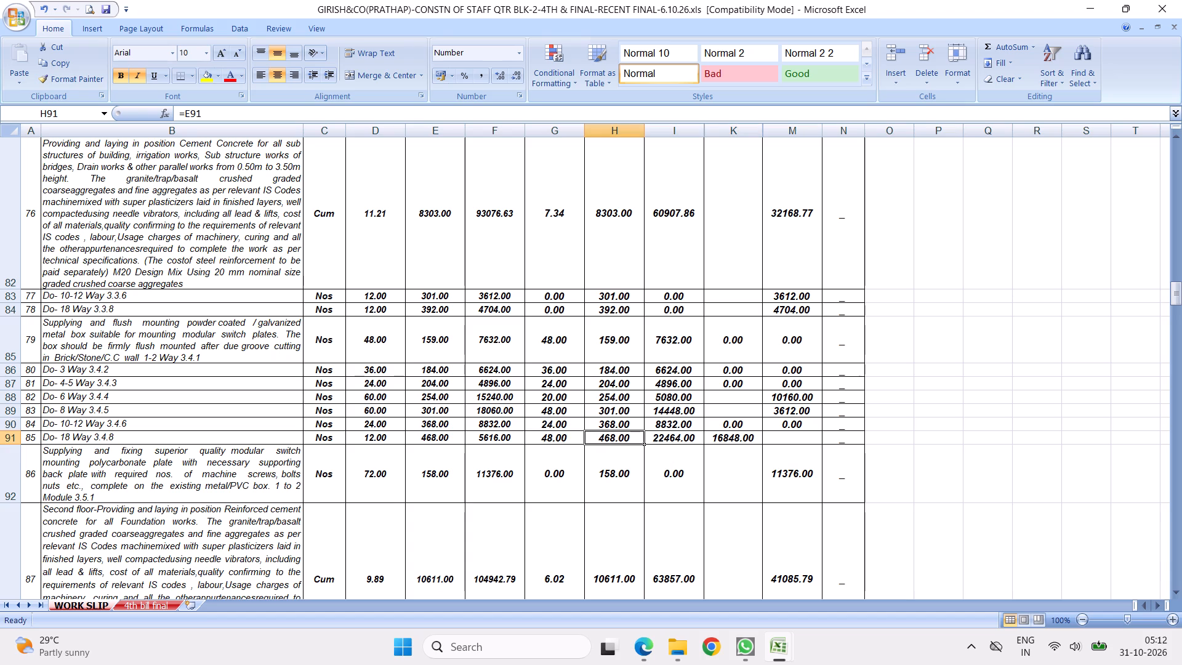
pyautogui.moveTo(1175, 293); pyautogui.dragTo(1174, 365)
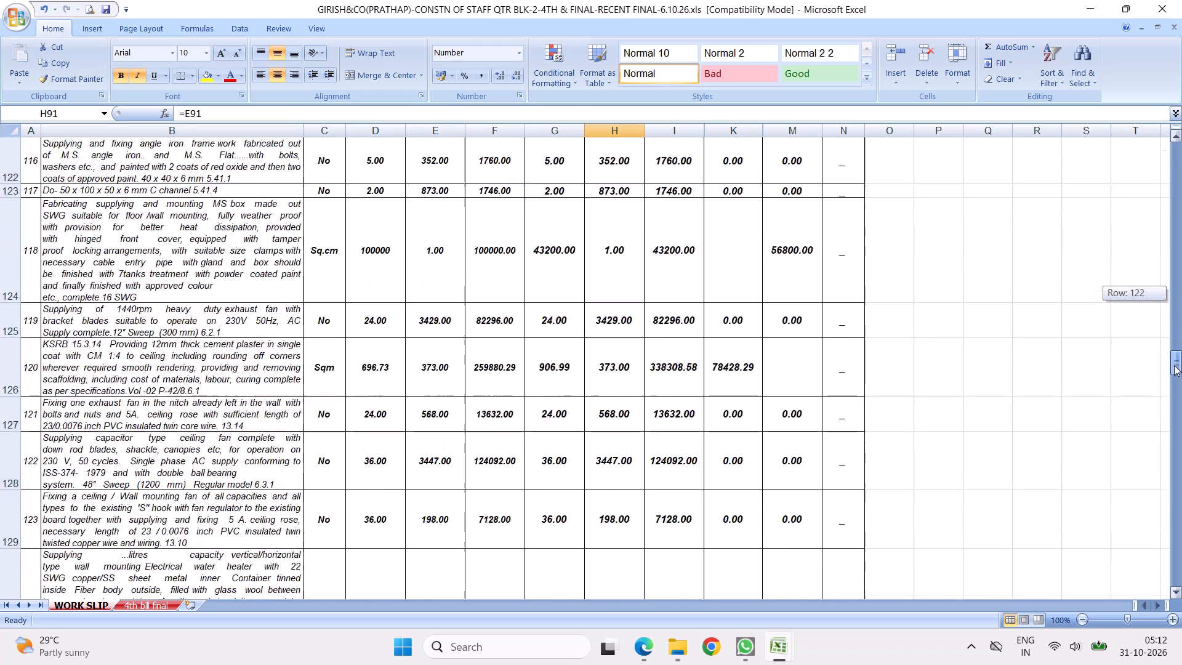
pyautogui.moveTo(1174, 365); pyautogui.dragTo(1174, 517)
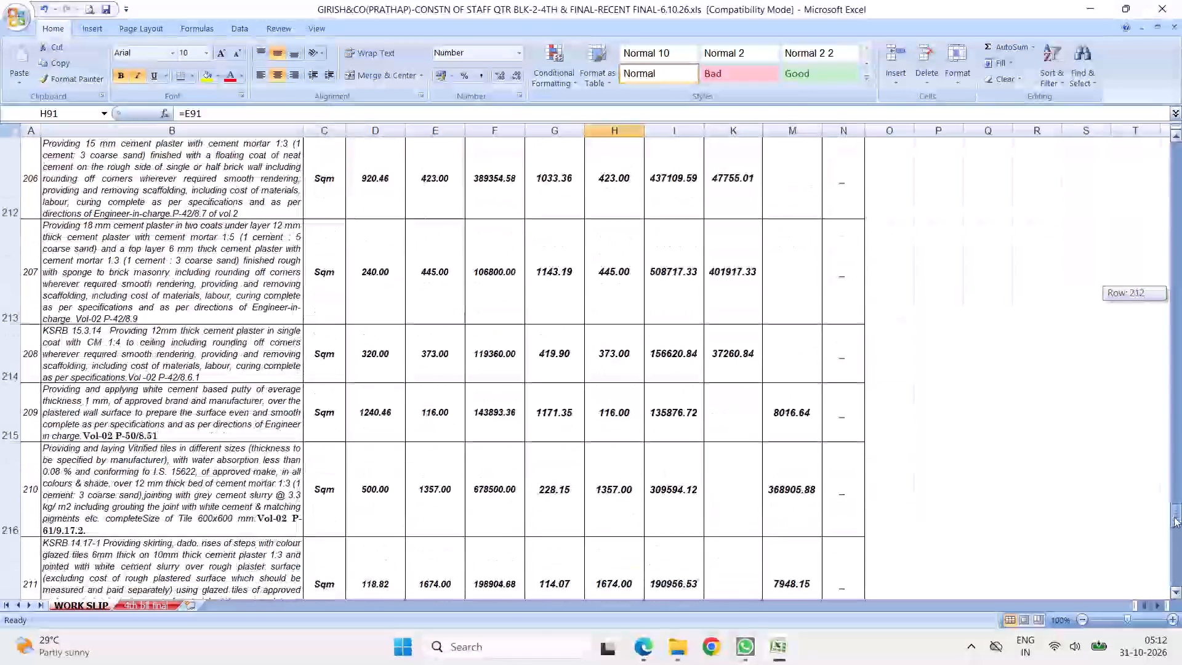
pyautogui.moveTo(1174, 517); pyautogui.dragTo(1175, 574)
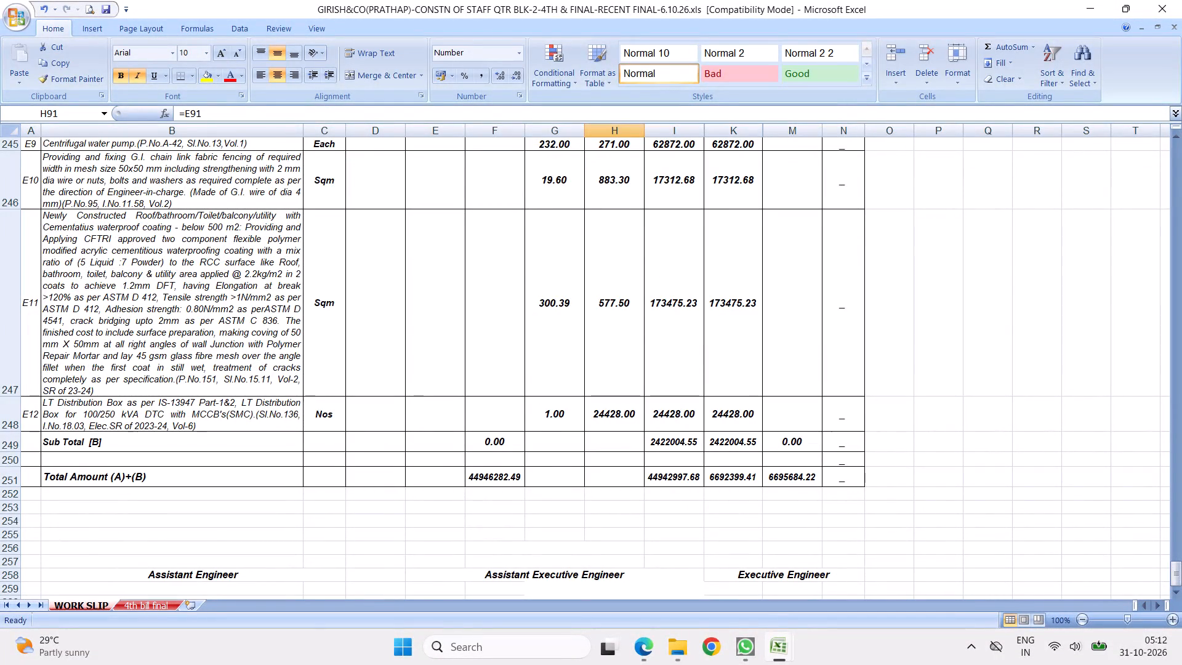
# Check the bill summary at the end of the 4th bill final sheet, and return to the WORK SLIP sheet.
pyautogui.click(159, 605)
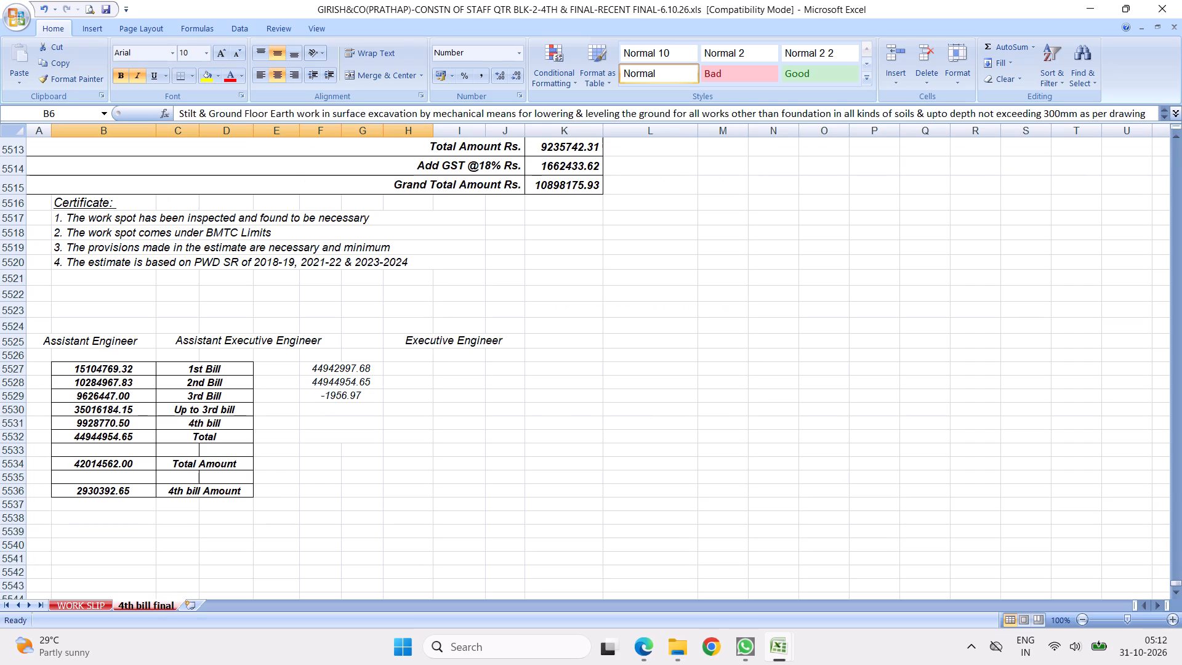
pyautogui.click(88, 606)
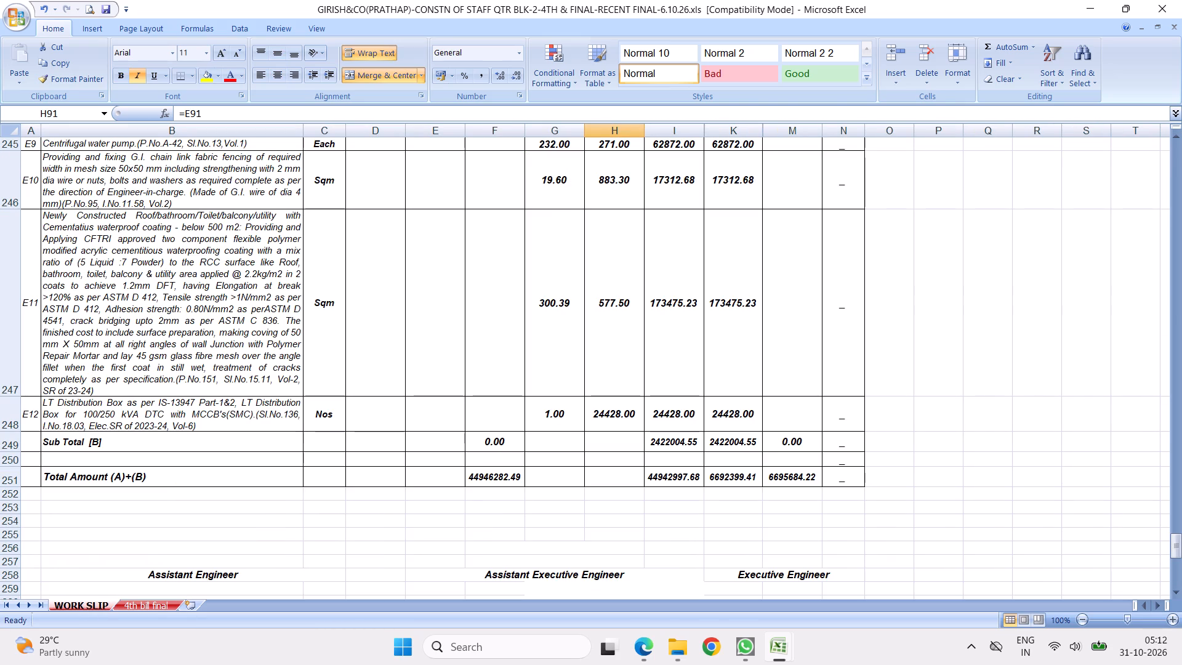
# Check the work slip's Sub Total [A] excess amount, the first EIRL items and the Total Amount (A)+(B) row.
pyautogui.scroll(3, 766, 334)
pyautogui.scroll(1, 685, 332)
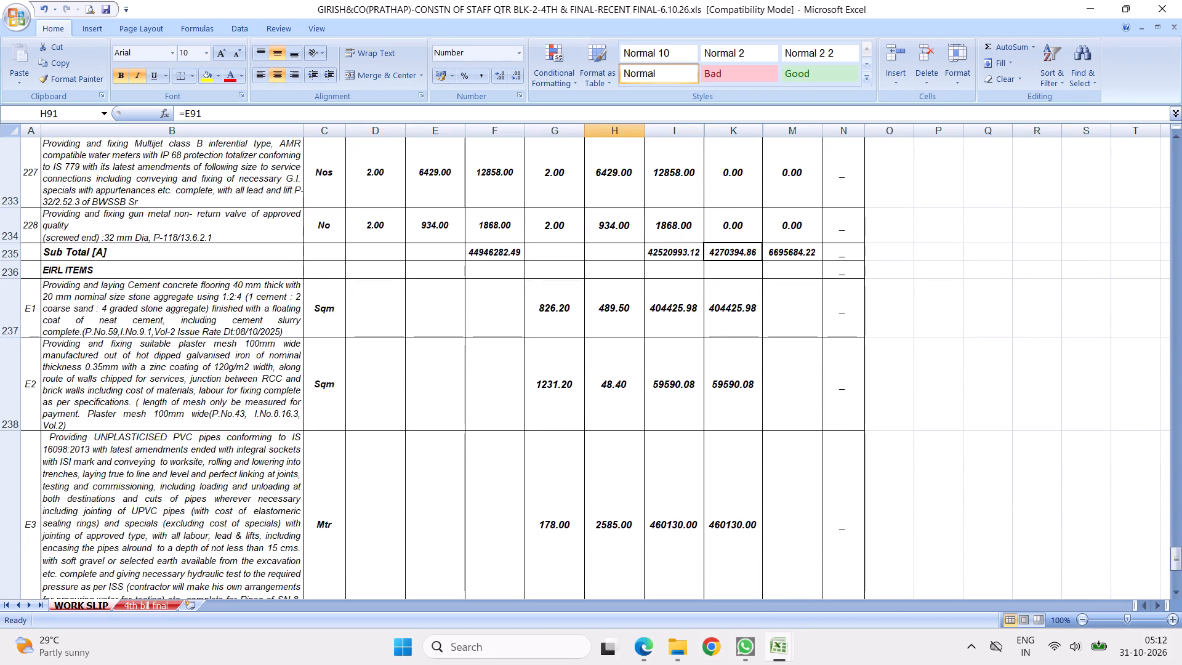
pyautogui.click(715, 254)
pyautogui.click(826, 324)
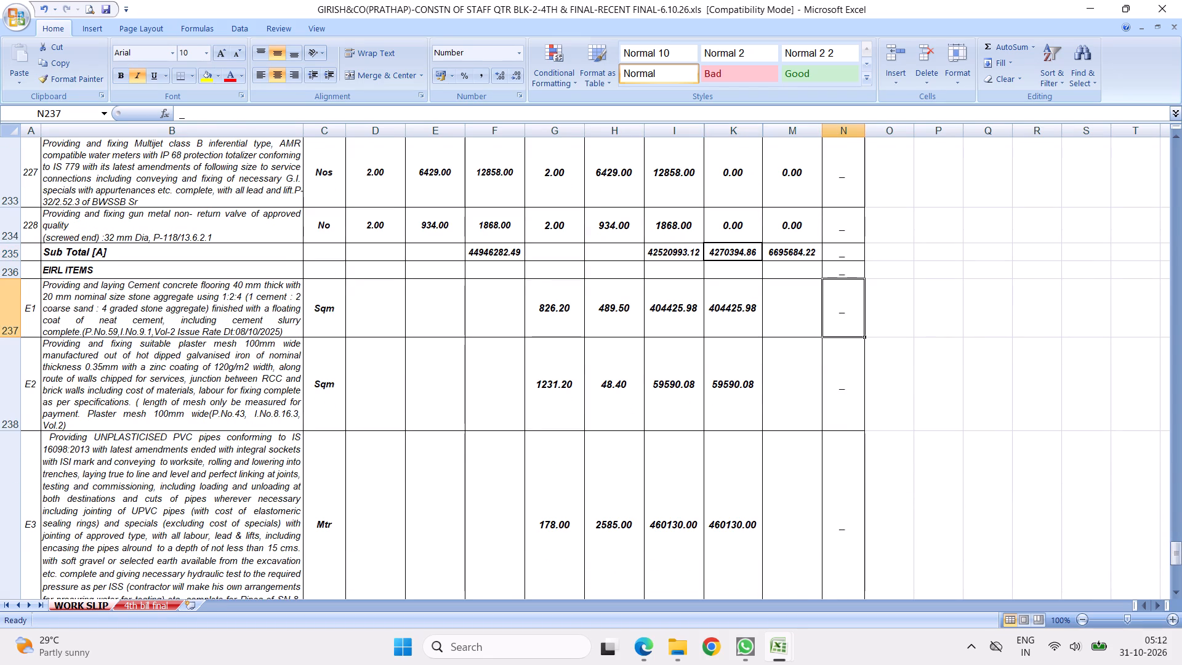
pyautogui.scroll(-4, 763, 374)
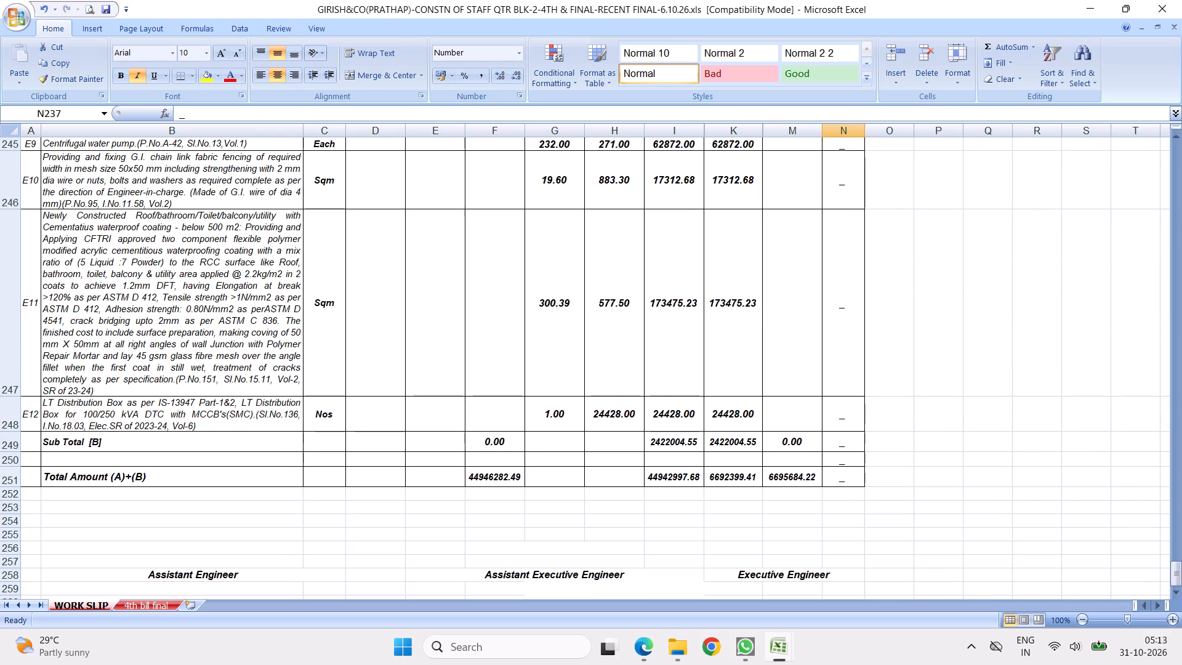
# Check which sheets are hidden in the 4TH & FINAL-RECENT FINAL-6.10.26 workbook, without unhiding any.
pyautogui.rightClick(81, 608)
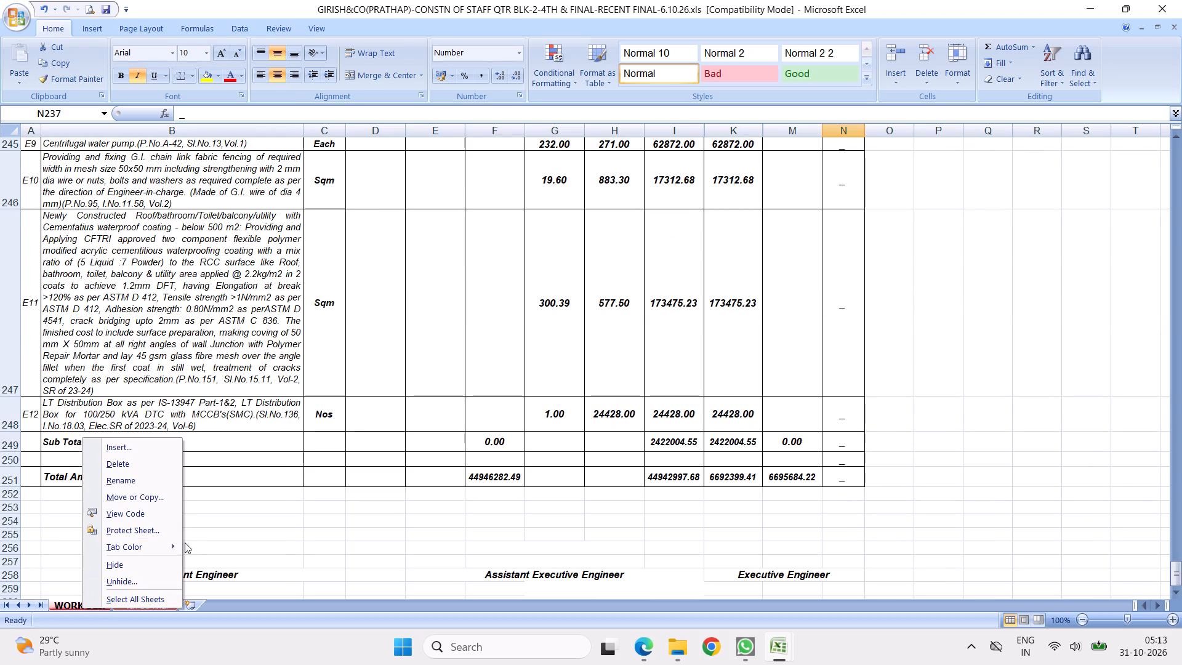
pyautogui.click(116, 582)
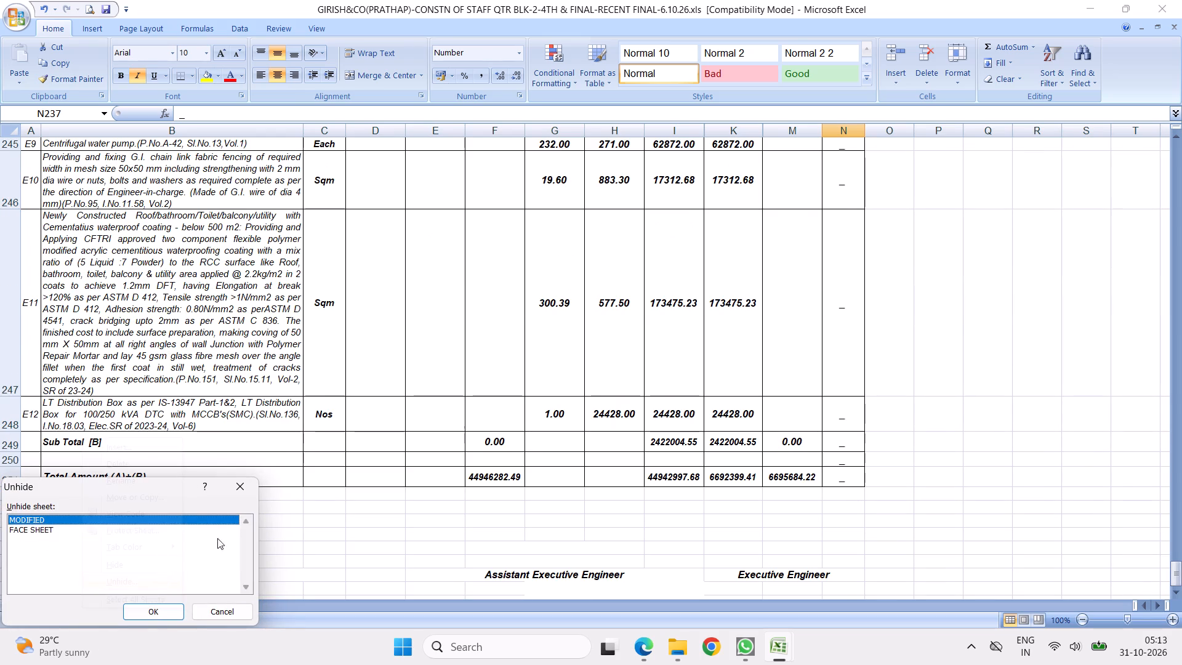
pyautogui.click(320, 385)
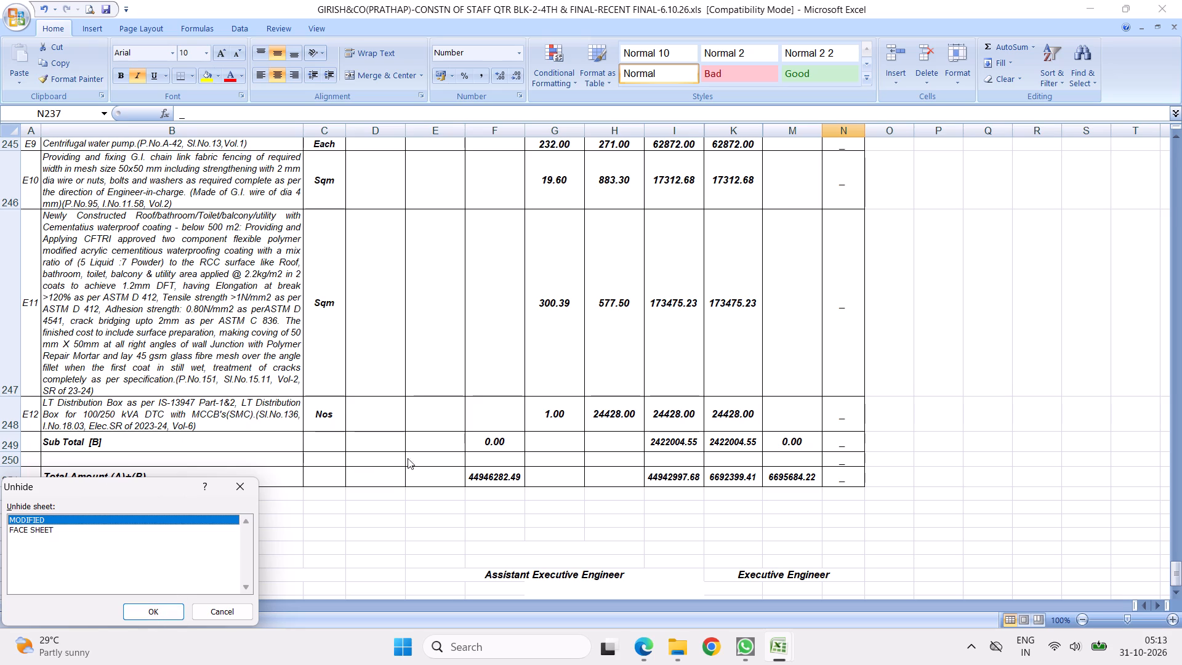
pyautogui.press('Escape')
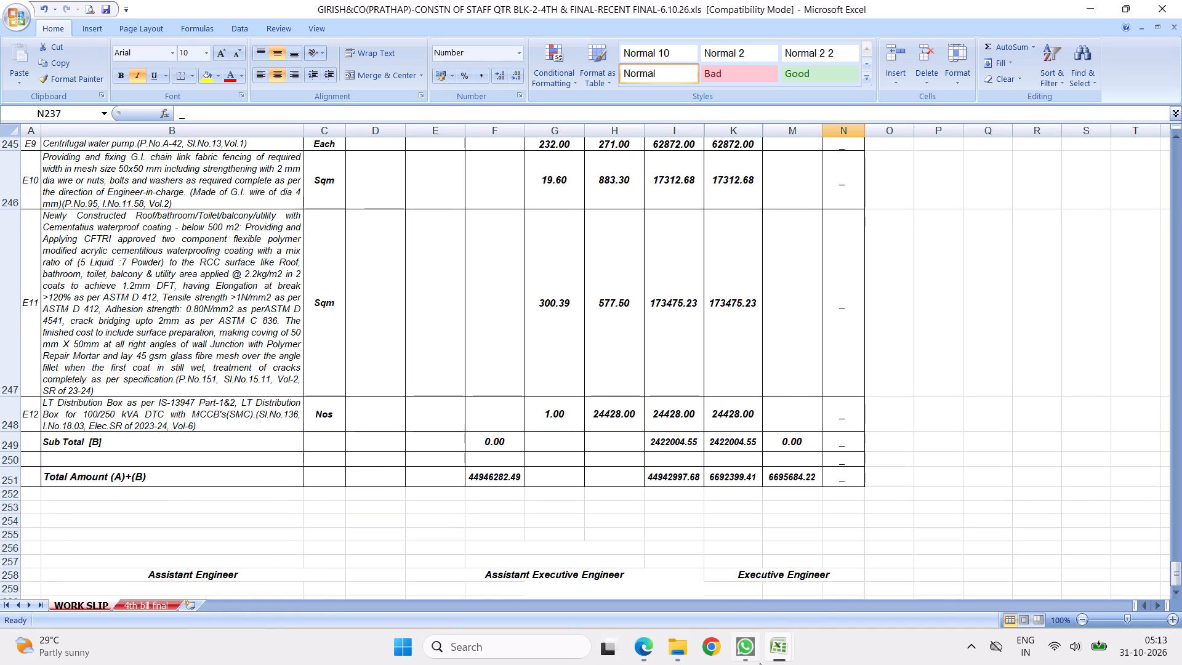
# In the 4TH & FINAL REVISED FINAL-REV workbook, view the 4th bill final sheet and examine the closing totals of the MODIFIED sheet.
pyautogui.click(834, 557)
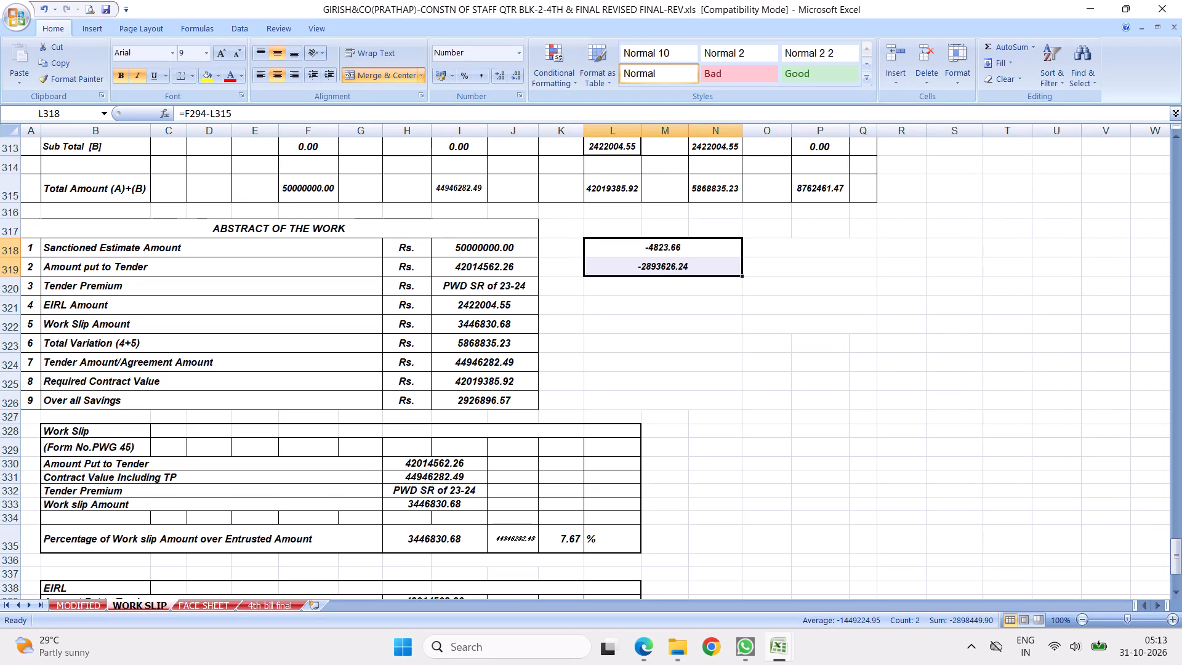
pyautogui.click(257, 604)
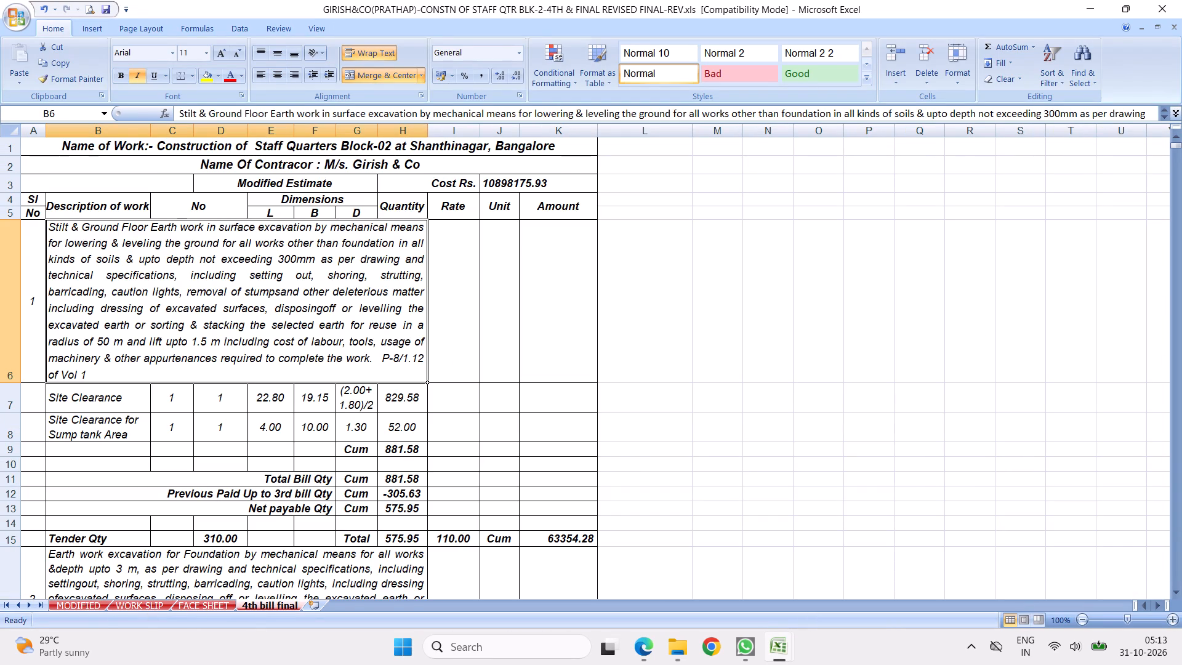
pyautogui.click(75, 603)
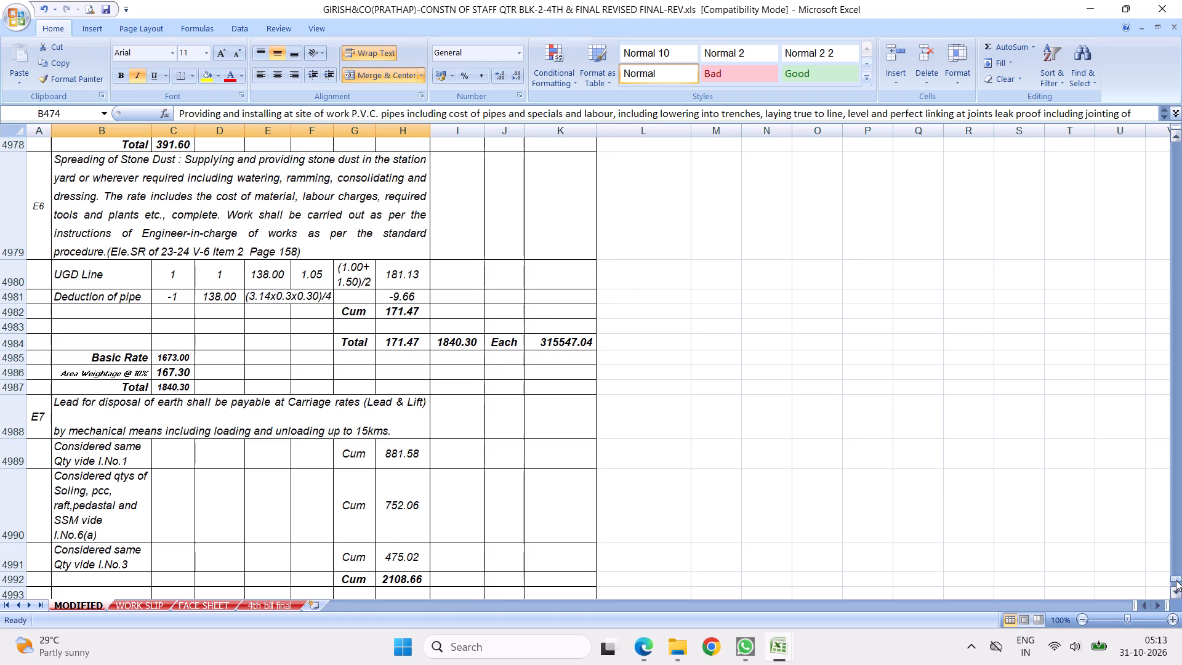
pyautogui.moveTo(1176, 579); pyautogui.dragTo(1176, 585)
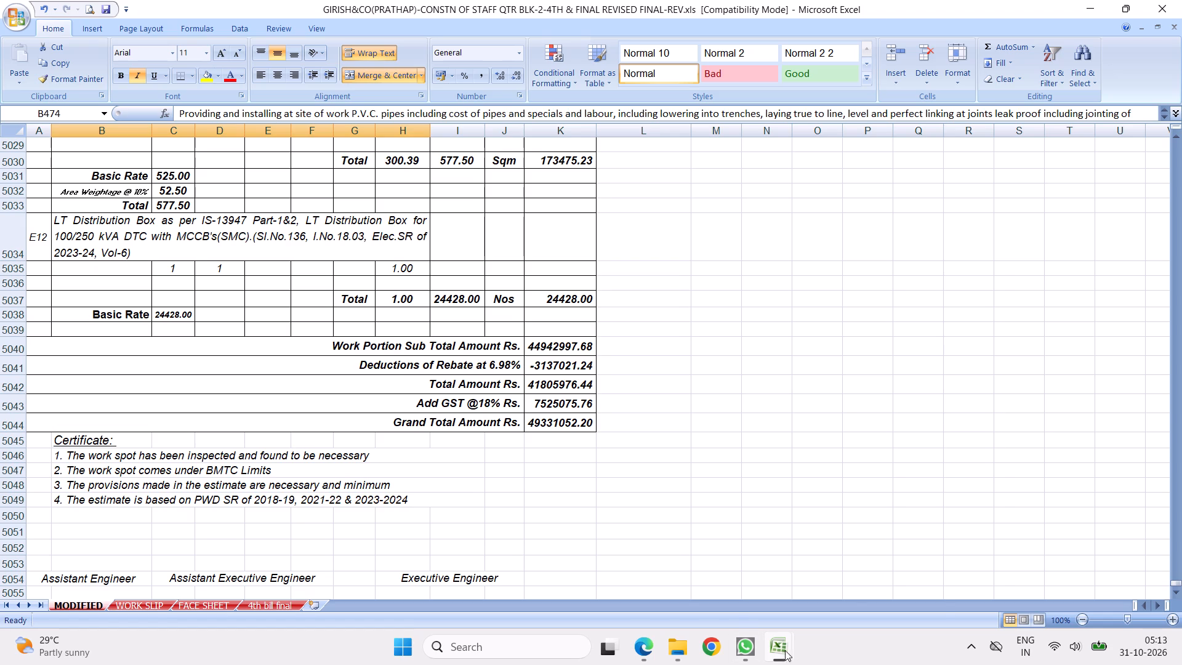
# Compare the RECENT FINAL-6.10.26 work slip's sanctioned Total Amount (A)+(B) formula with the MODIFIED sheet's closing items and totals in the REVISED FINAL-REV workbook.
pyautogui.click(712, 536)
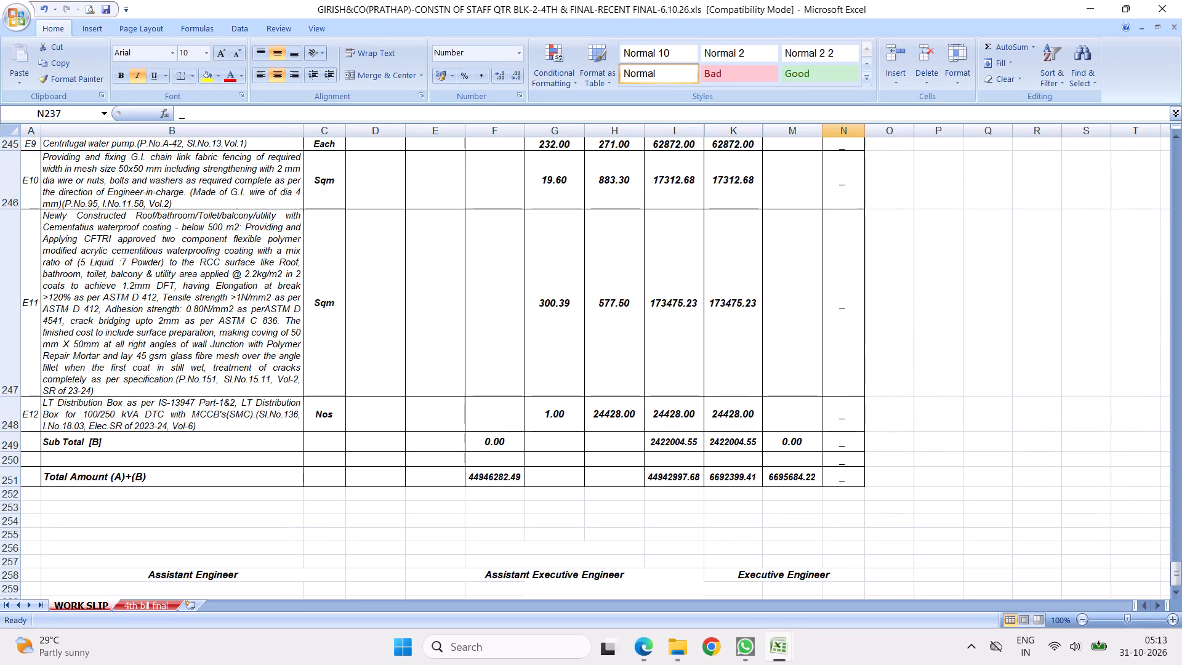
pyautogui.click(474, 481)
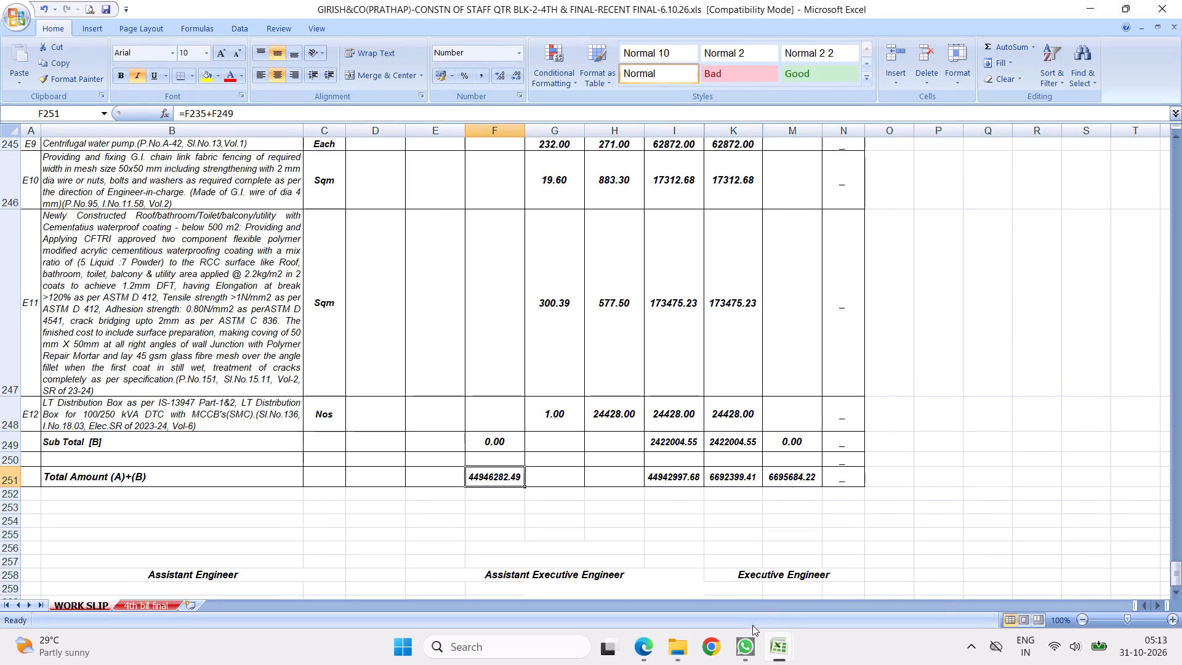
pyautogui.click(850, 575)
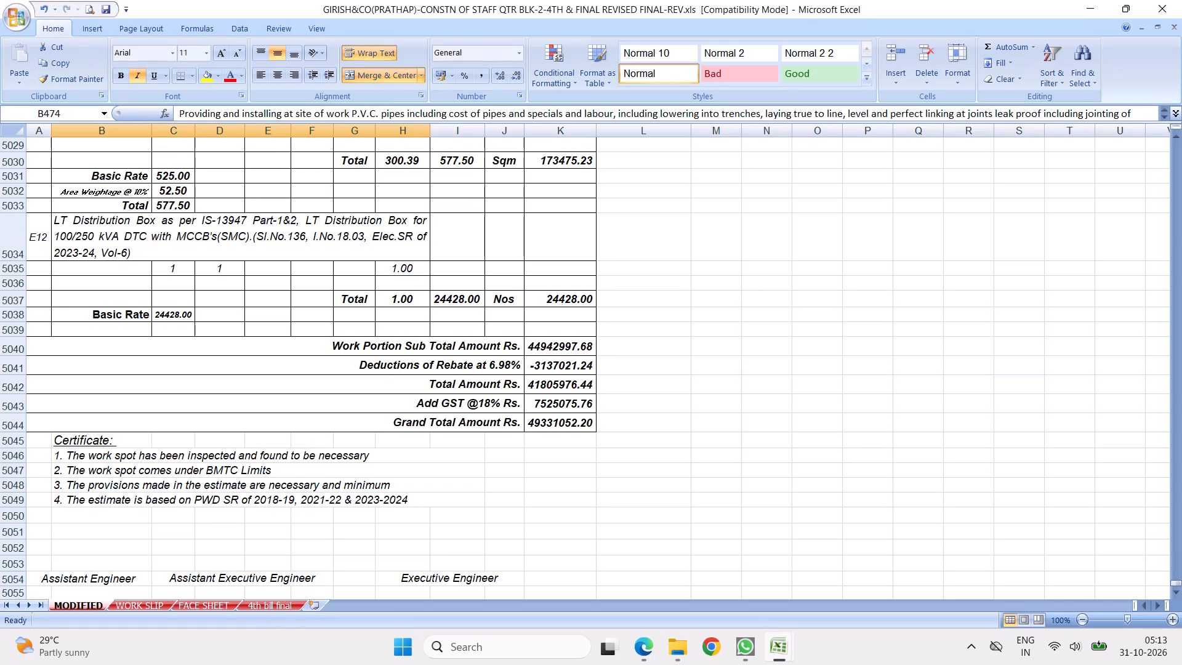
pyautogui.scroll(3, 484, 373)
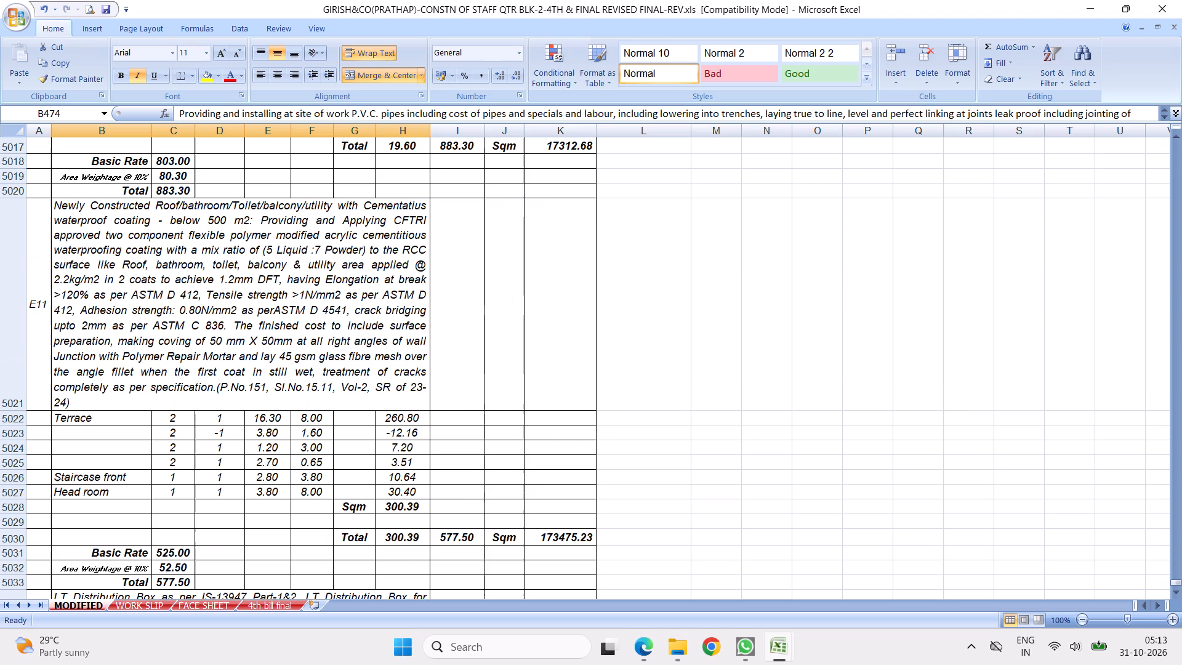
pyautogui.scroll(1, 454, 385)
pyautogui.scroll(-5, 480, 373)
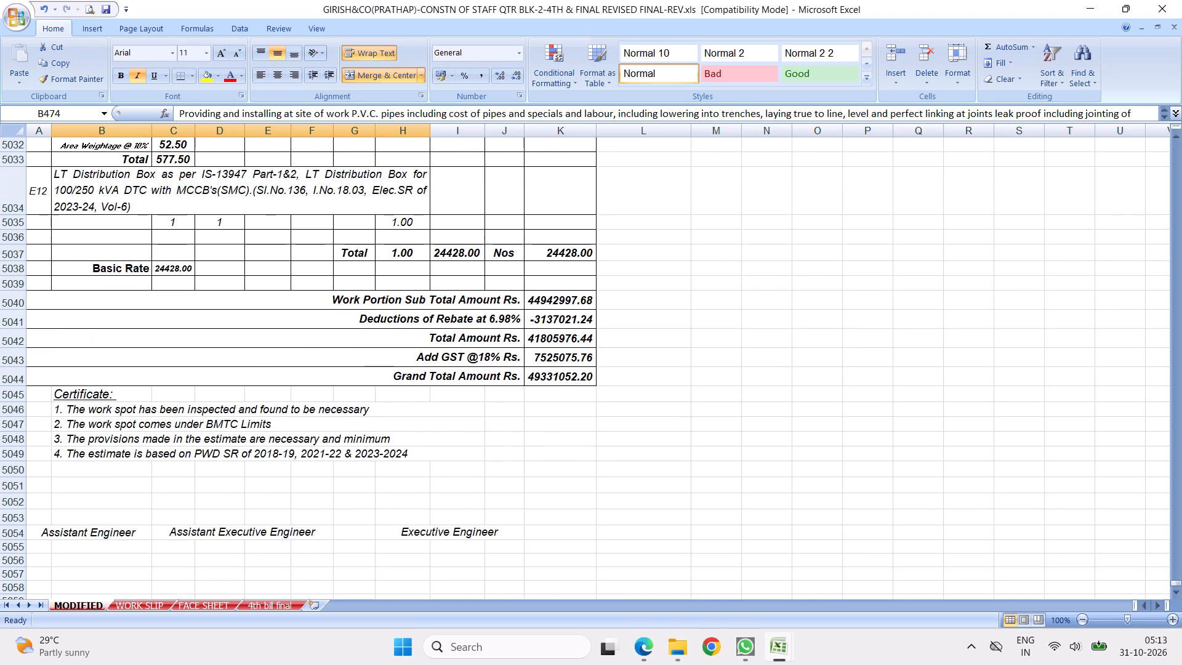
# Open the 4TH & FINAL REVISED FINAL.xls workbook from the PRATAP-BMTC BUILDING BILLS folder and review the items in its WORK SLIP sheet.
pyautogui.click(679, 648)
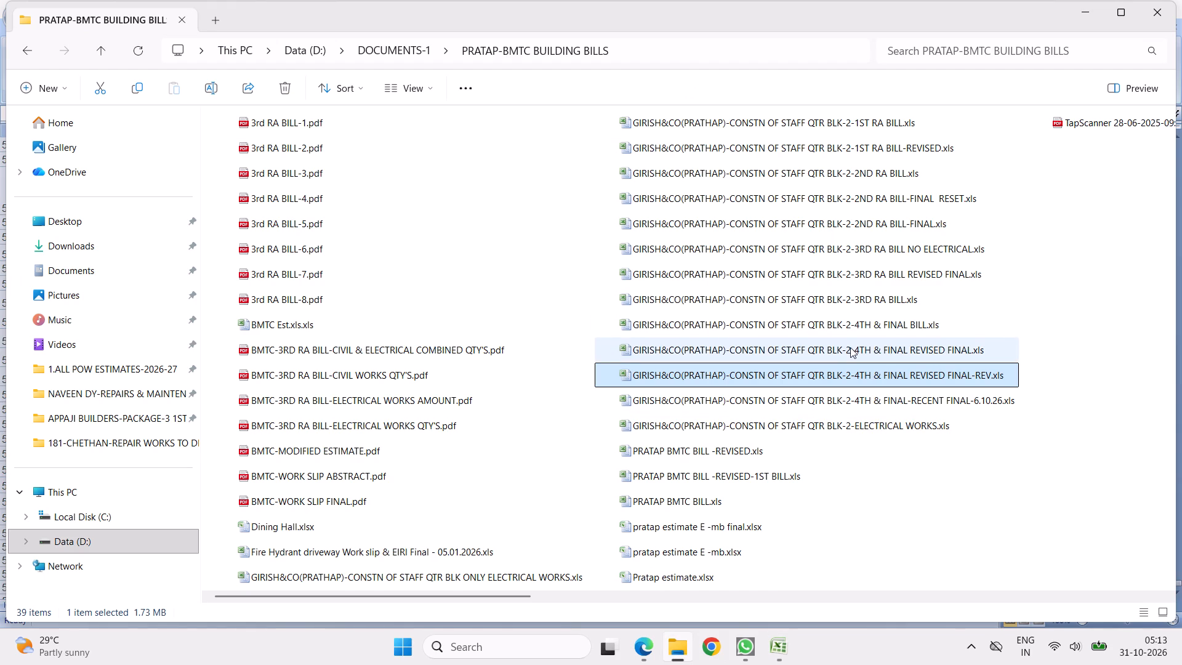
pyautogui.click(850, 347)
pyautogui.doubleClick(850, 347)
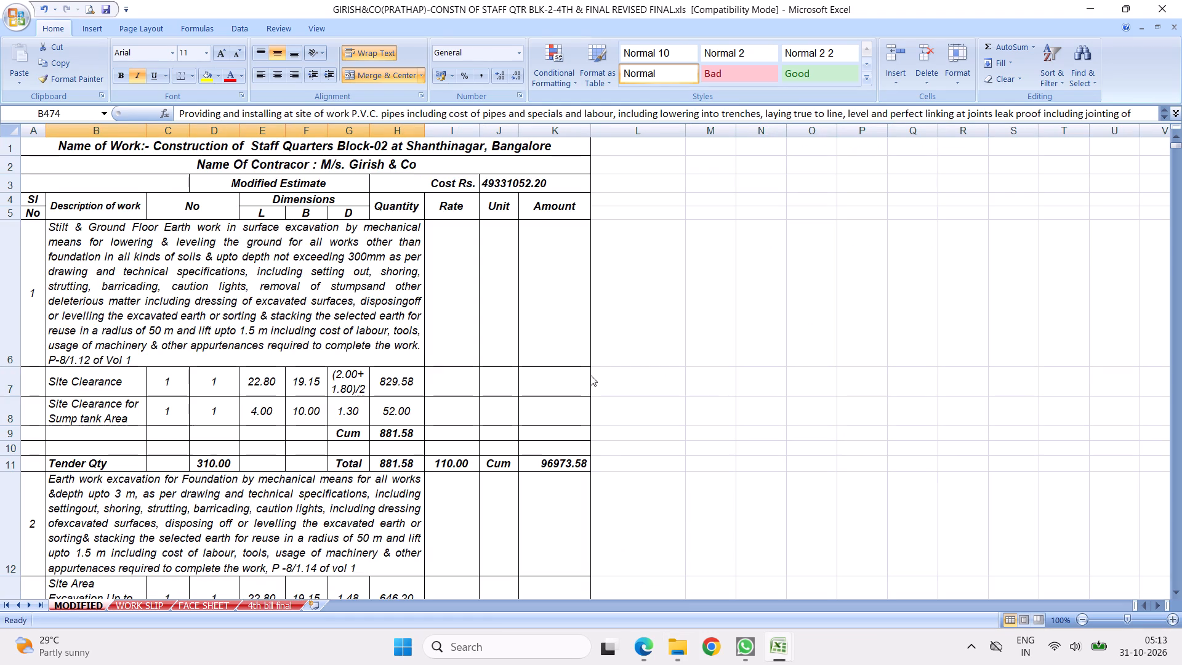
pyautogui.click(145, 603)
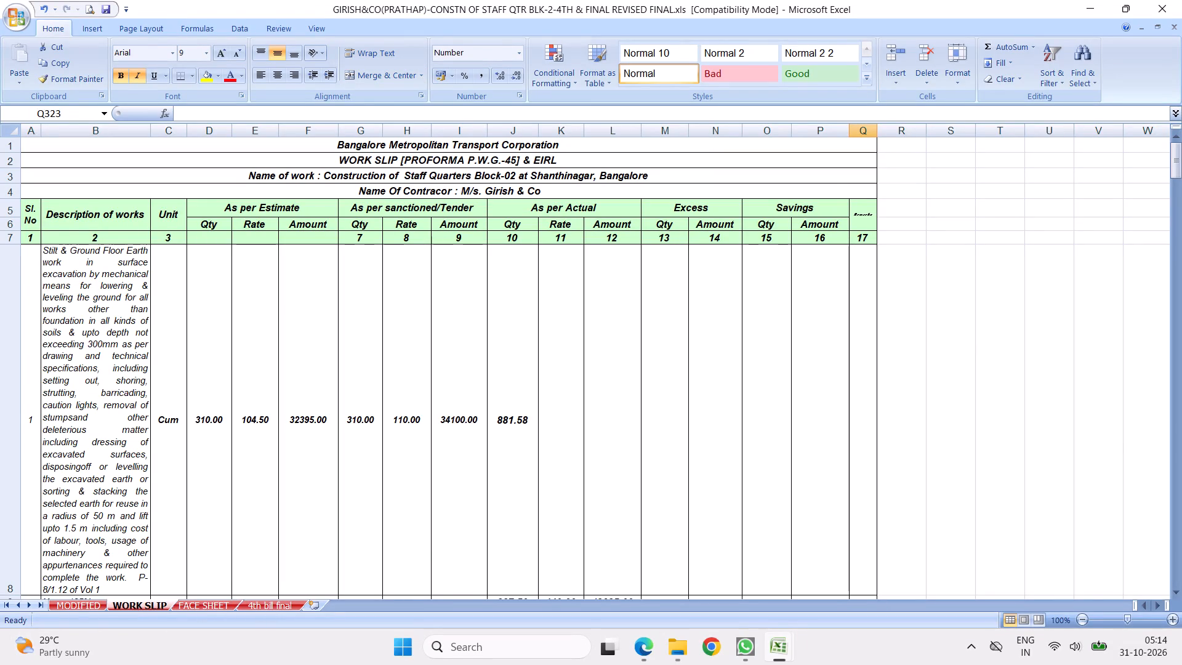
pyautogui.scroll(-7, 573, 426)
pyautogui.scroll(-7, 641, 344)
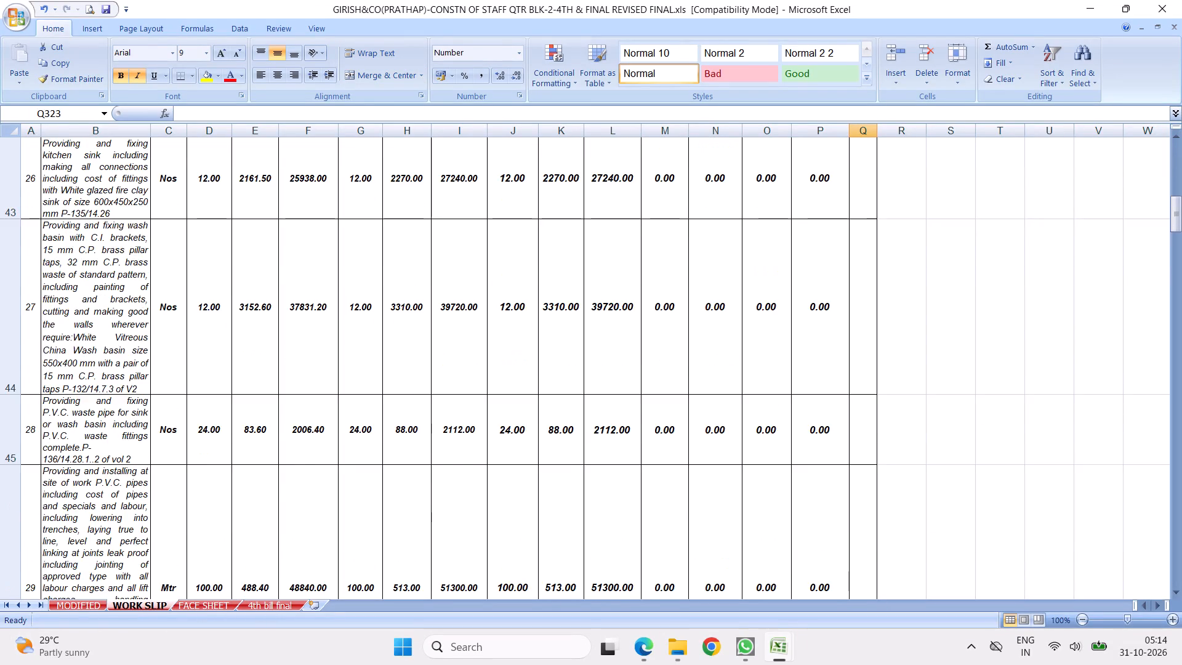
pyautogui.scroll(-13, 159, 527)
pyautogui.scroll(-11, 344, 397)
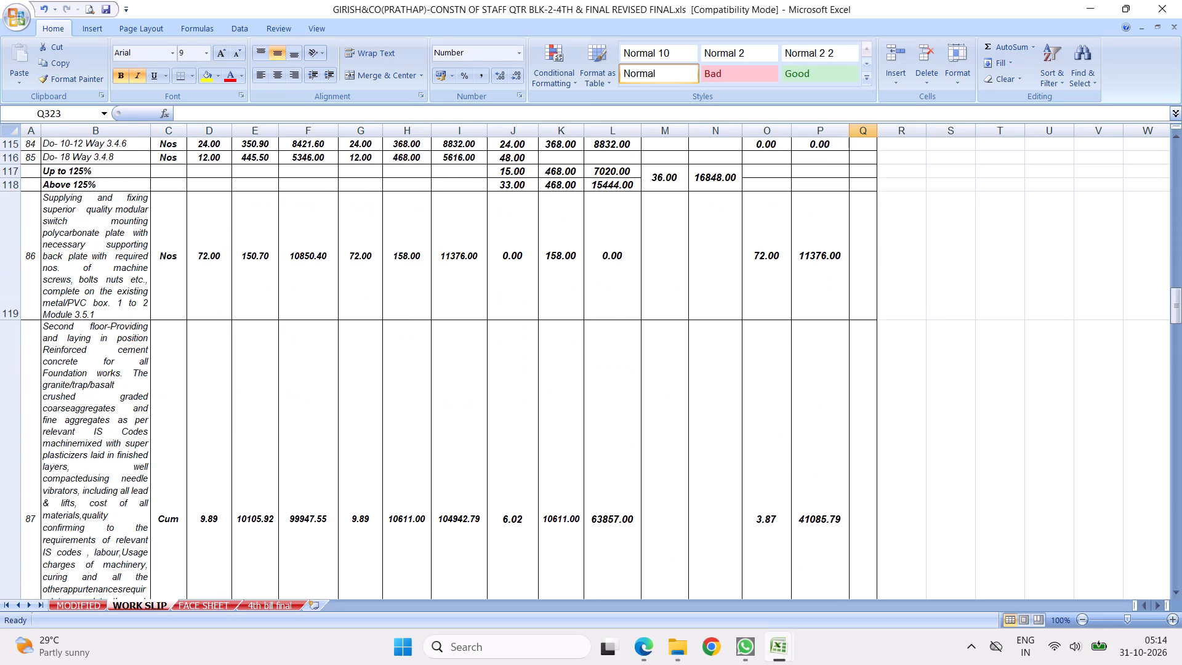
pyautogui.scroll(-10, 249, 504)
pyautogui.scroll(-3, 174, 571)
# Look through the REVISED FINAL workbook's FACE SHEET, 4th bill final and MODIFIED sheets, and close the workbook.
pyautogui.click(195, 602)
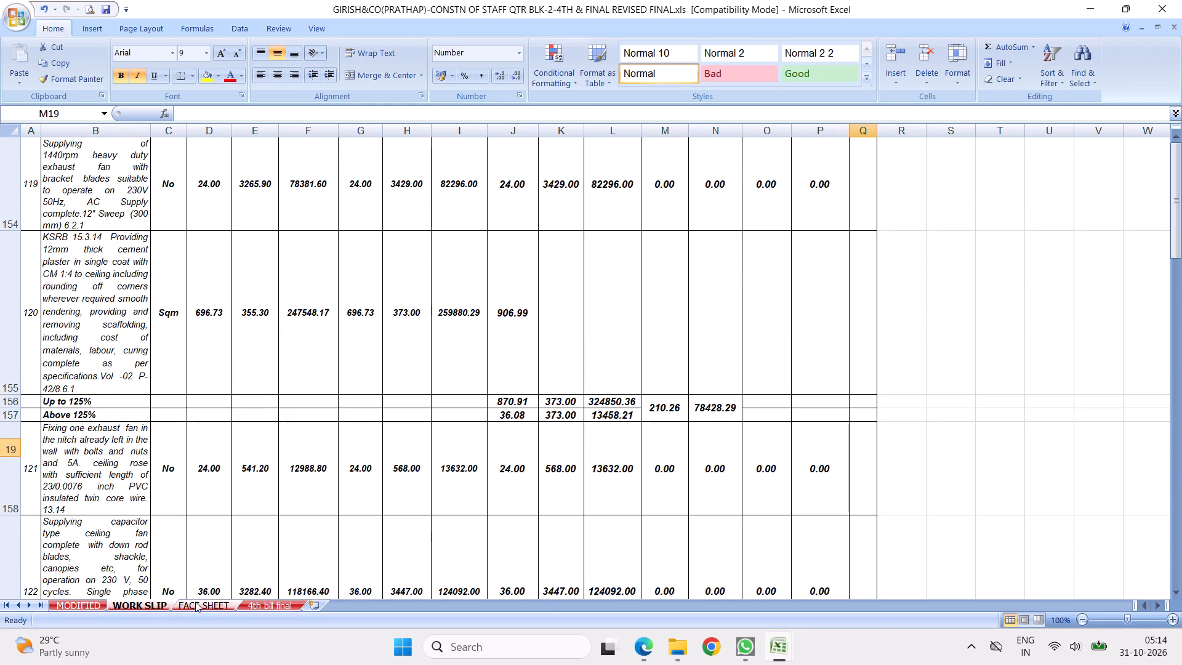
pyautogui.click(260, 606)
pyautogui.click(141, 610)
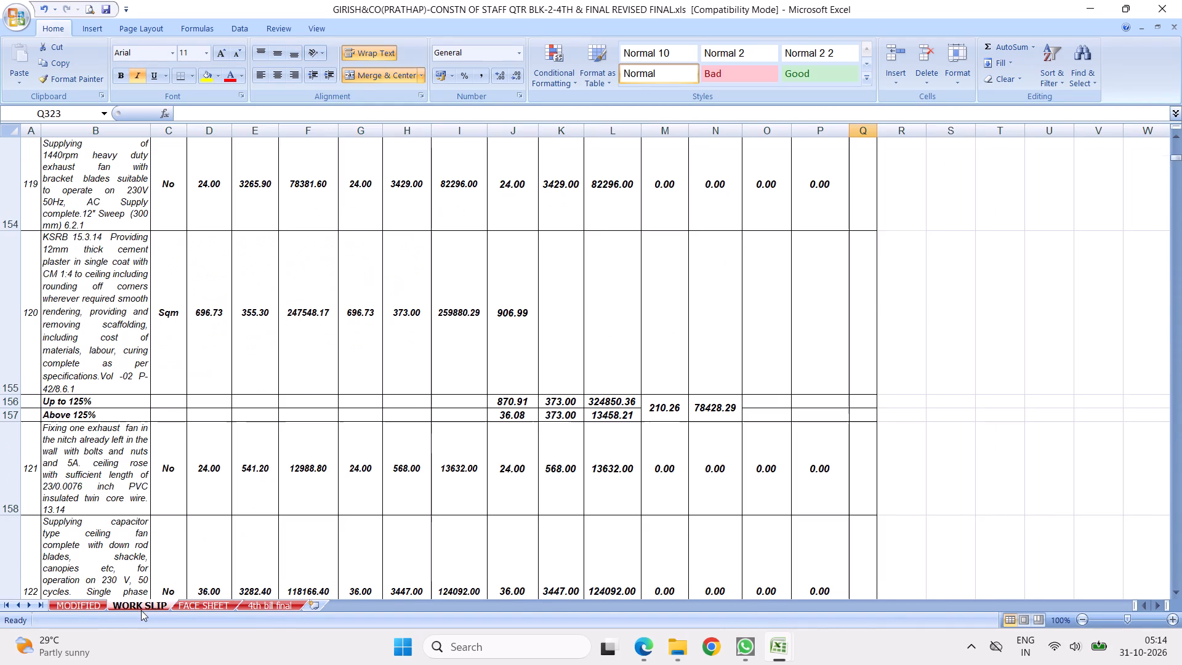
pyautogui.click(82, 606)
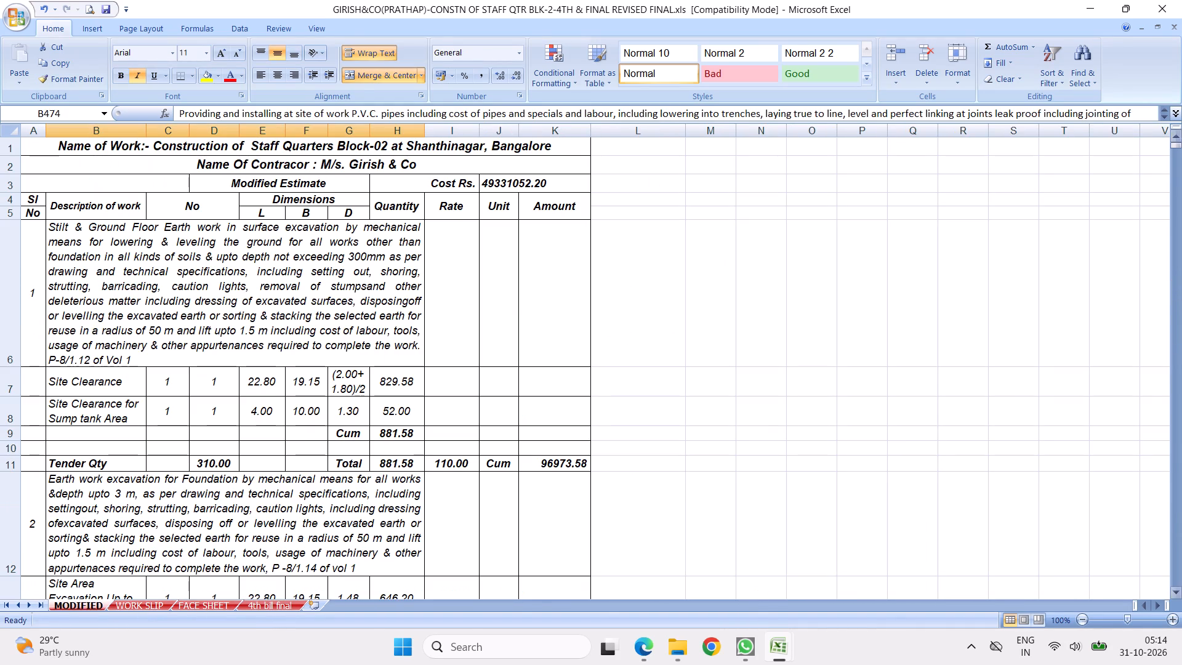
pyautogui.click(1172, 27)
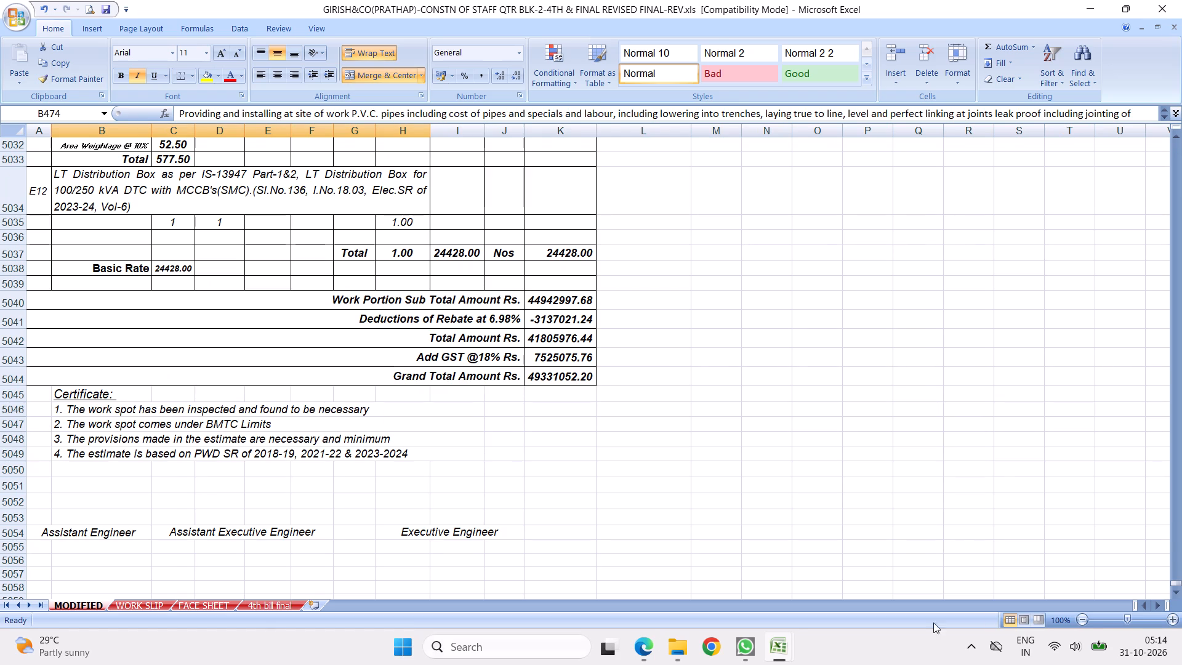
# In the RECENT FINAL-6.10.26 workbook, review the 4th bill final sheet from the bill summary and totals back up to the E7 item.
pyautogui.click(777, 638)
pyautogui.click(702, 558)
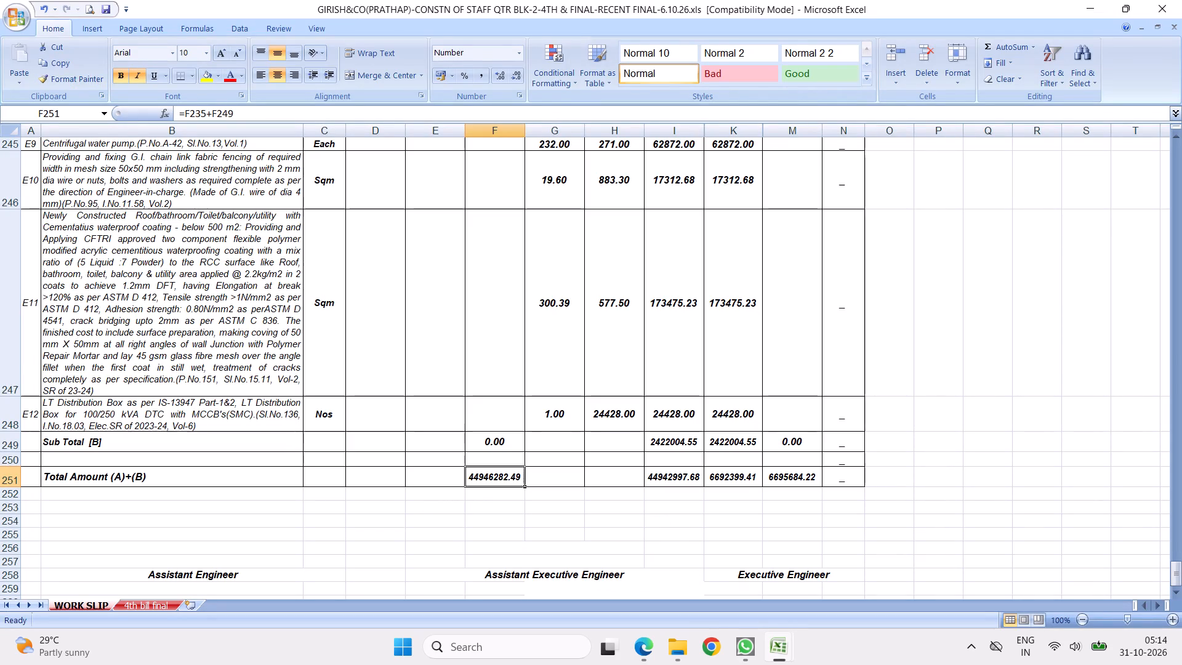
pyautogui.click(161, 606)
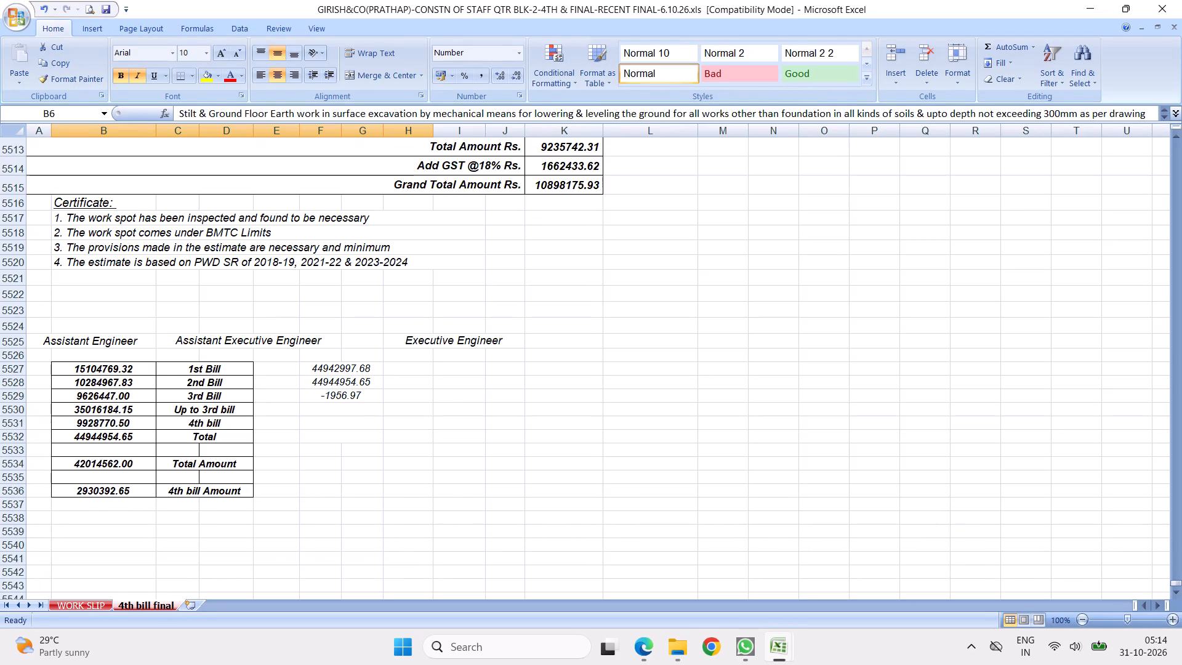
pyautogui.scroll(2, 805, 336)
pyautogui.scroll(2, 758, 318)
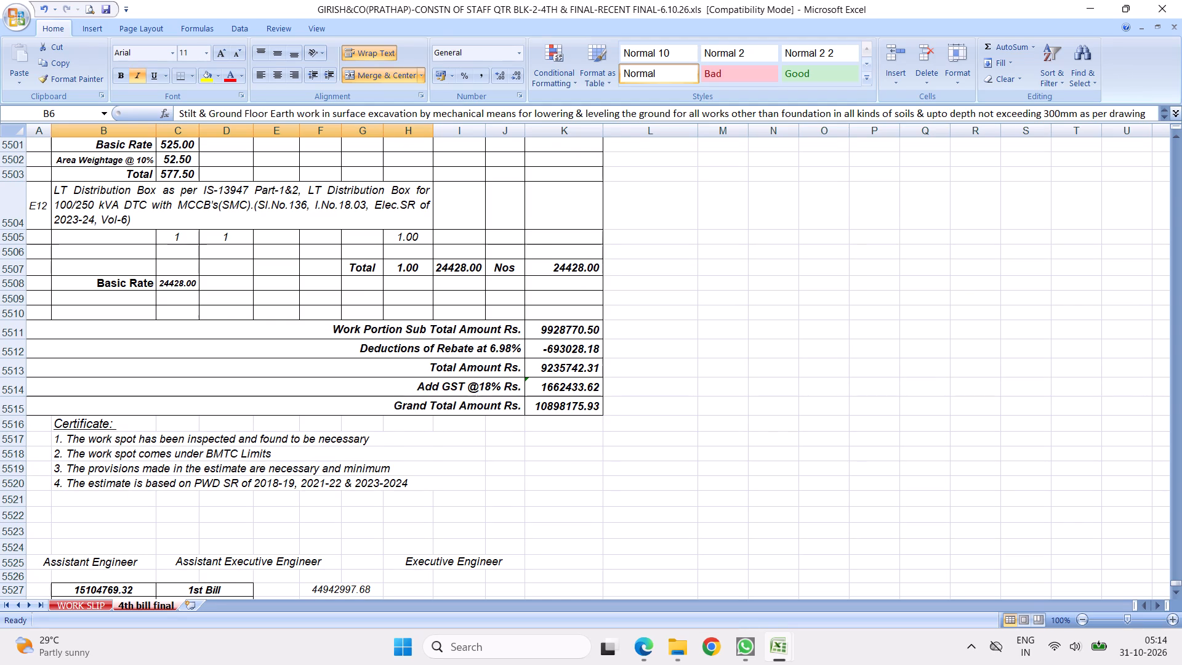
pyautogui.scroll(-4, 462, 409)
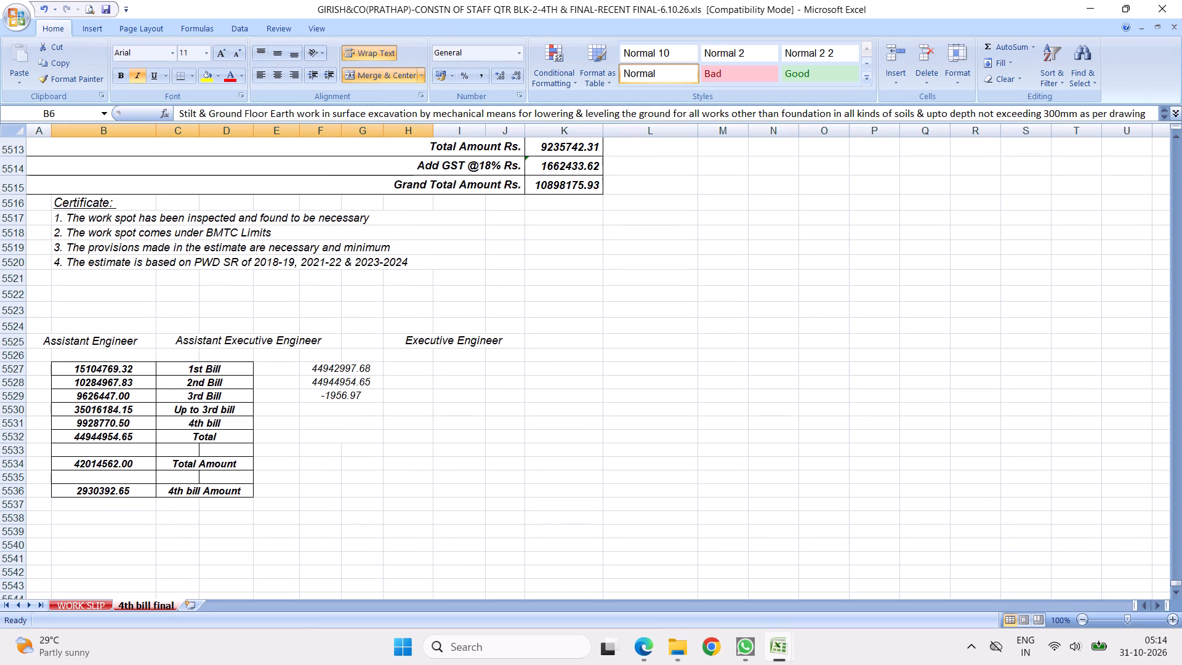
pyautogui.scroll(2, 597, 320)
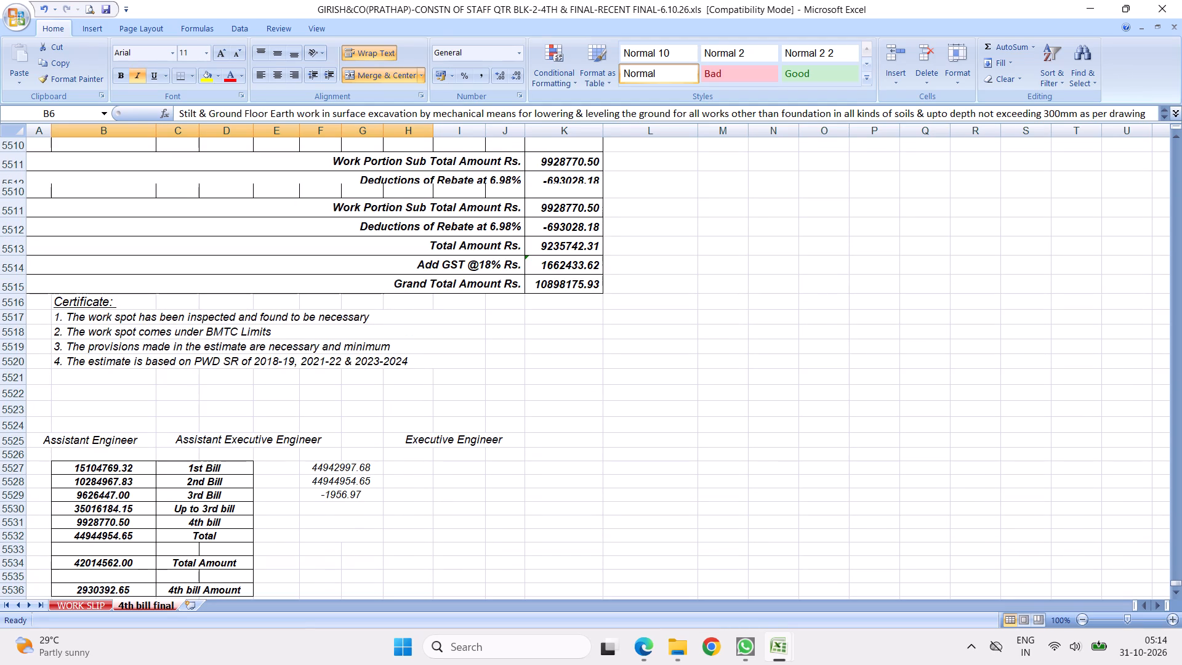
pyautogui.scroll(16, 607, 328)
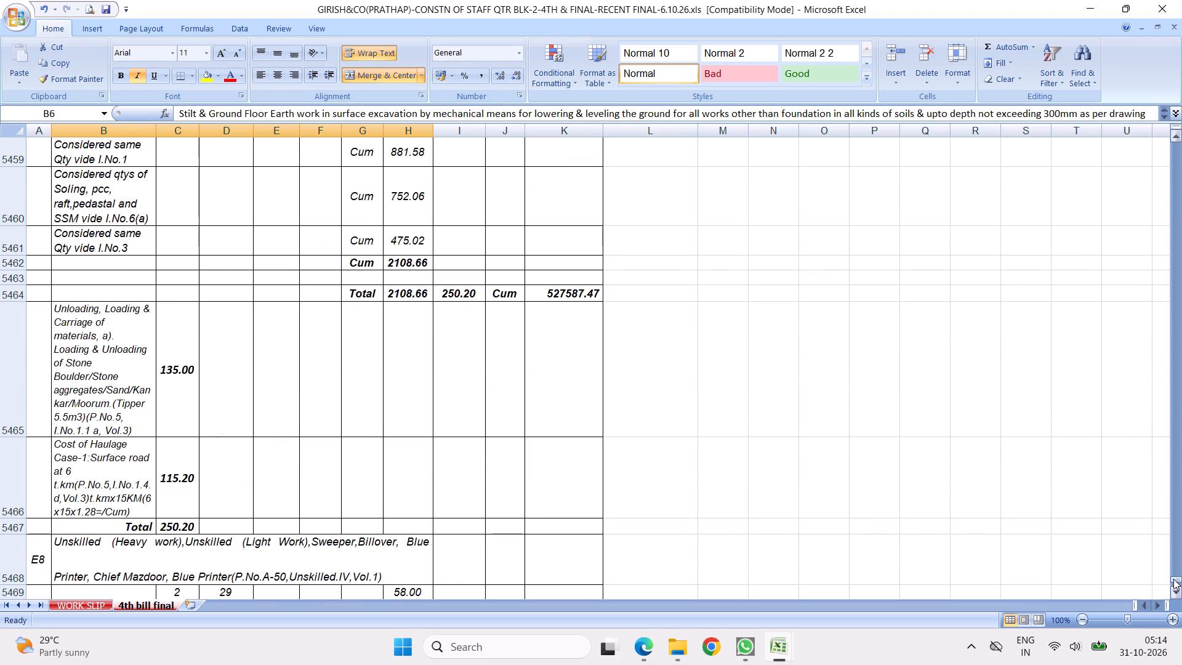
# Check item 1 at the start of the 4th bill final sheet and the Grand Total at its end, and return to the WORK SLIP sheet.
pyautogui.moveTo(1173, 578); pyautogui.dragTo(1181, 6)
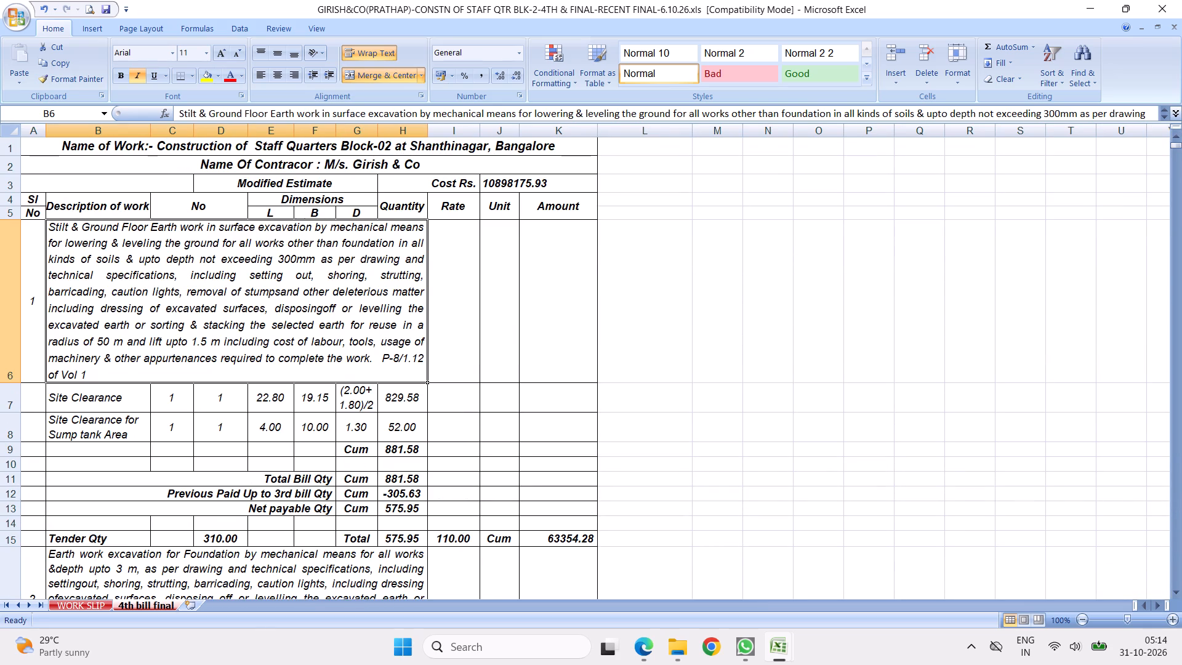
pyautogui.click(328, 293)
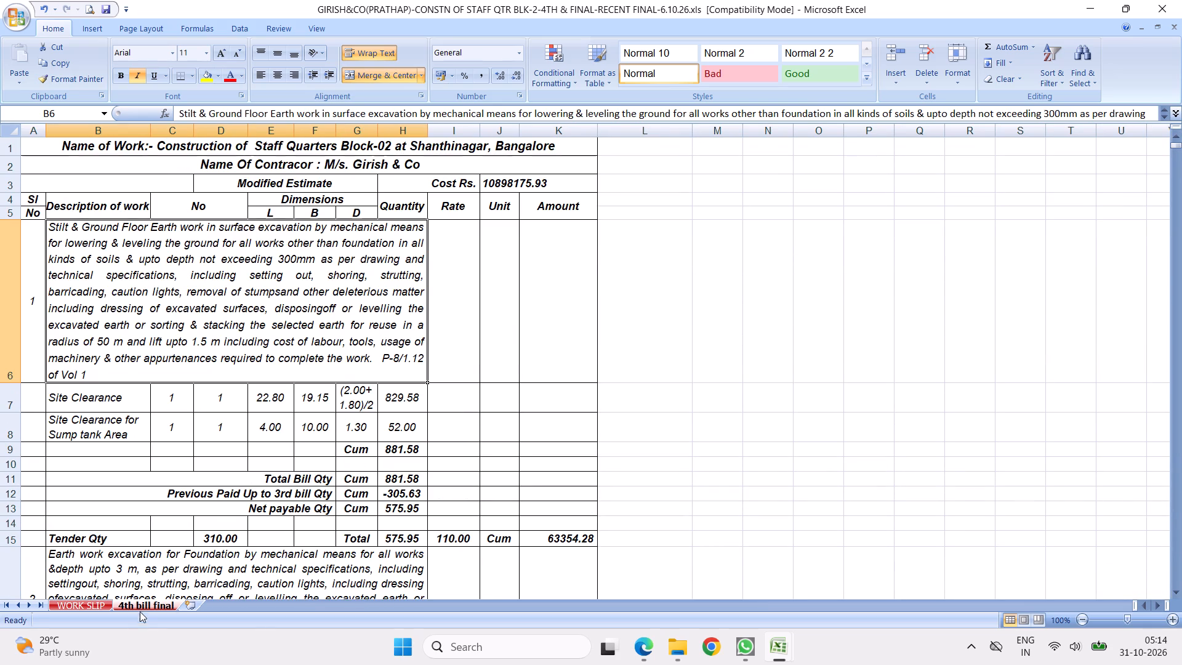
pyautogui.click(296, 341)
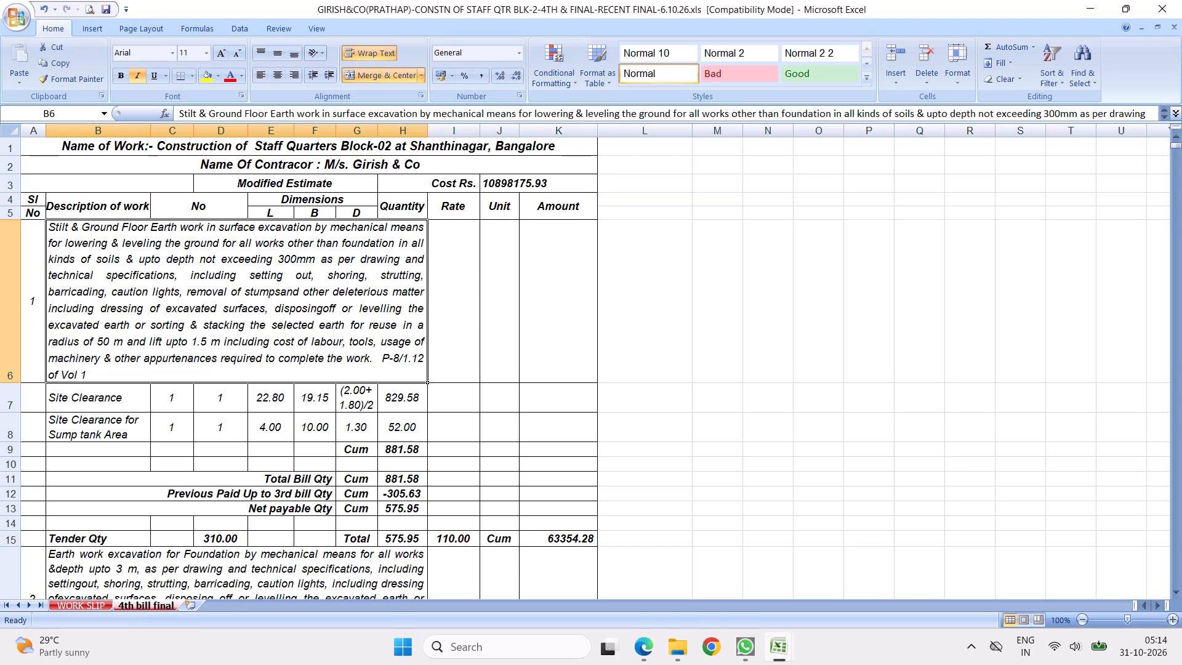
pyautogui.moveTo(1173, 143); pyautogui.dragTo(1181, 275)
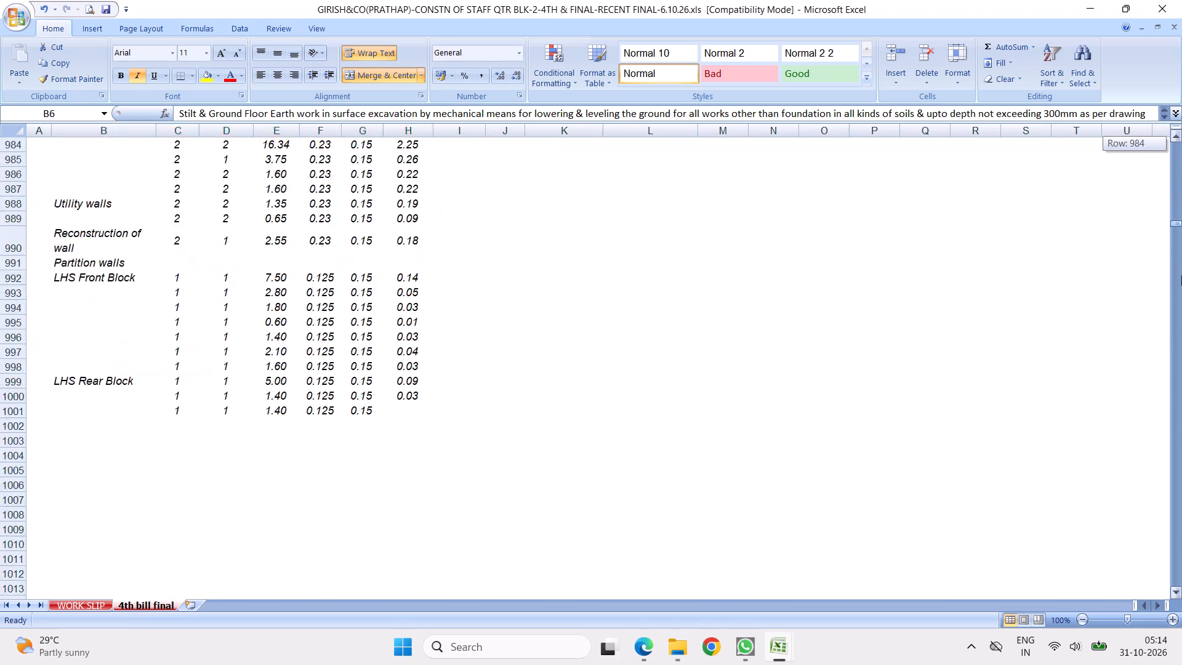
pyautogui.moveTo(1181, 275); pyautogui.dragTo(1180, 635)
pyautogui.scroll(3, 476, 319)
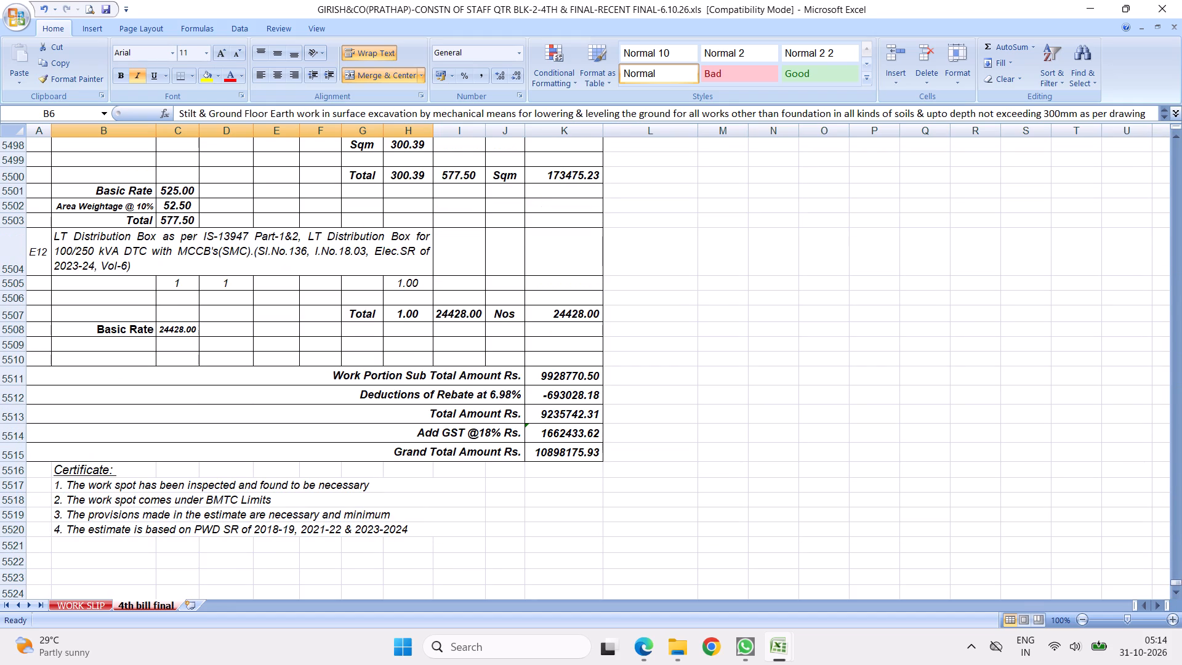
pyautogui.click(729, 463)
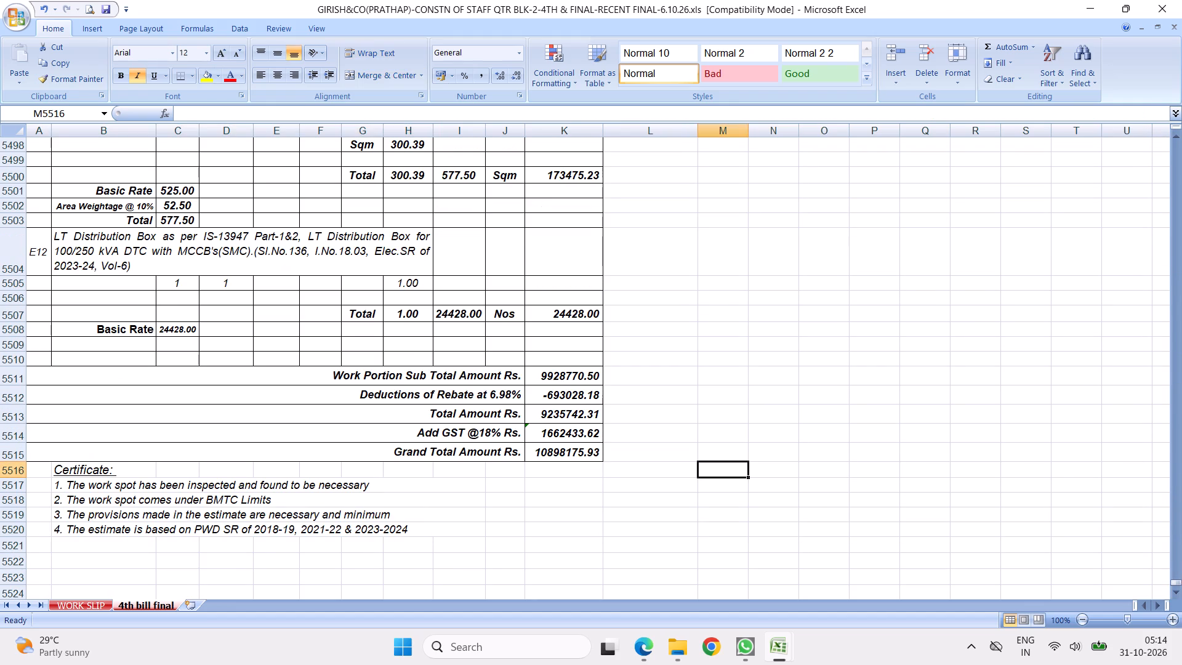
pyautogui.click(91, 608)
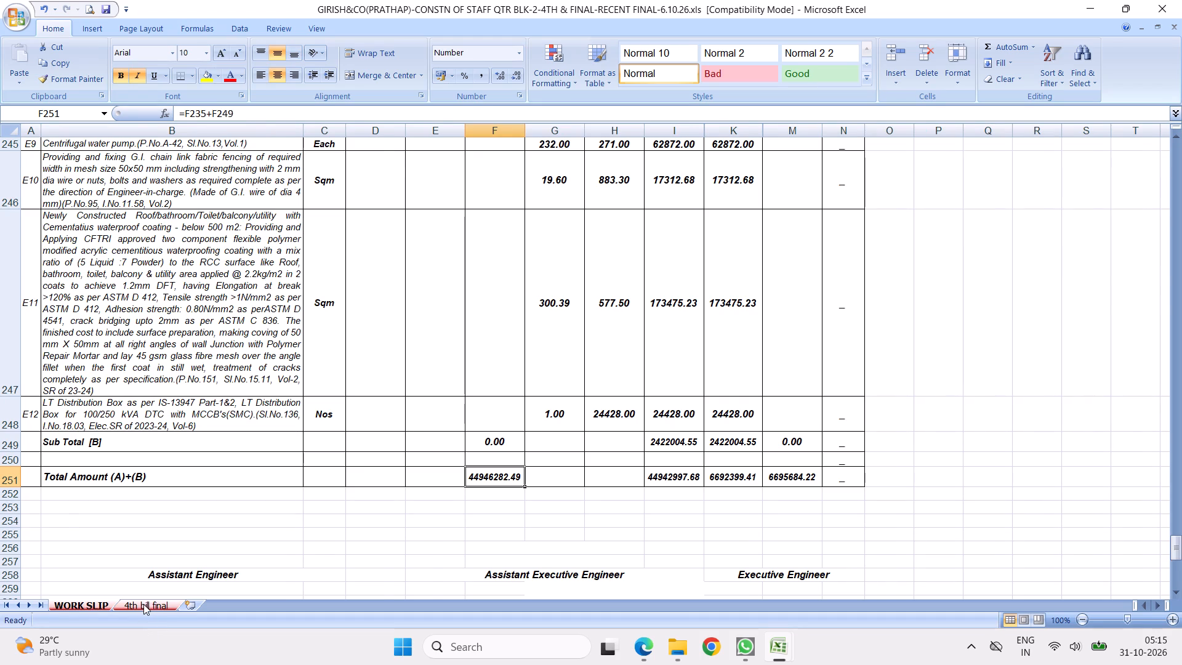
# Check the Grand Total and the bill-wise summary at the end of the 4th bill final sheet.
pyautogui.click(143, 604)
pyautogui.scroll(-4, 249, 465)
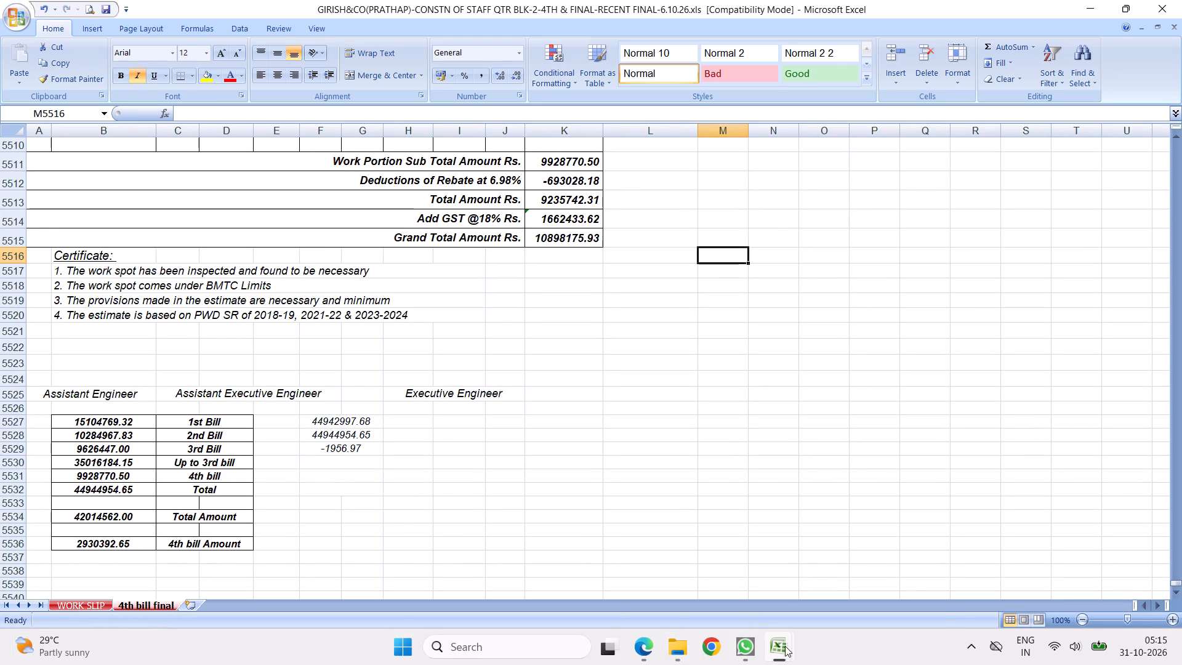
# Switch to the 4TH & FINAL REVISED FINAL-REV workbook and review its WORK SLIP sheet, from the Abstract of the Work up to item 1's estimate rate.
pyautogui.click(722, 555)
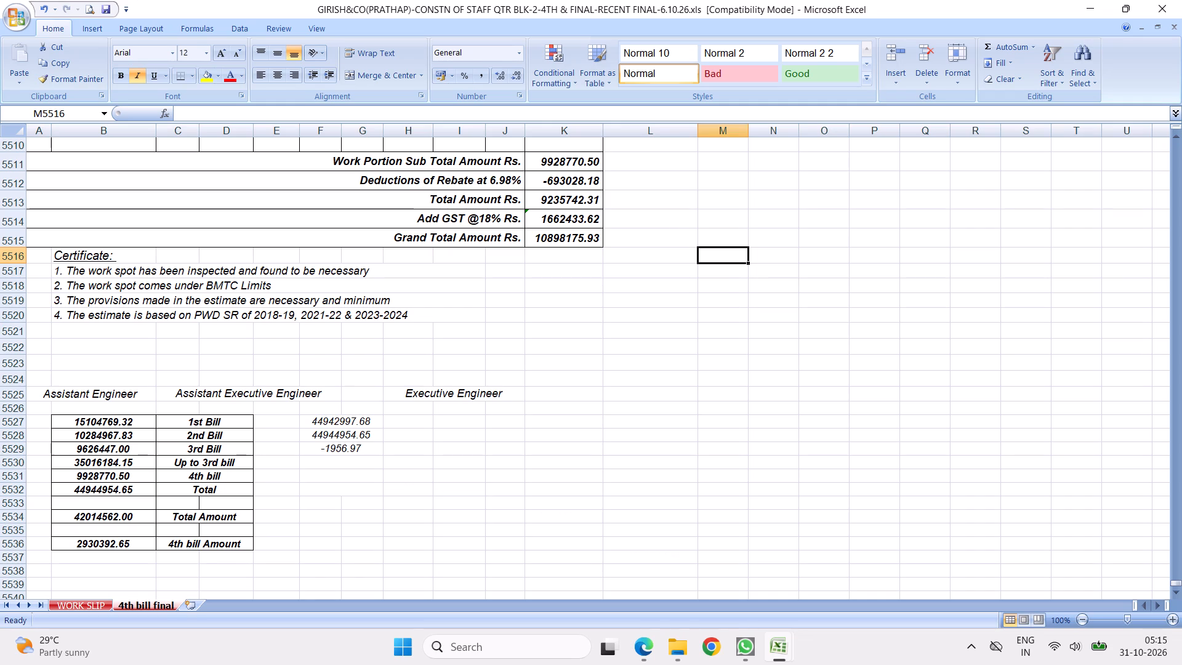
pyautogui.click(847, 549)
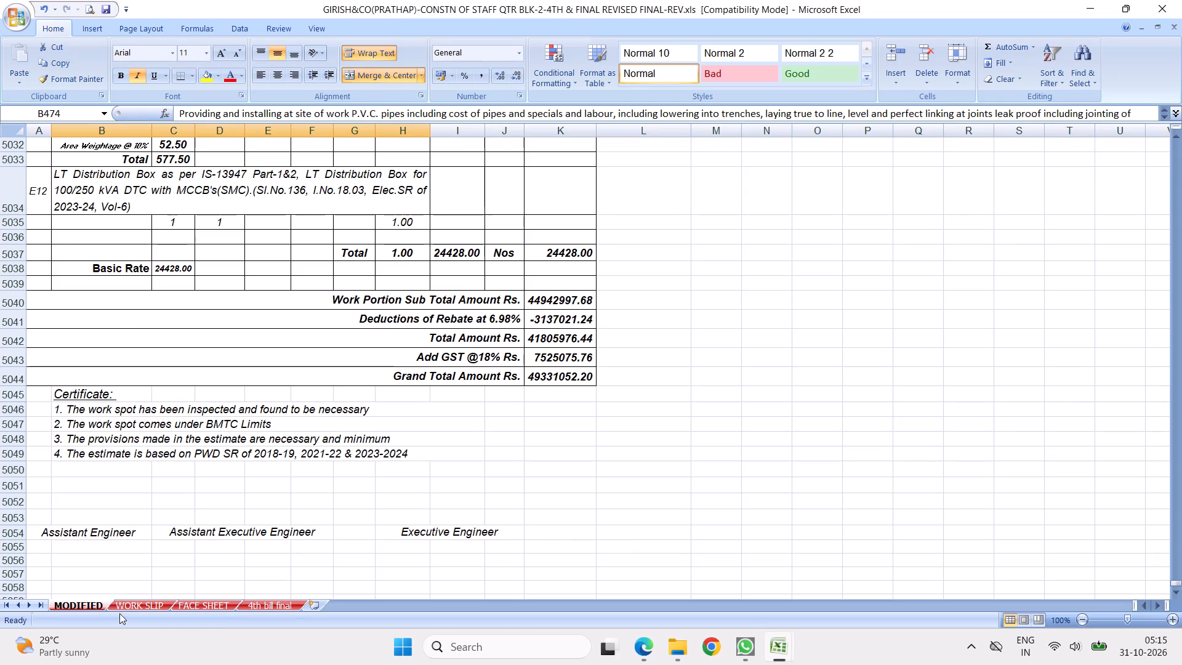
pyautogui.click(131, 603)
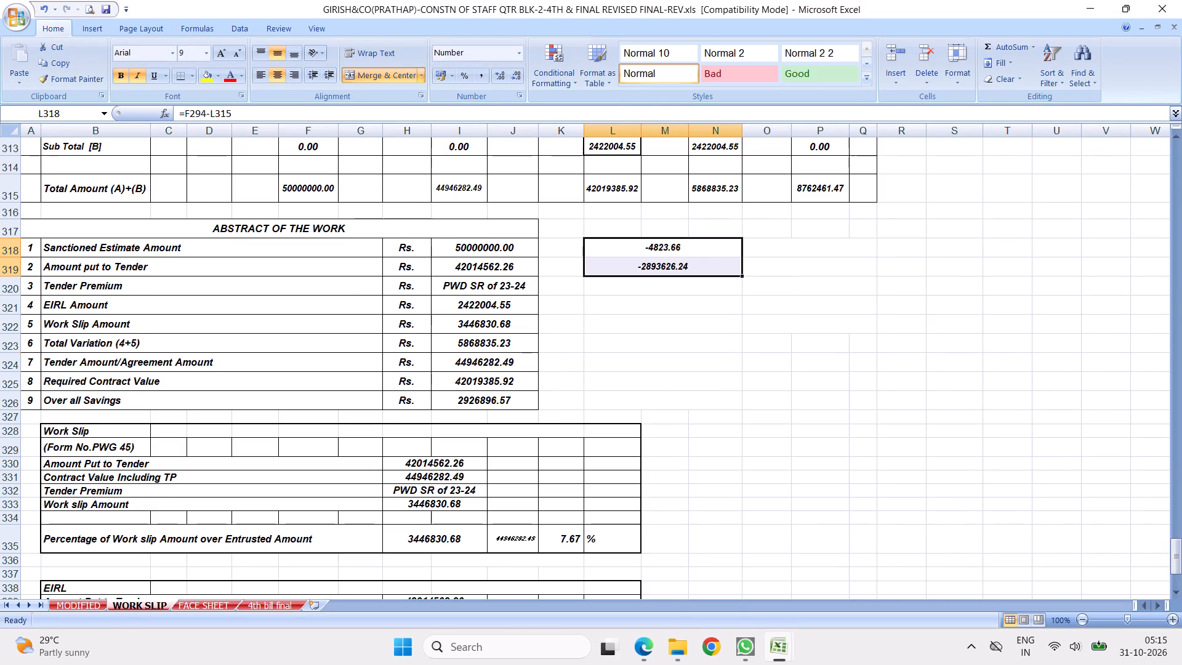
pyautogui.click(868, 364)
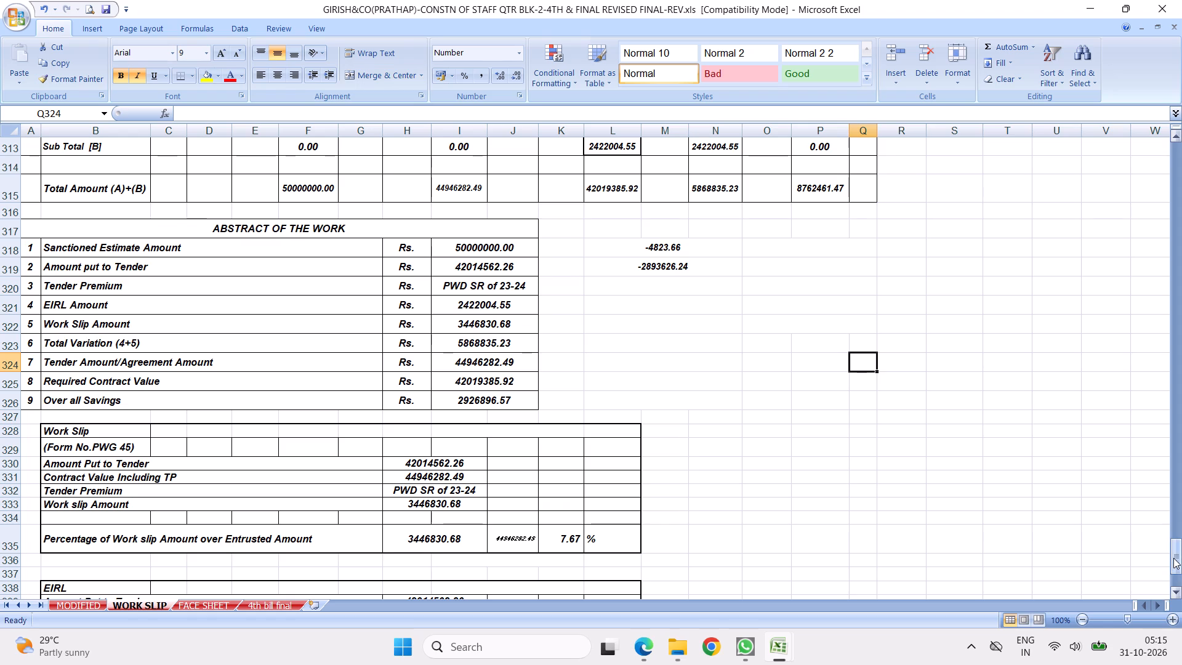
pyautogui.moveTo(1174, 557); pyautogui.dragTo(1181, 209)
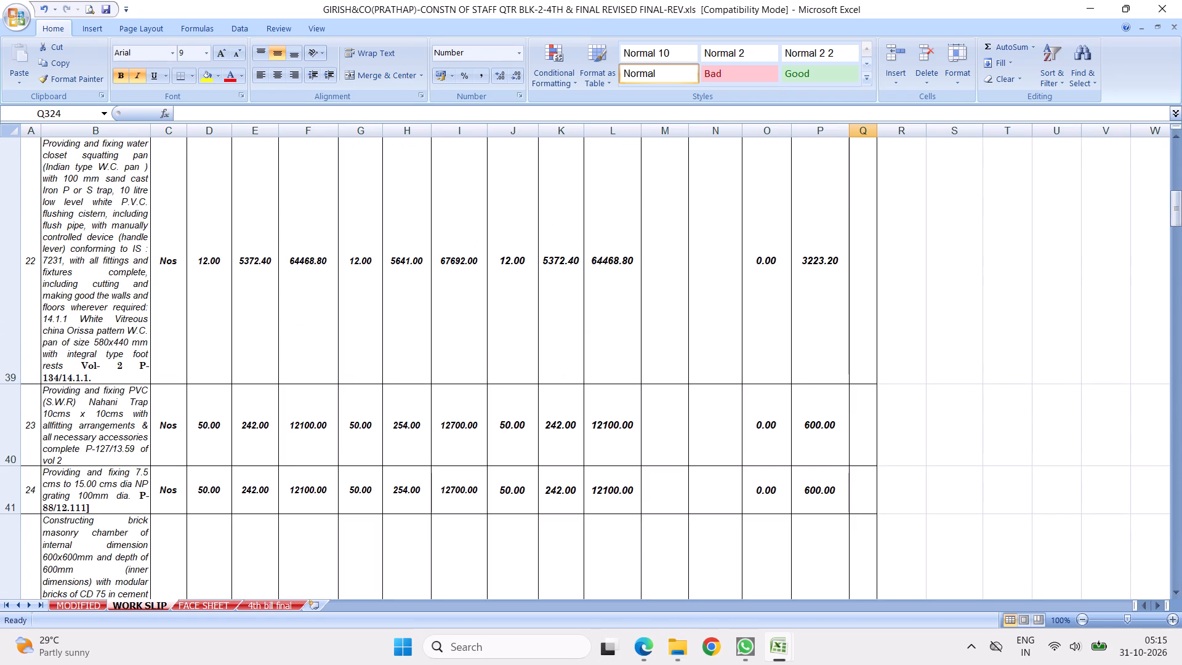
pyautogui.click(1169, 18)
pyautogui.click(1172, 25)
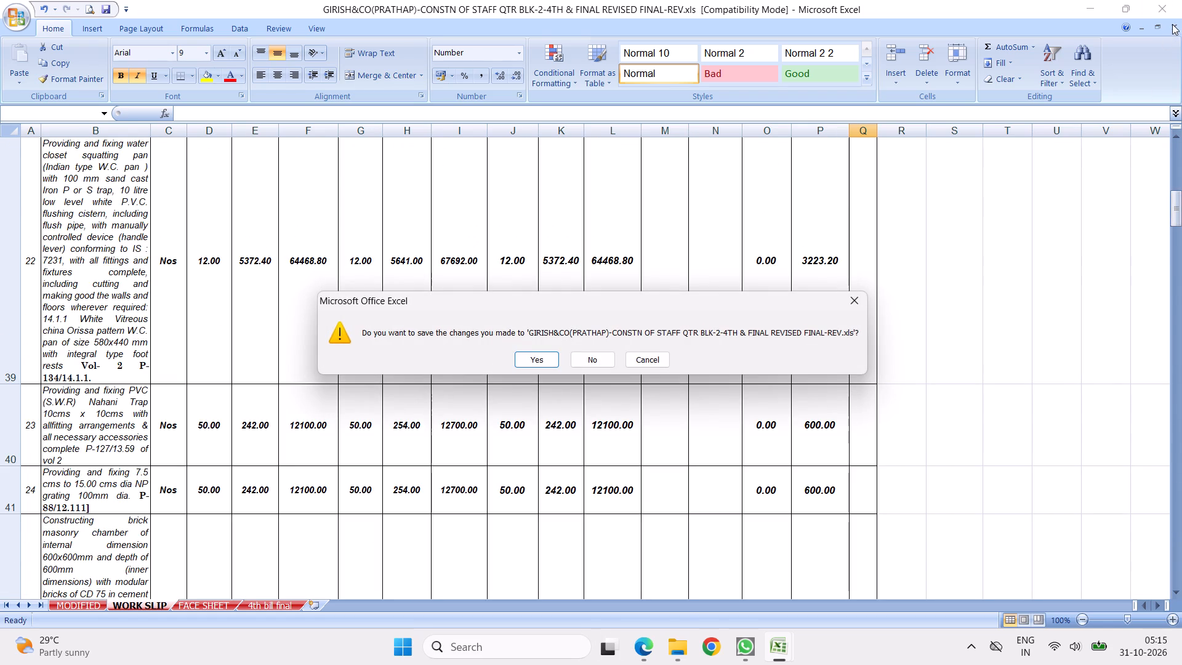
pyautogui.click(853, 301)
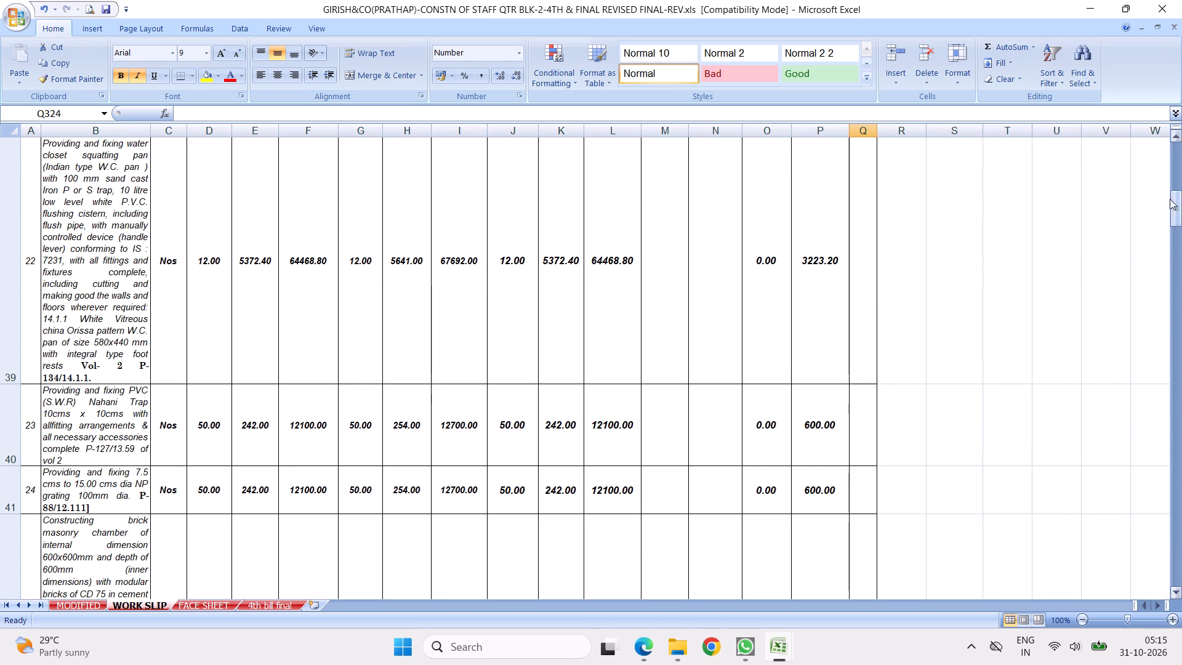
pyautogui.moveTo(1174, 208); pyautogui.dragTo(1181, 50)
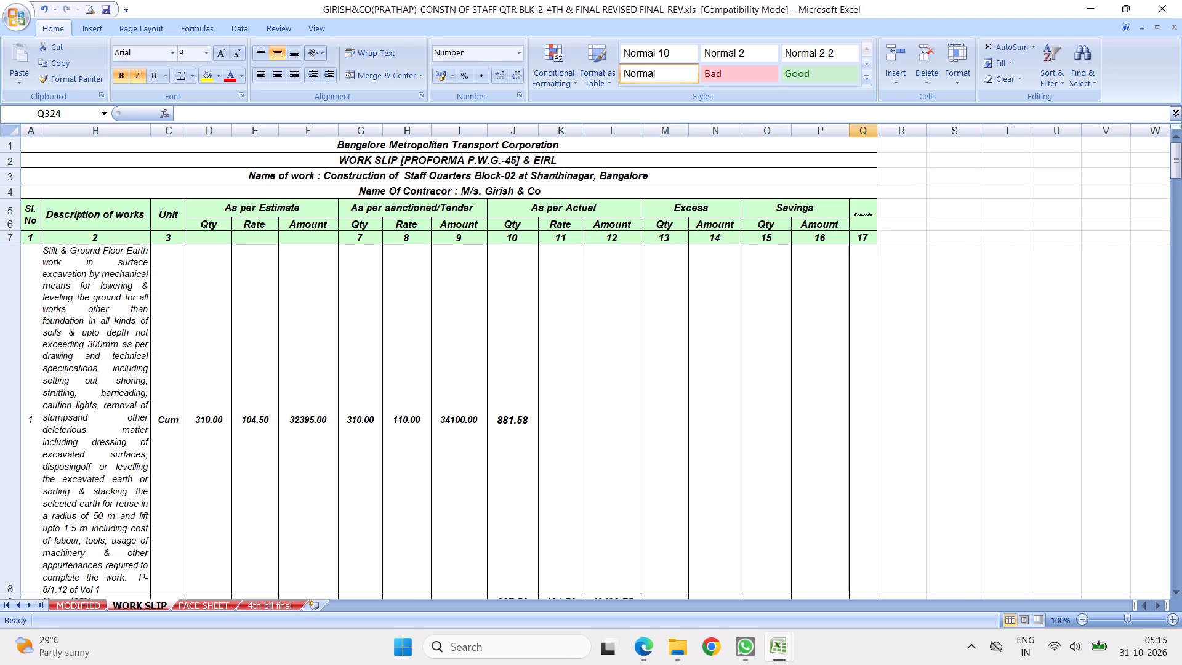
pyautogui.click(255, 373)
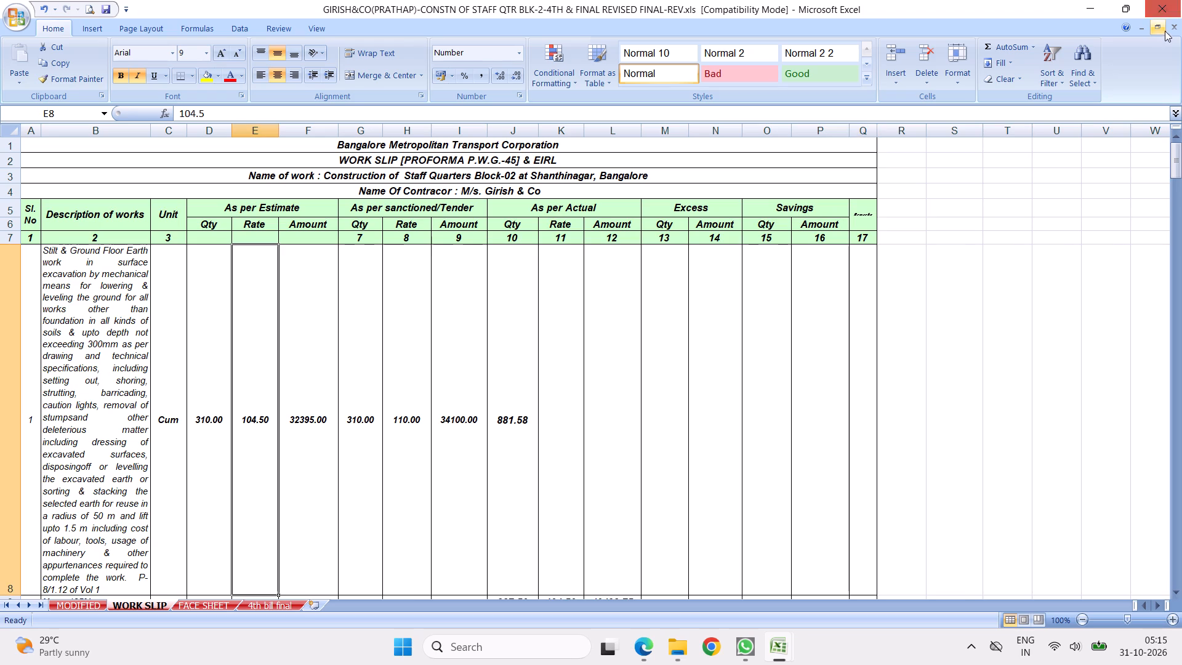
# Close the REVISED FINAL-REV and RECENT FINAL-6.10.26 workbooks without saving, and exit Excel to the PRATAP-BMTC BUILDING BILLS folder.
pyautogui.click(1172, 26)
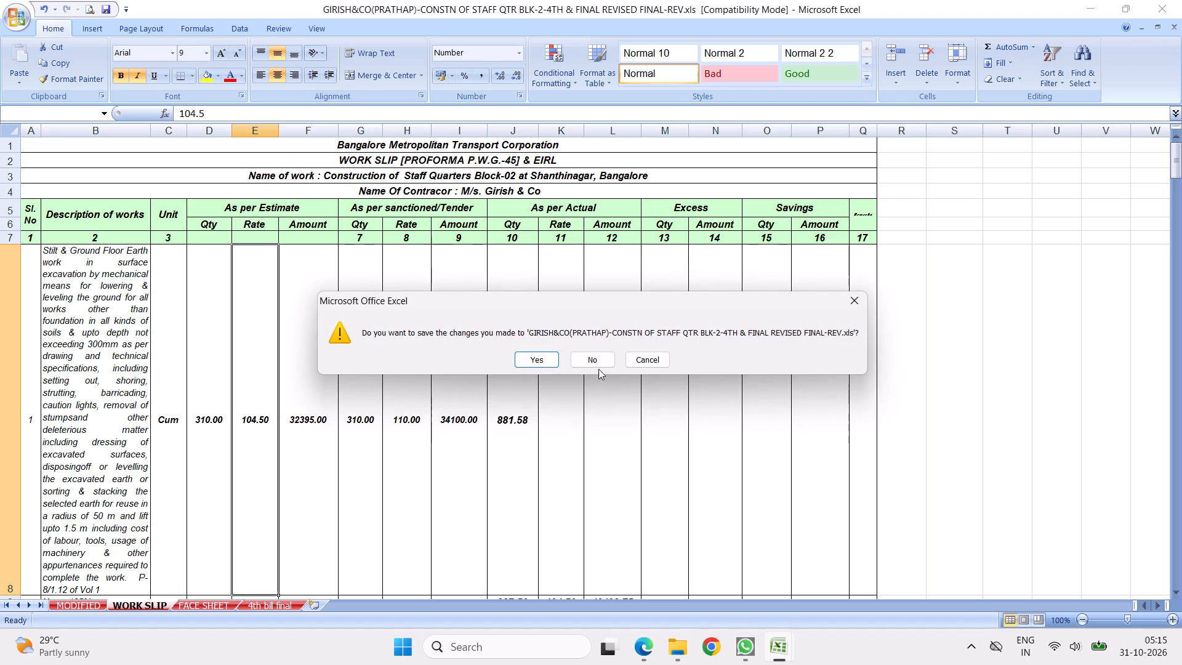
pyautogui.click(592, 360)
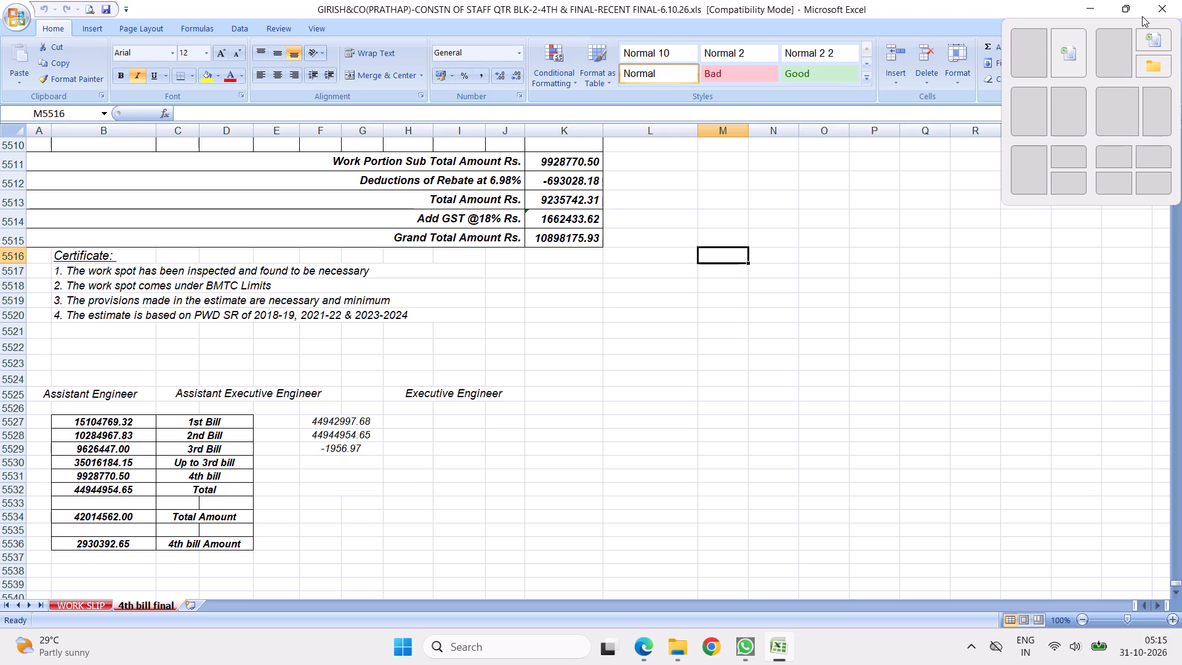
pyautogui.click(866, 296)
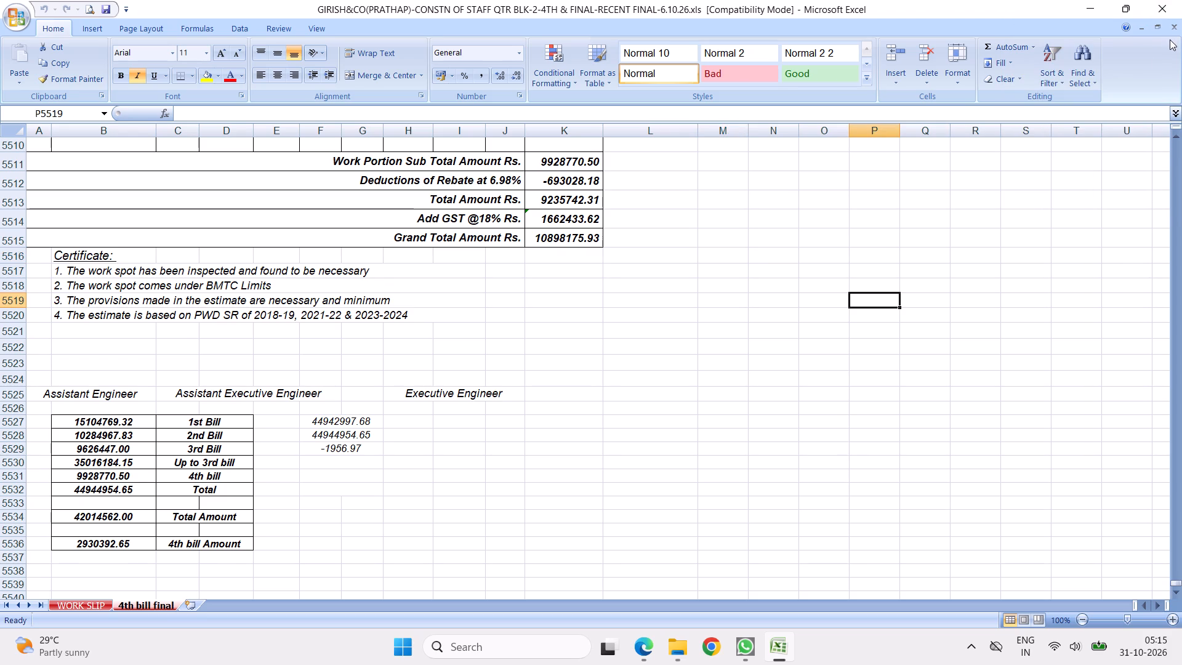
pyautogui.click(1170, 24)
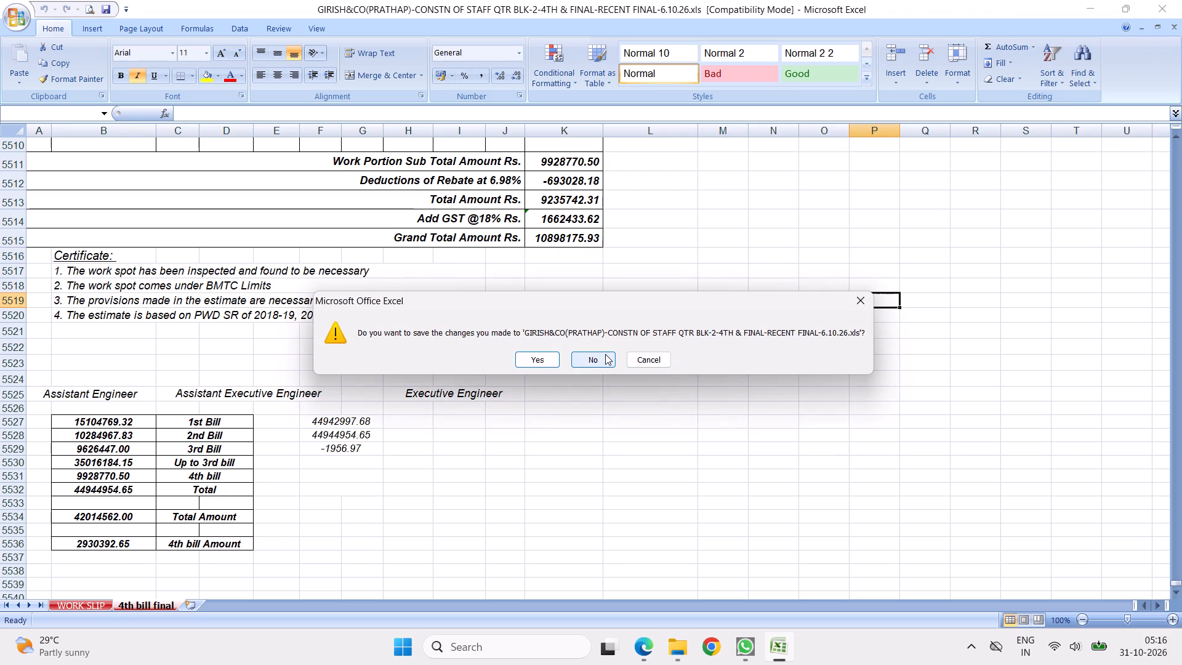
pyautogui.click(594, 358)
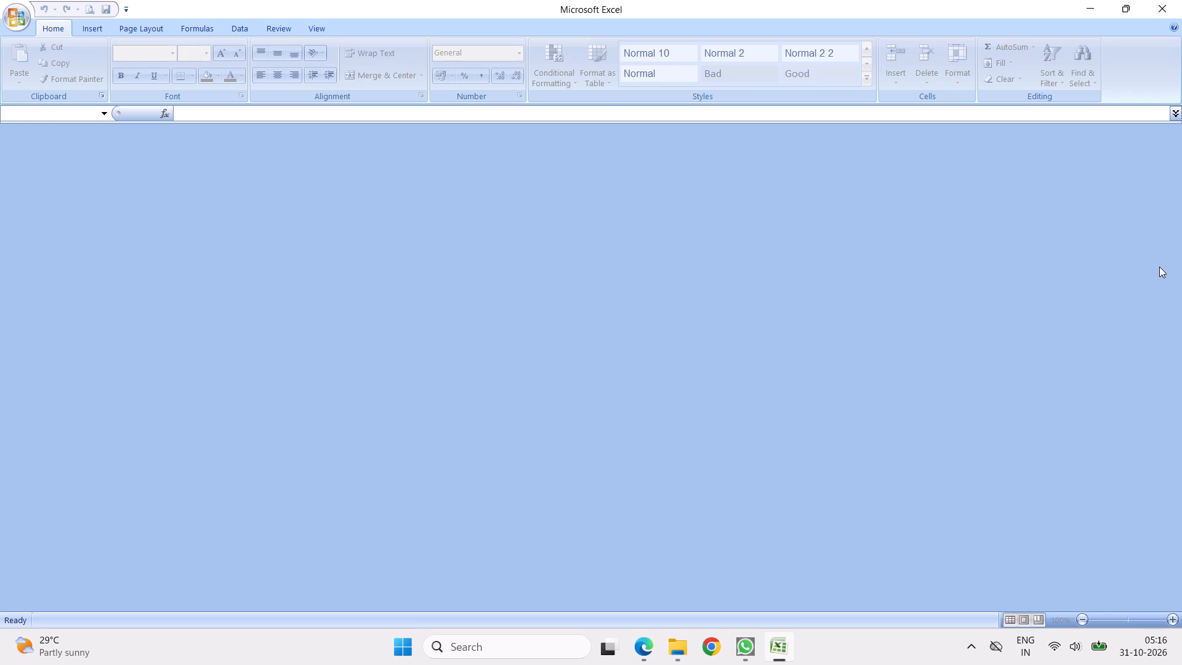
pyautogui.click(1167, 3)
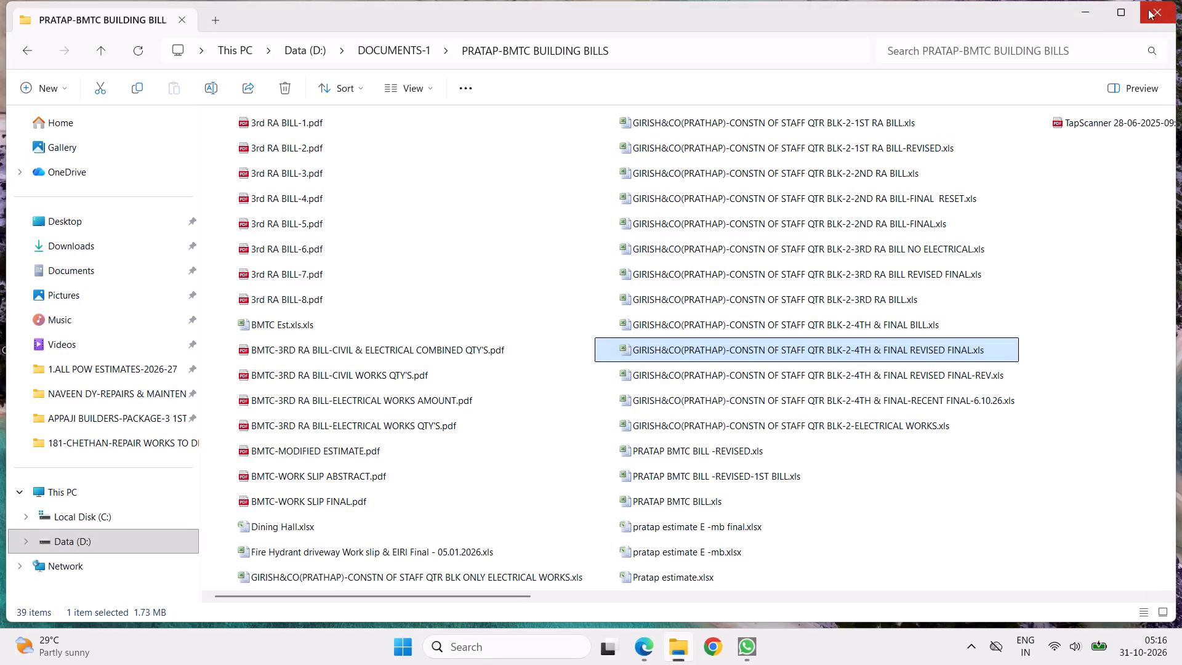
pyautogui.click(1068, 229)
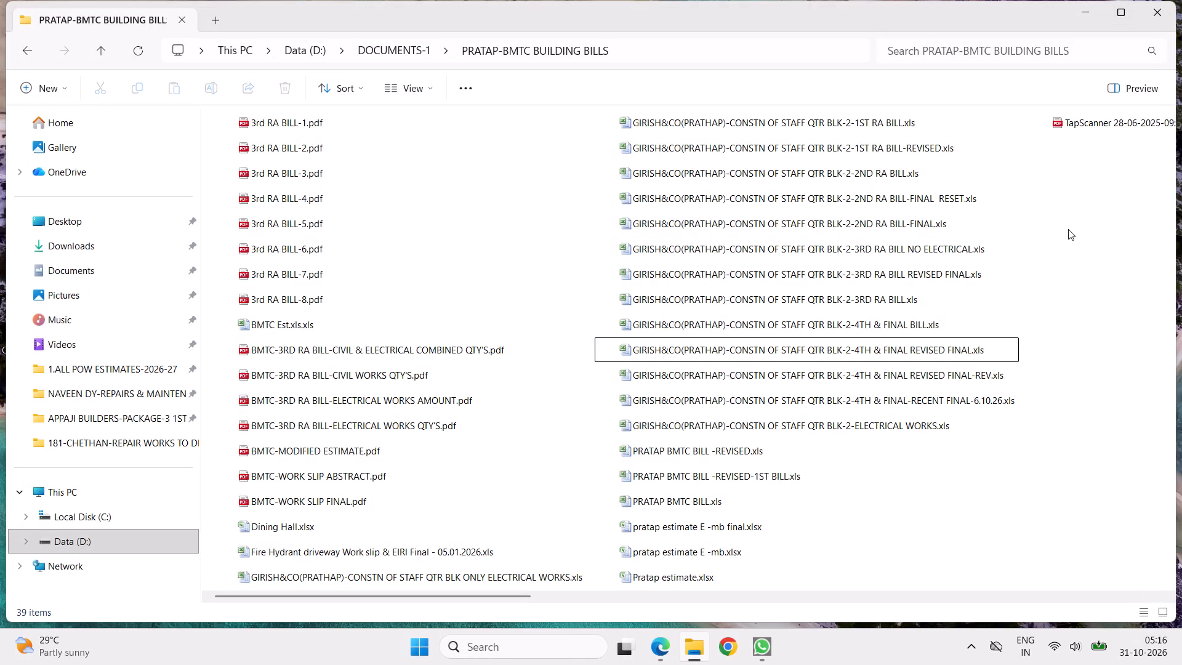
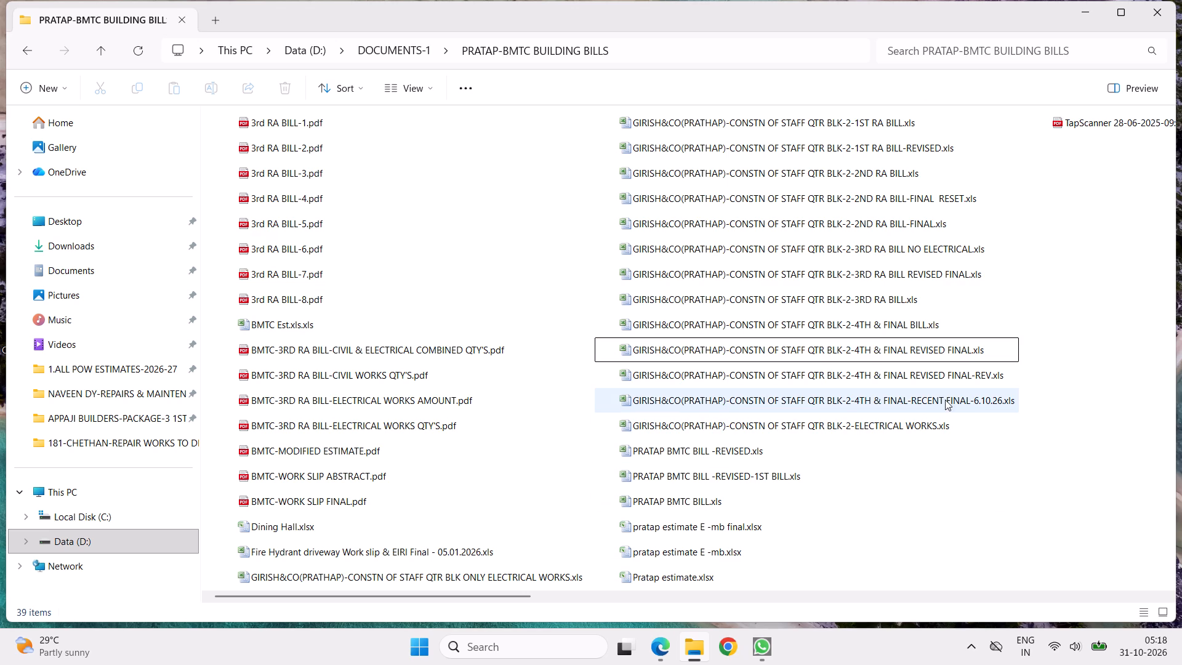
# Open the workbook GIRISH&CO(PRATHAP)-CONSTN OF STAFF QTR BLK-2-4TH & FINAL-RECENT FINAL-6.10.26.xls.
pyautogui.doubleClick(909, 400)
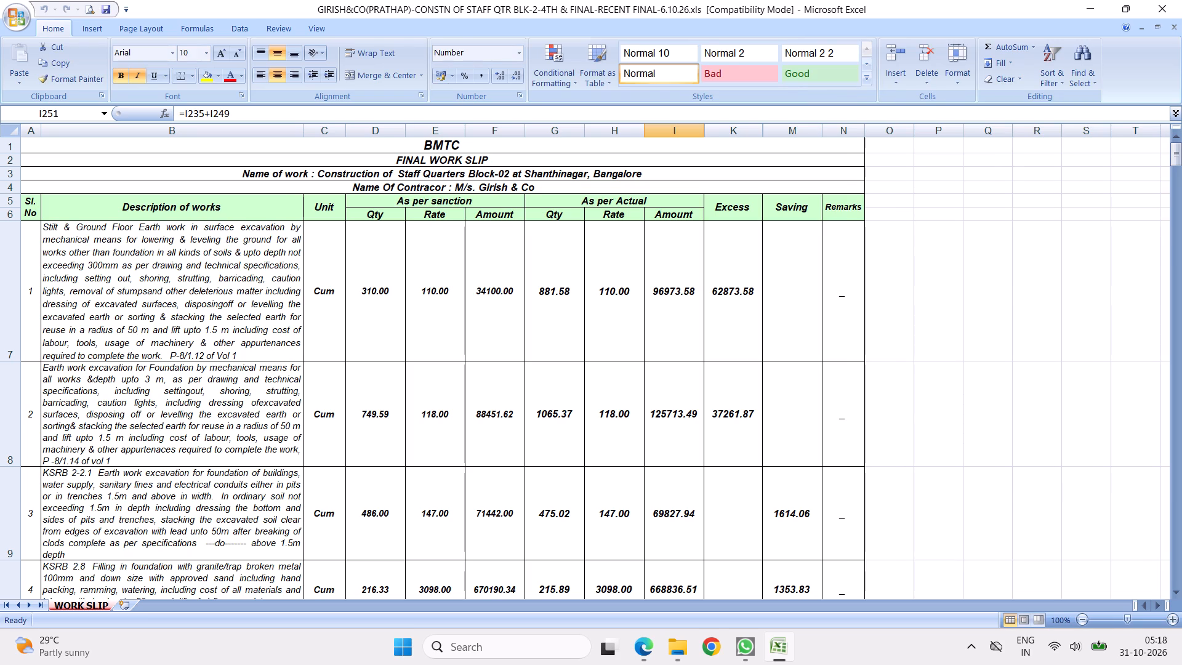
# Review the WORK SLIP items from the first one down to the Total Amount (A)+(B) row.
pyautogui.scroll(-4, 755, 448)
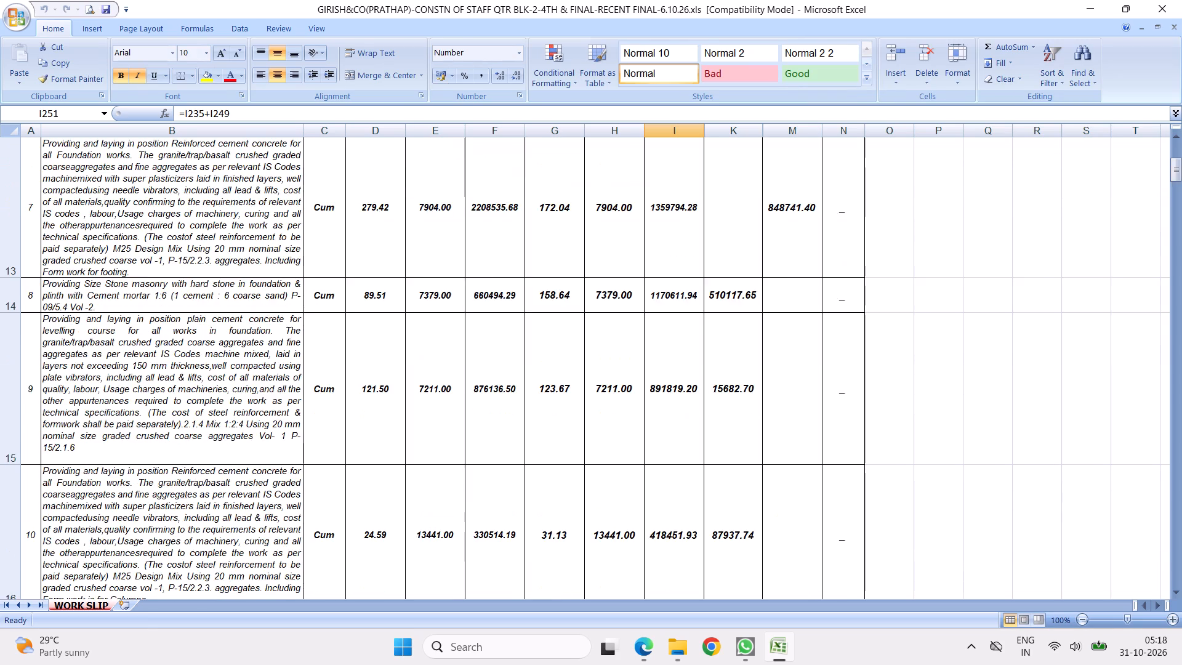
pyautogui.scroll(-20, 676, 431)
pyautogui.scroll(-7, 666, 405)
pyautogui.scroll(-6, 522, 410)
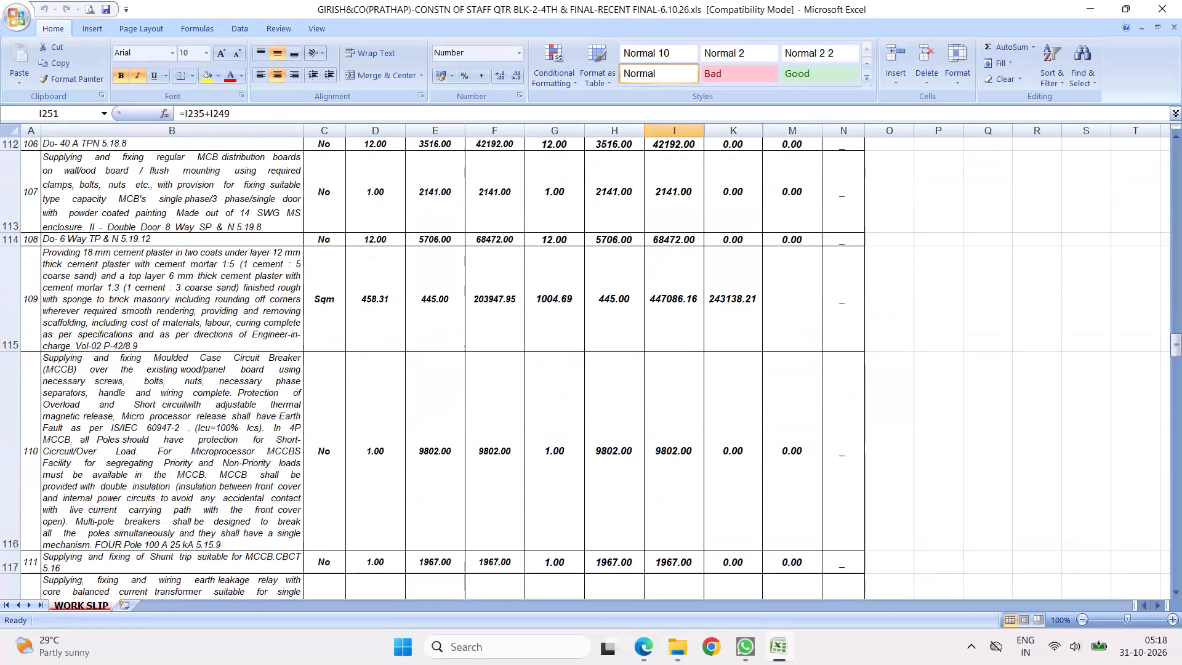
pyautogui.scroll(-17, 296, 541)
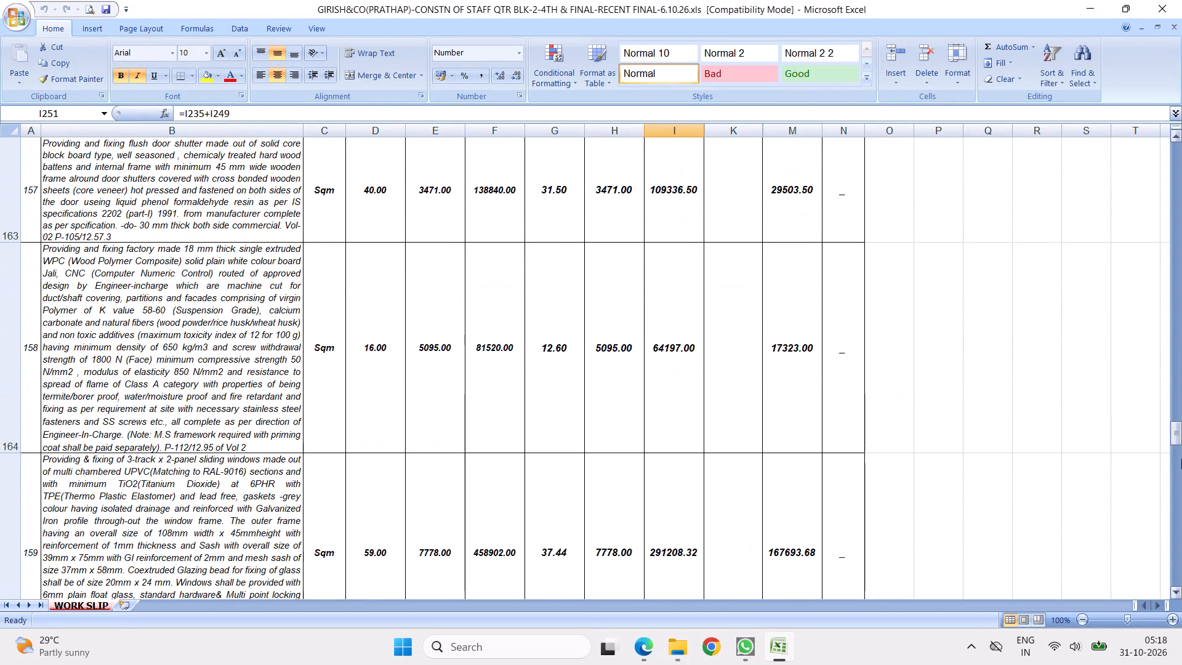
pyautogui.moveTo(1173, 437); pyautogui.dragTo(1167, 634)
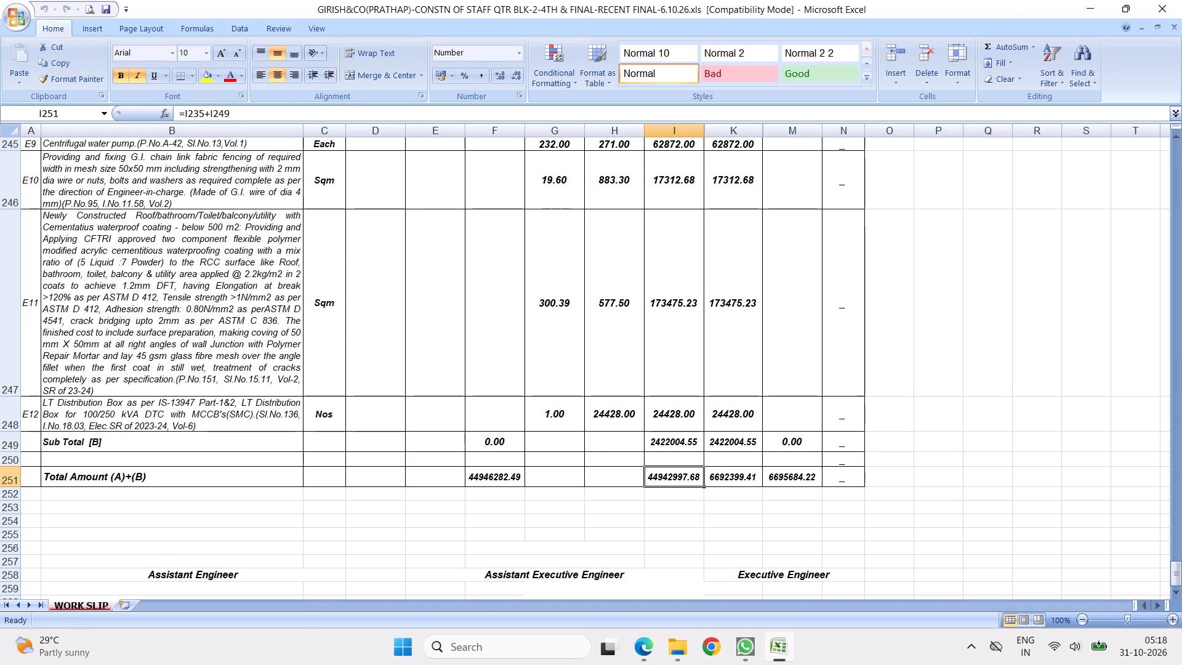
# Create a copy of the WORK SLIP sheet at the end of the same workbook.
pyautogui.rightClick(74, 605)
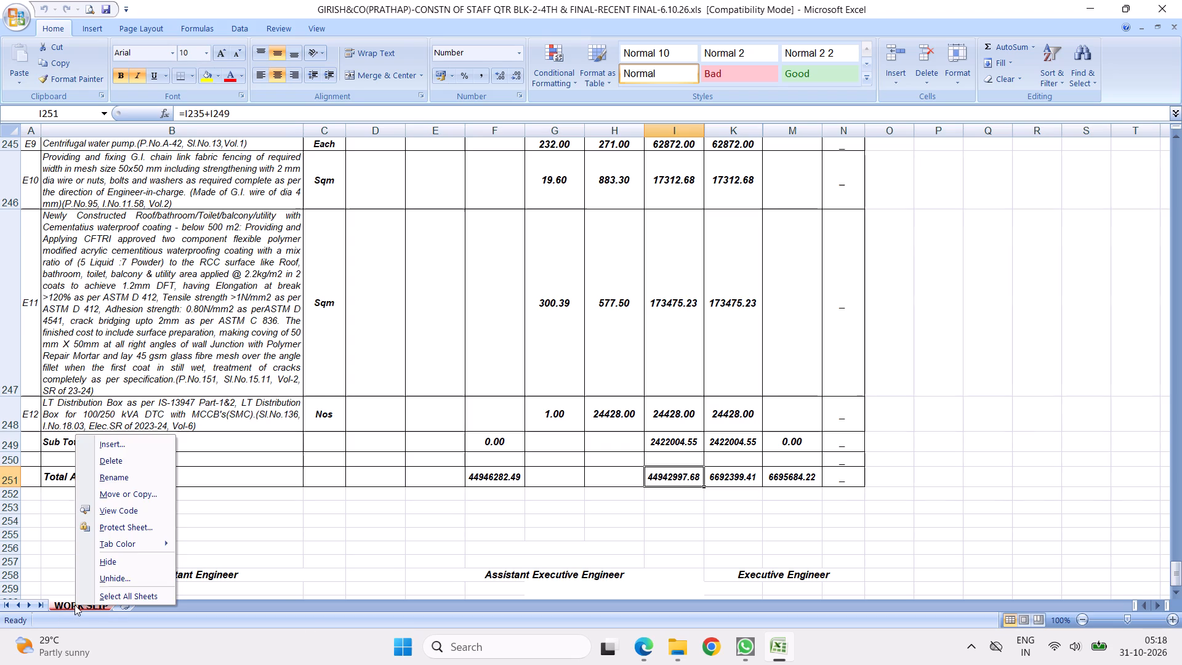
pyautogui.click(121, 495)
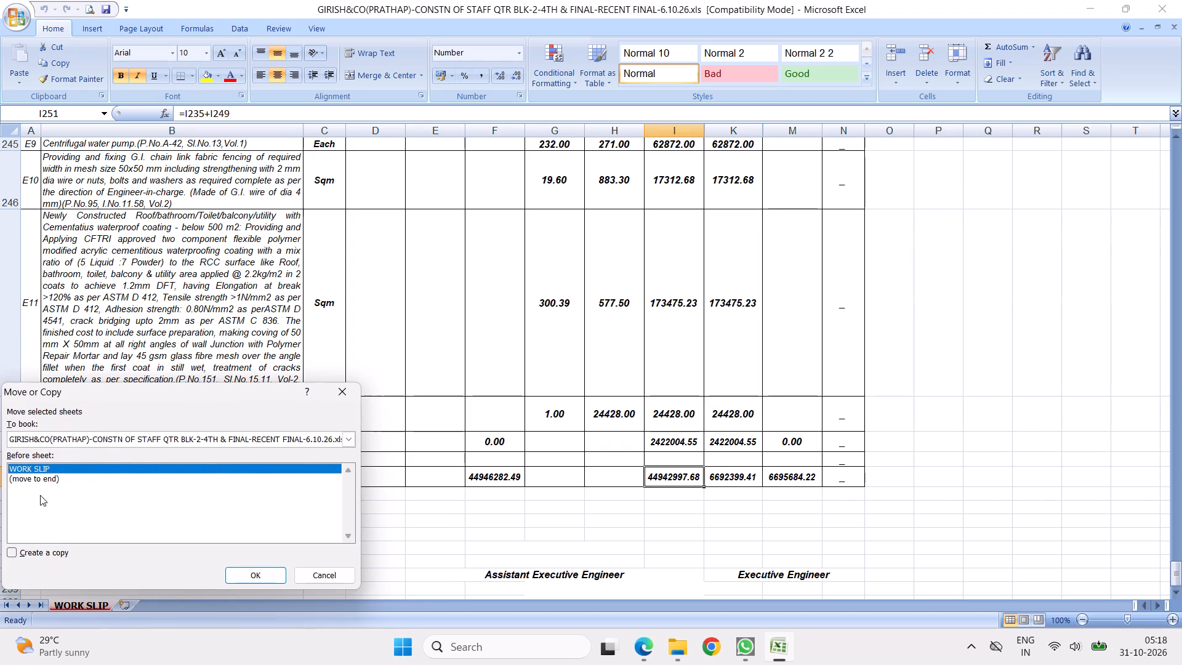
pyautogui.click(33, 480)
pyautogui.click(30, 551)
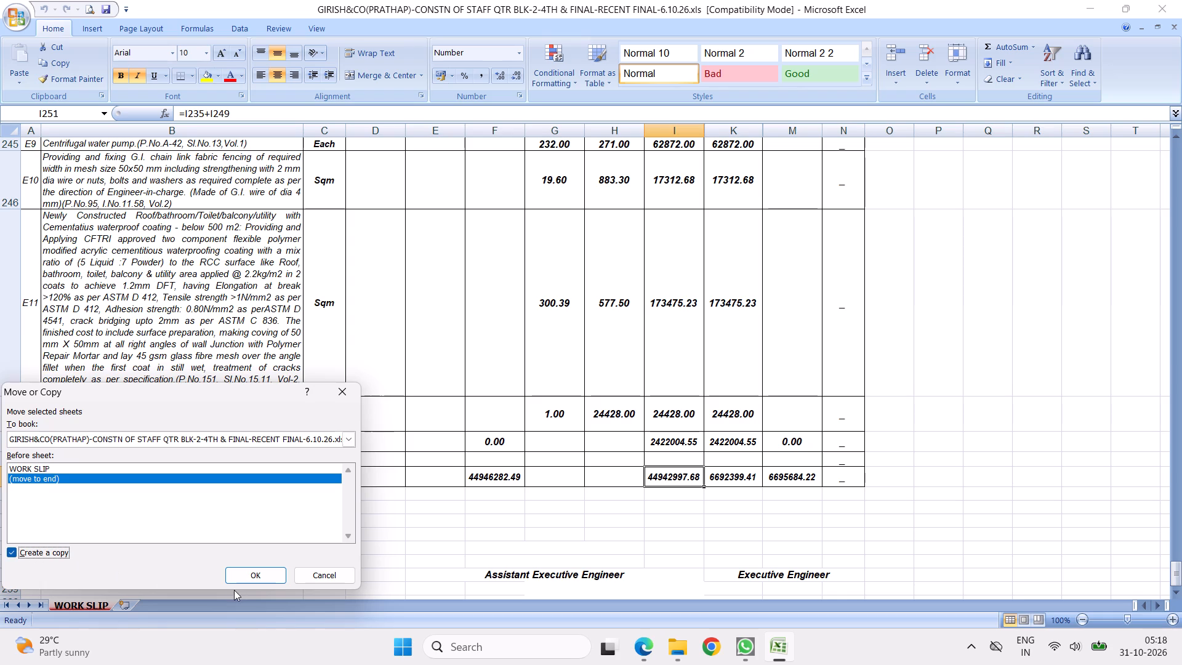
pyautogui.click(258, 578)
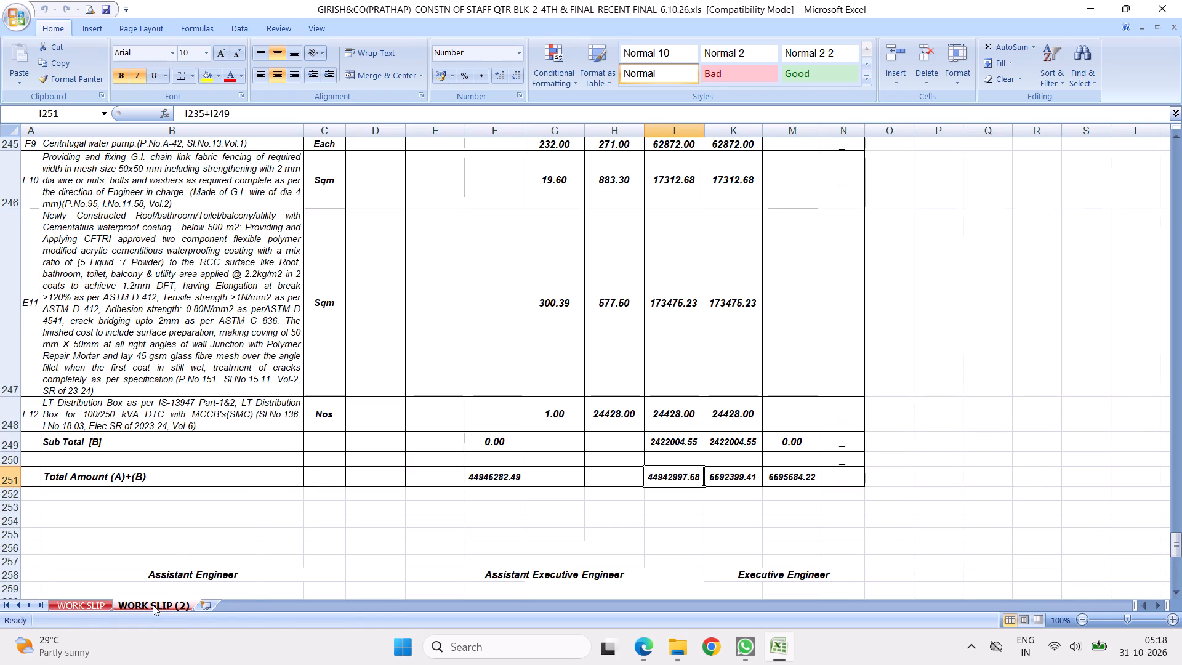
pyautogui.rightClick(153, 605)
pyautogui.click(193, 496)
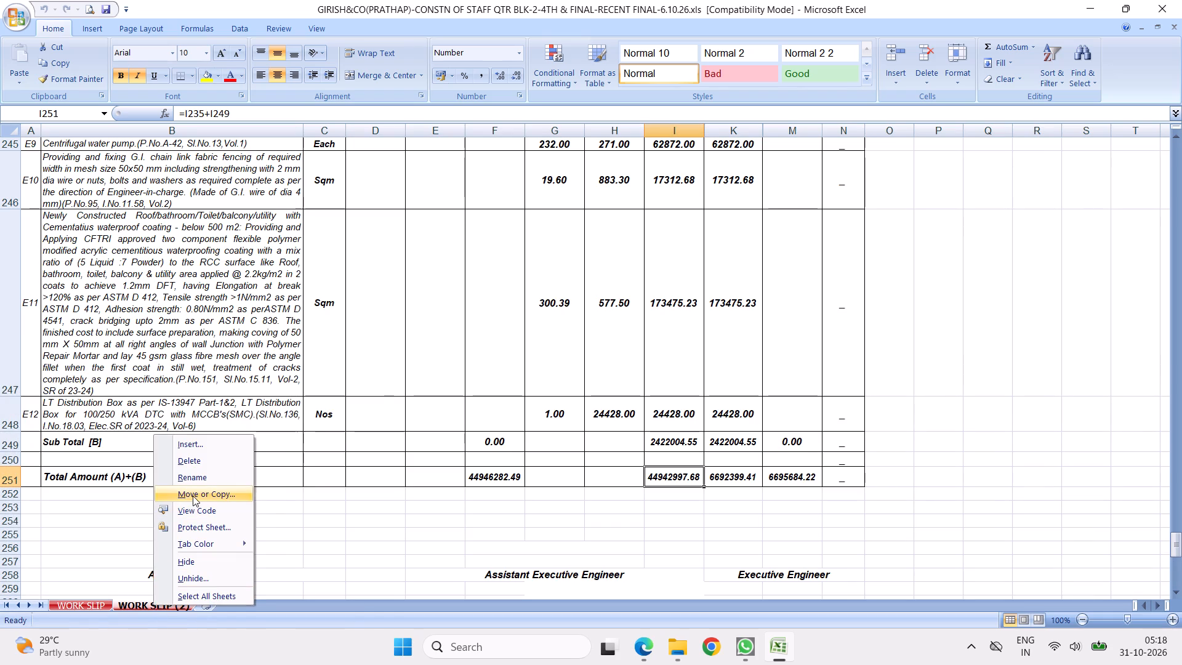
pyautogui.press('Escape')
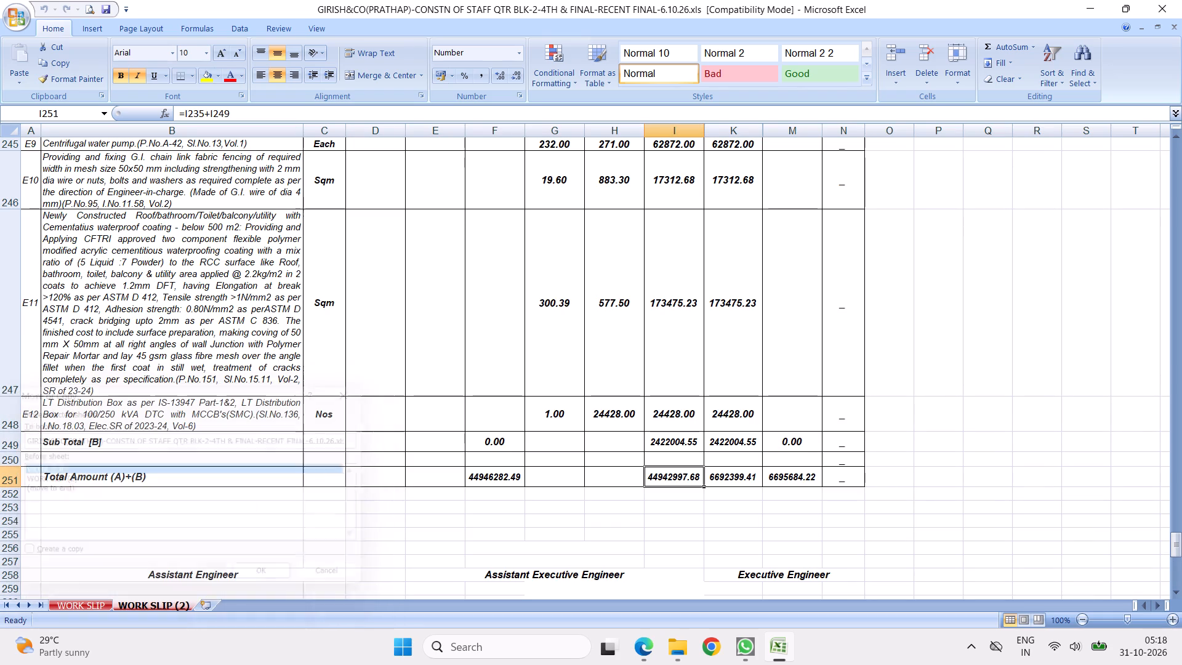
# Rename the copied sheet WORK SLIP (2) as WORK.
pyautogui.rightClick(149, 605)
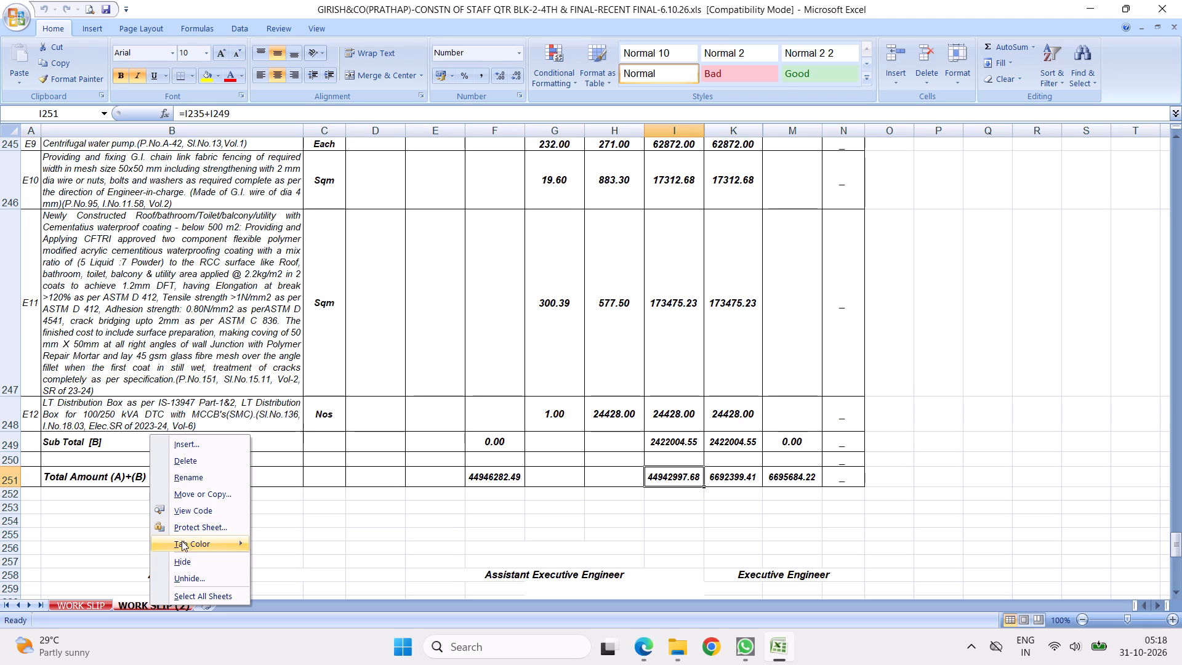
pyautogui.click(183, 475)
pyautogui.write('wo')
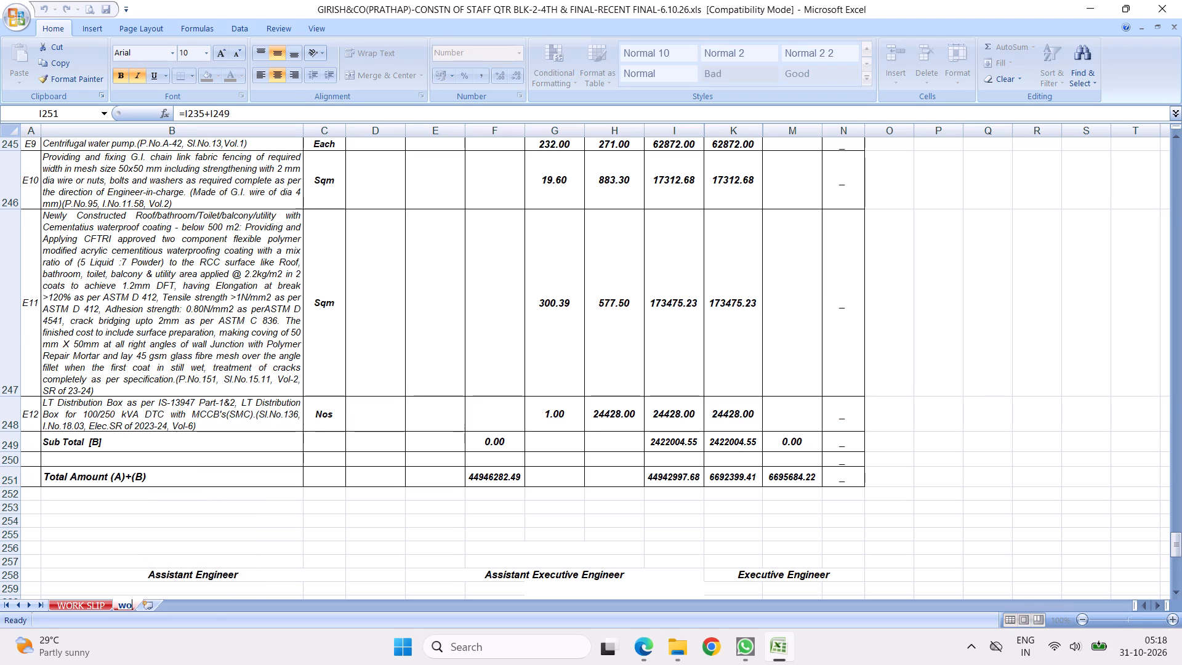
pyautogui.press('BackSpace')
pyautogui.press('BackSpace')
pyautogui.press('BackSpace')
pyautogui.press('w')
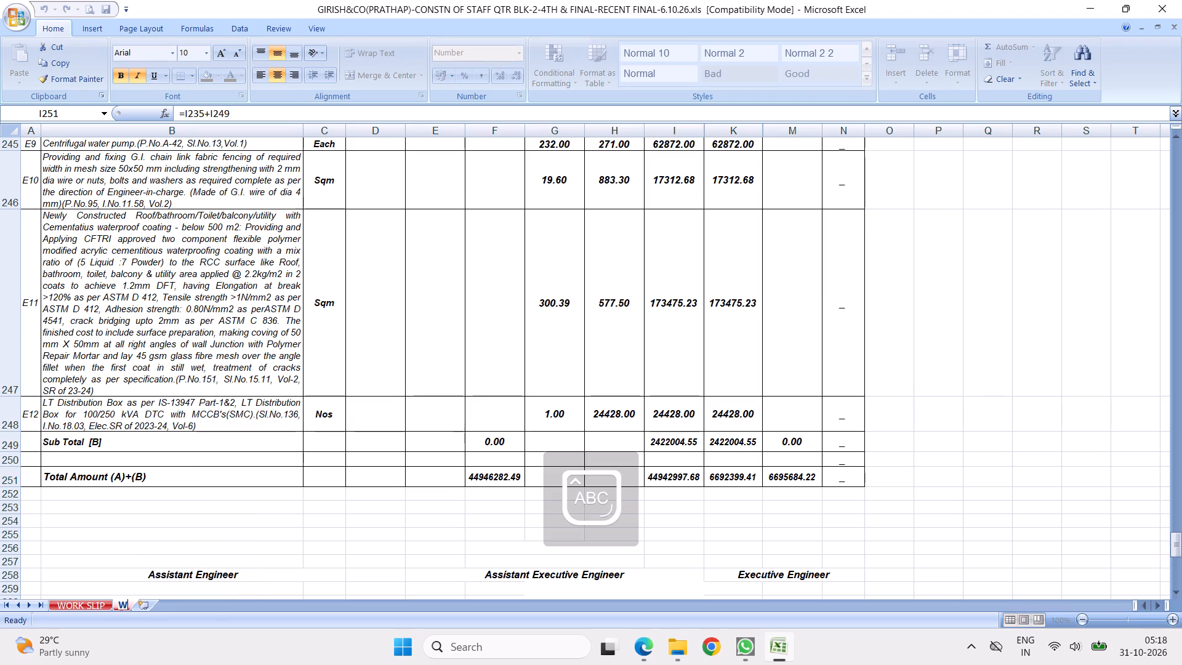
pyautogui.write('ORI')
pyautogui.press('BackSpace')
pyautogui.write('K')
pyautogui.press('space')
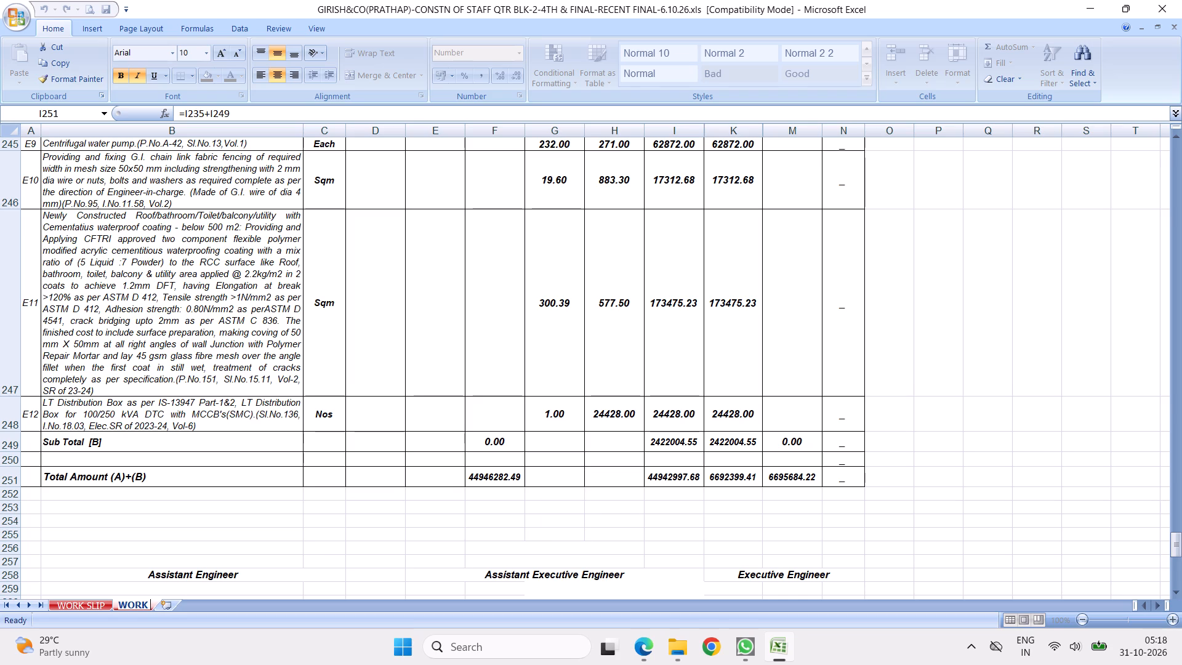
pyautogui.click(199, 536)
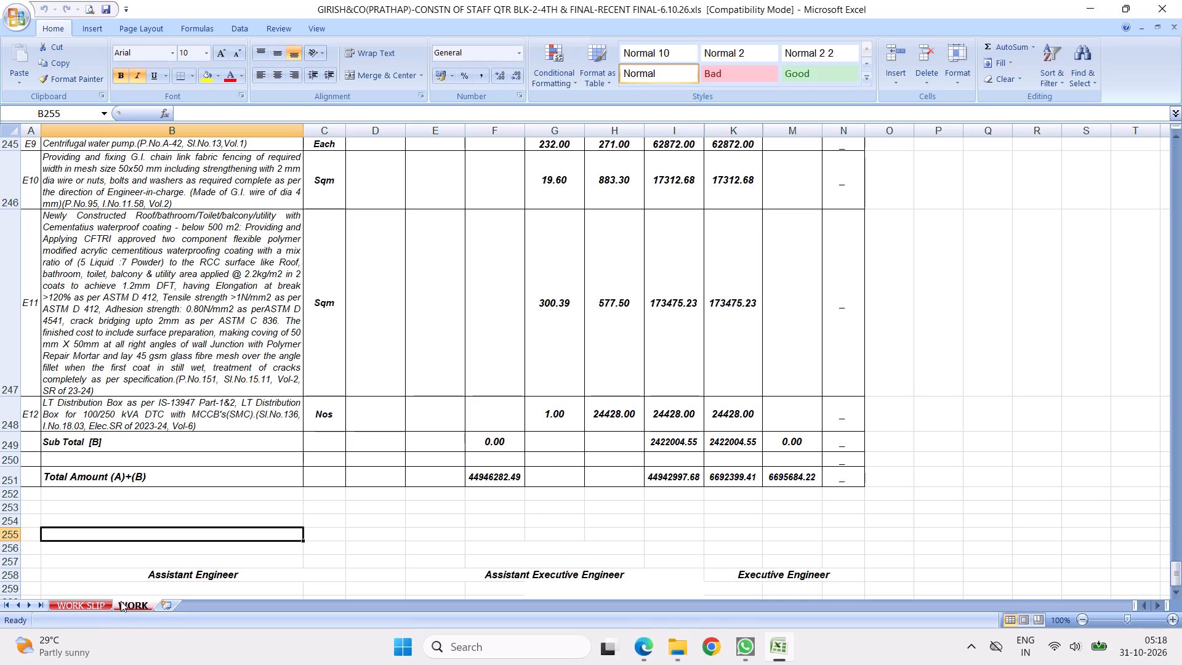
# Rename the original WORK SLIP sheet as WORK SLIP.MODIFIED.
pyautogui.click(98, 606)
pyautogui.rightClick(98, 606)
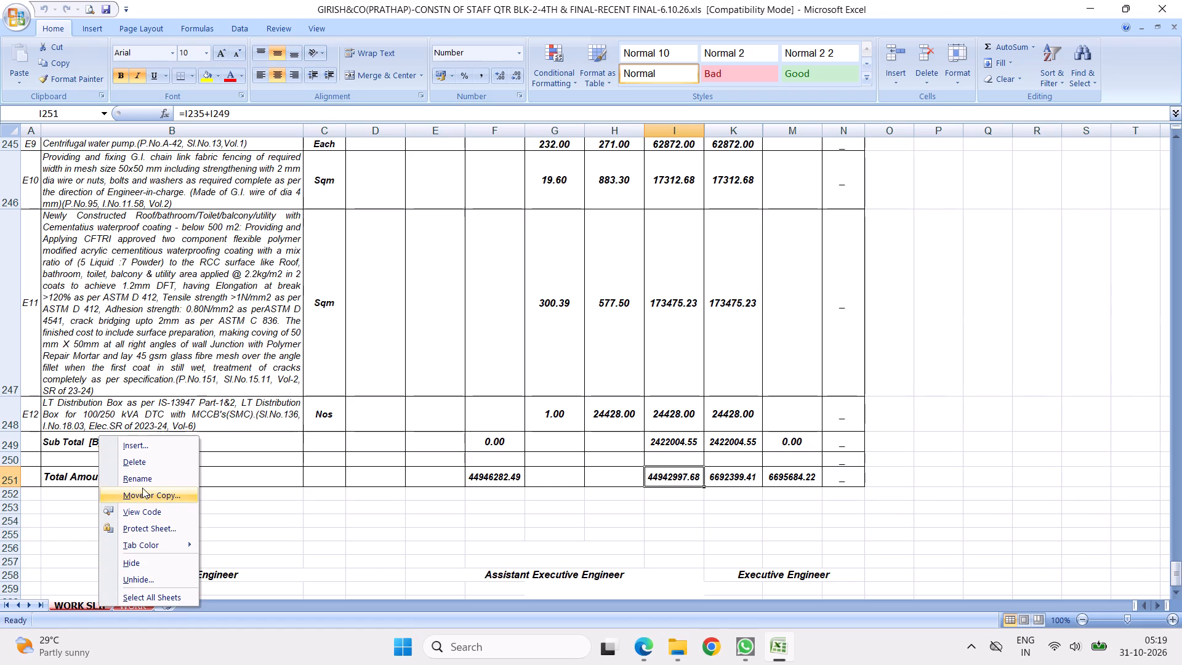
pyautogui.click(136, 479)
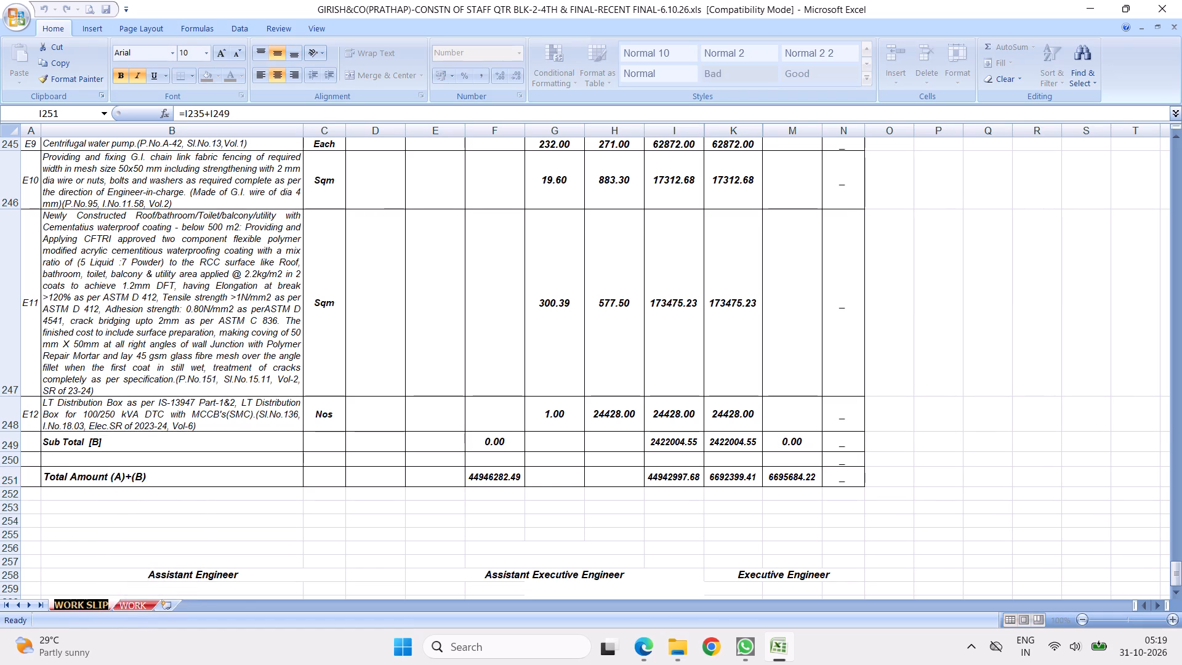
pyautogui.click(108, 602)
pyautogui.write('/MOD')
pyautogui.press('BackSpace')
pyautogui.press('BackSpace')
pyautogui.press('BackSpace')
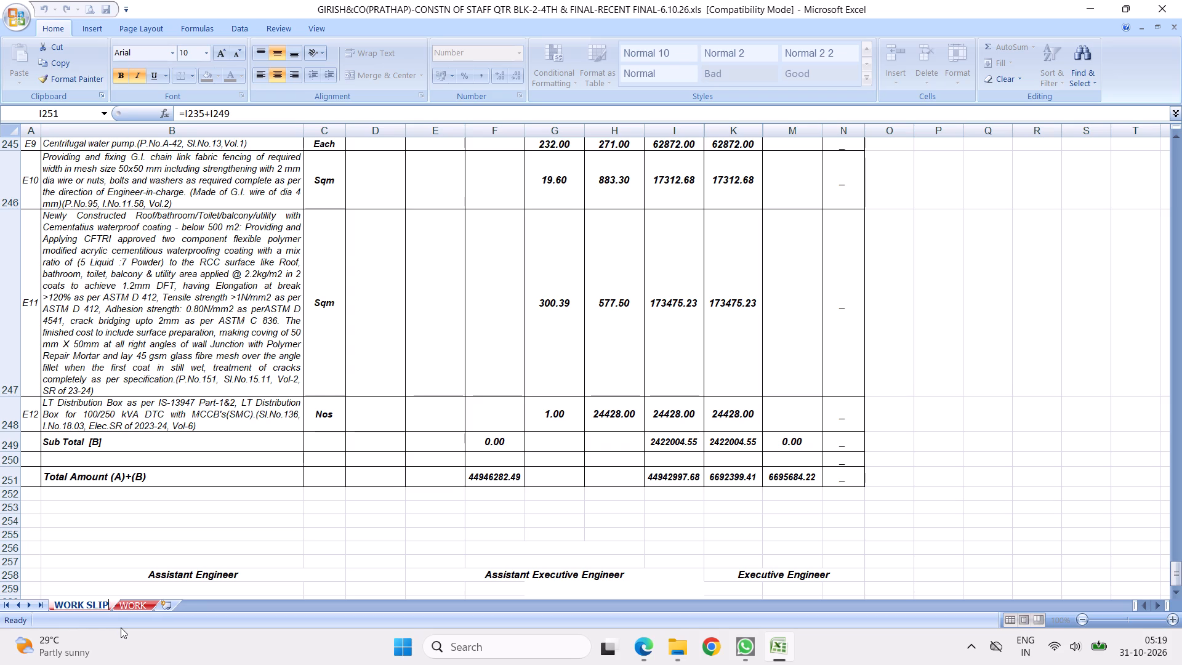
pyautogui.write('.MODIFIED')
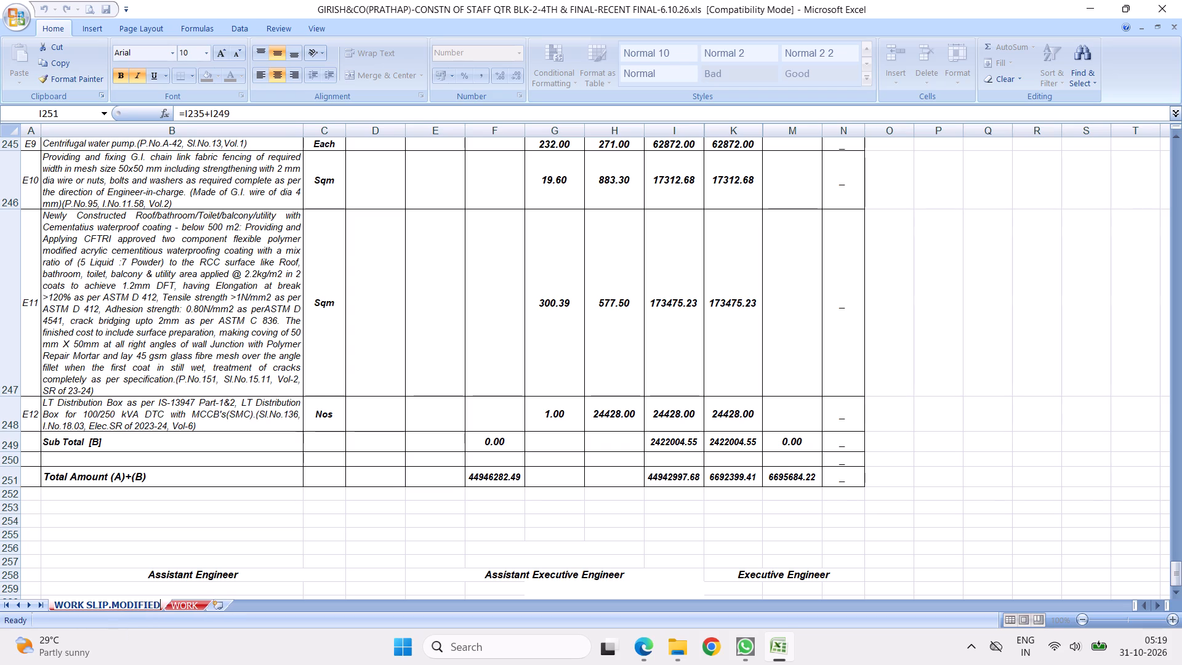
pyautogui.click(305, 496)
# Rename the copied WORK sheet as WORK SLIP.EXCESS.
pyautogui.click(182, 603)
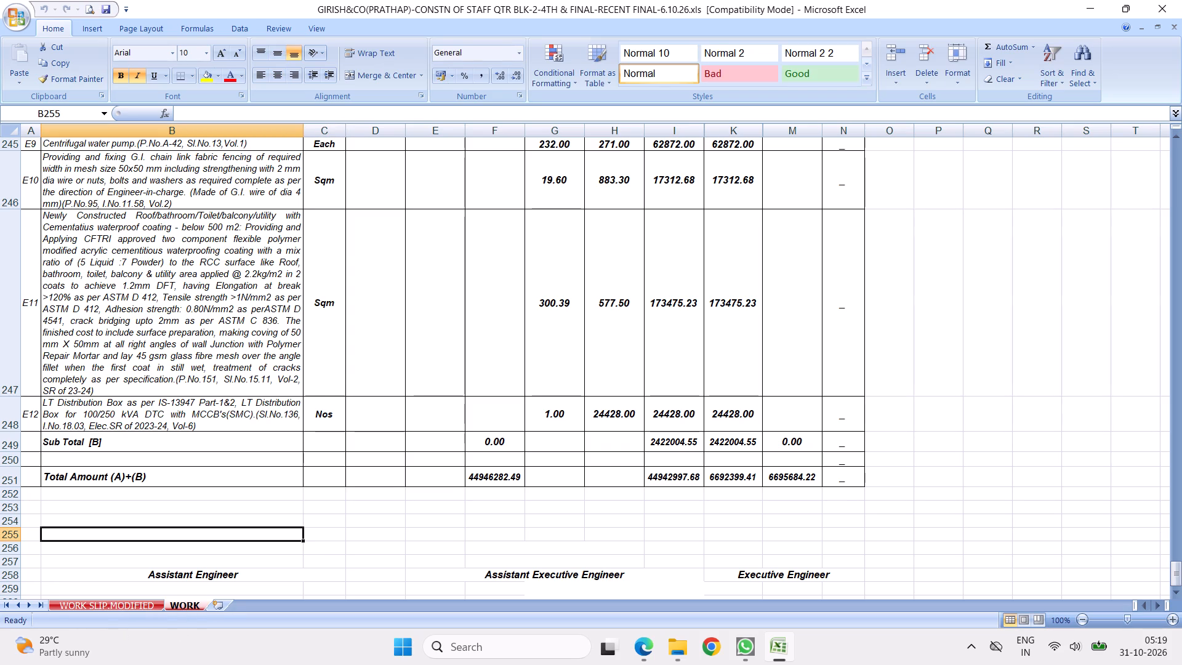
pyautogui.rightClick(187, 608)
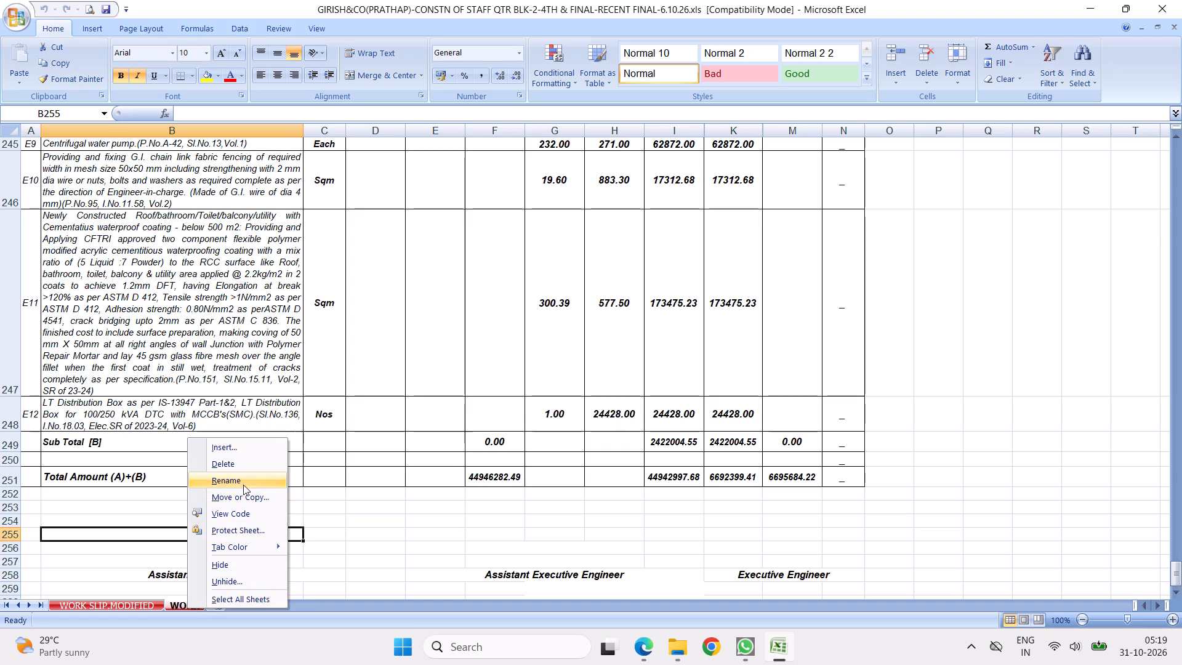
pyautogui.click(228, 478)
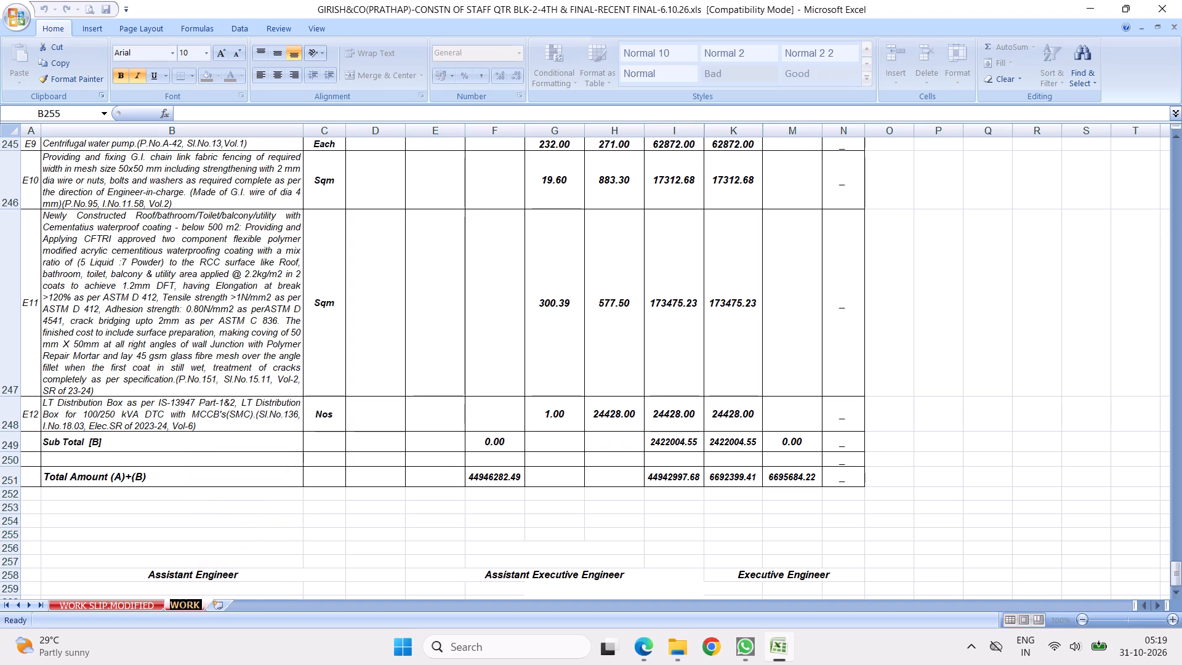
pyautogui.write('WORK SLIP.EXCESS')
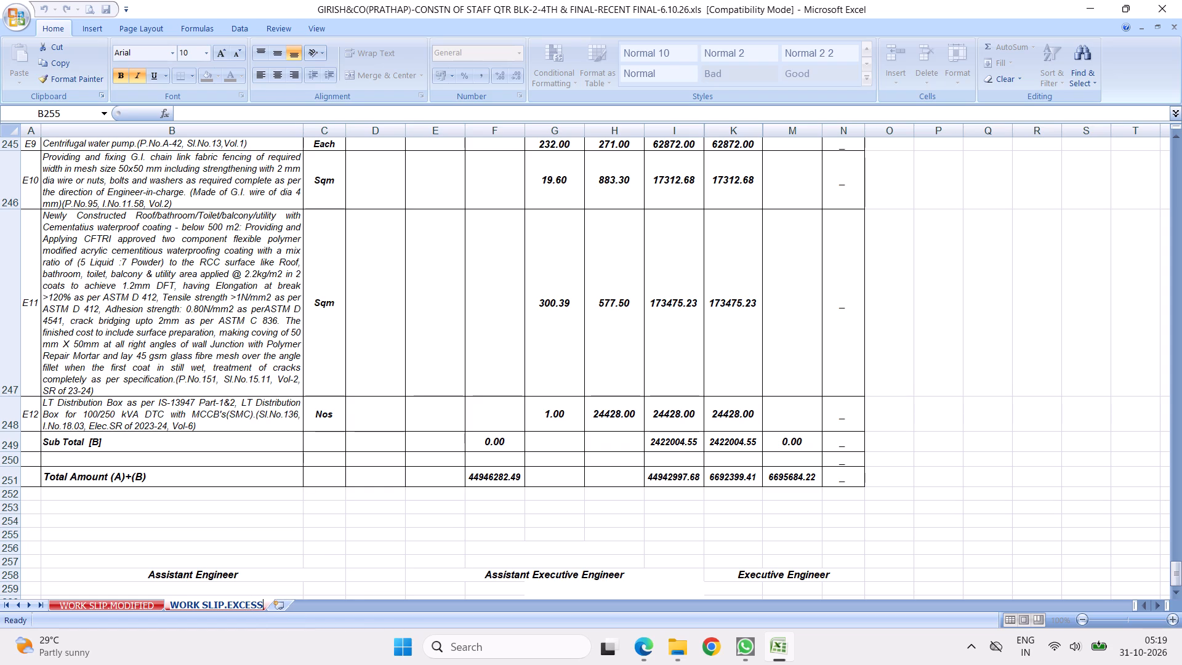
pyautogui.click(358, 435)
# Unmerge the "As per sanction" header cells in row 5 of the WORK SLIP.EXCESS sheet.
pyautogui.scroll(4, 499, 393)
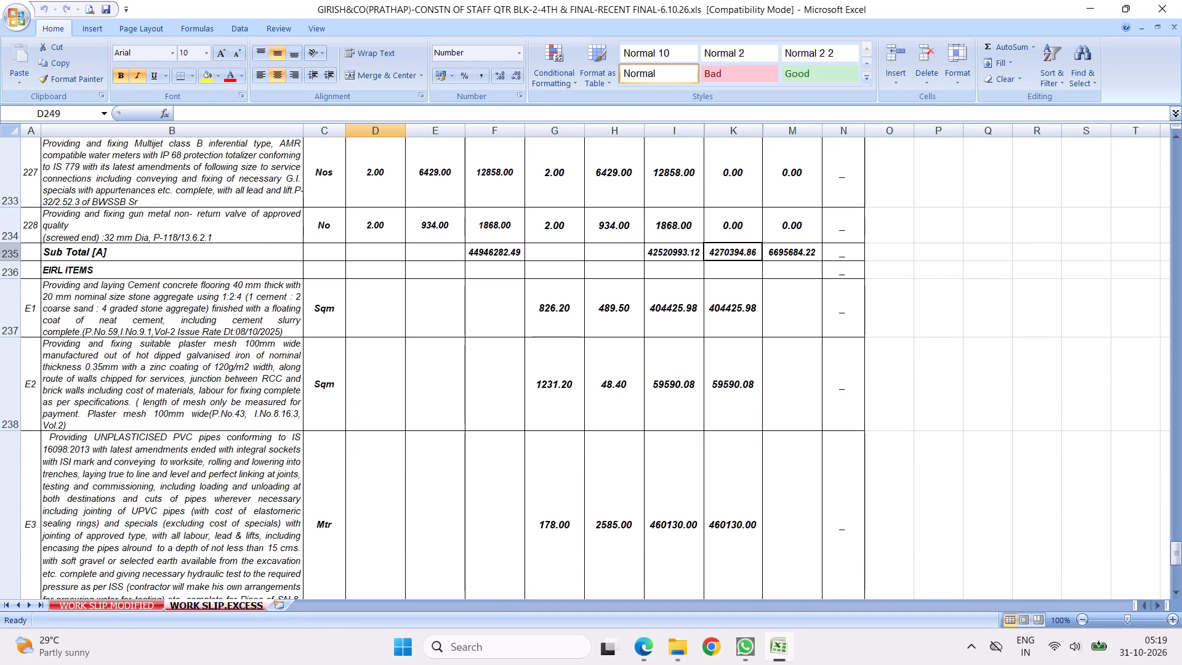
pyautogui.moveTo(1176, 550); pyautogui.dragTo(1181, 0)
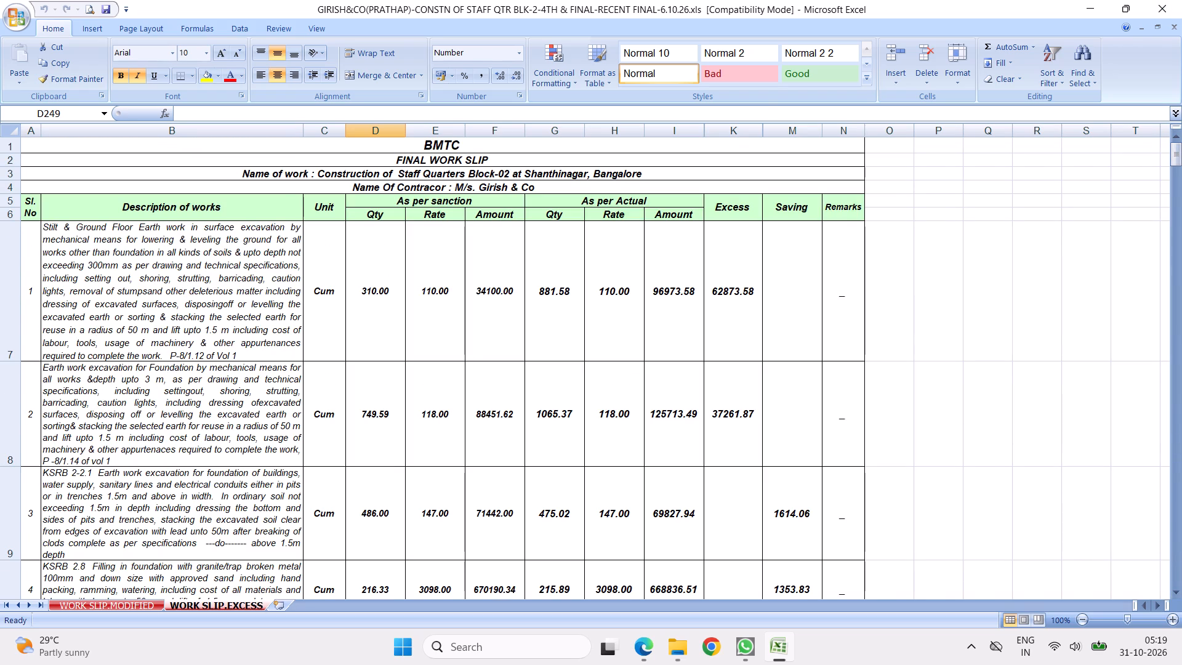
pyautogui.click(448, 232)
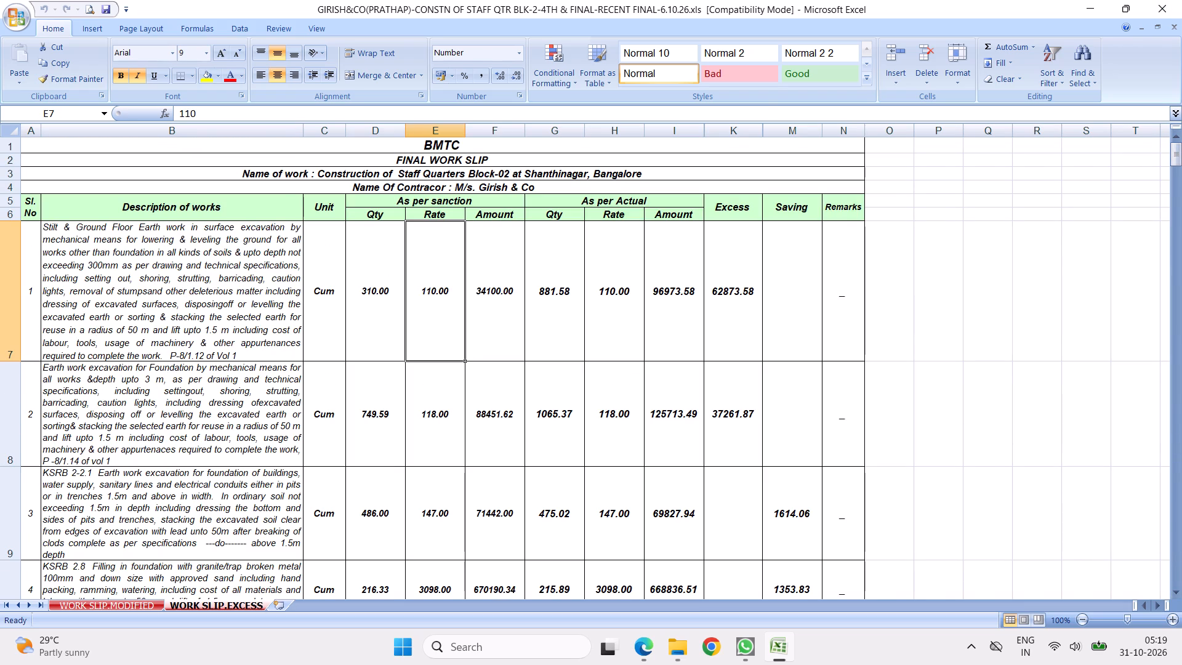
pyautogui.click(451, 201)
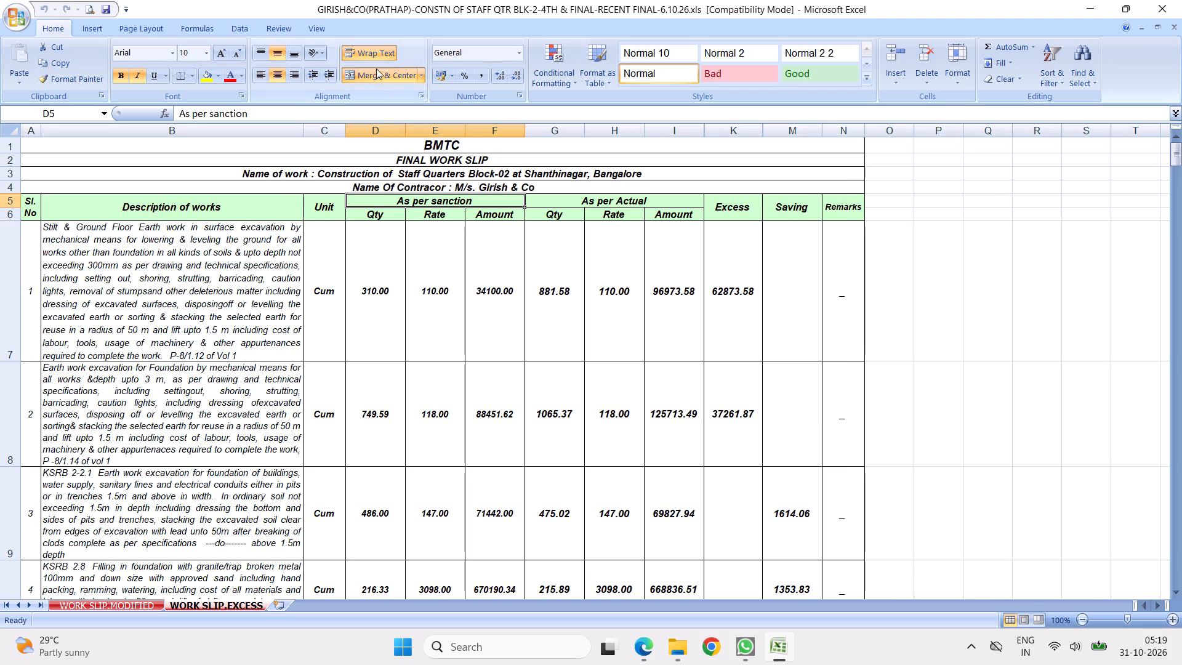
pyautogui.click(374, 75)
pyautogui.click(583, 307)
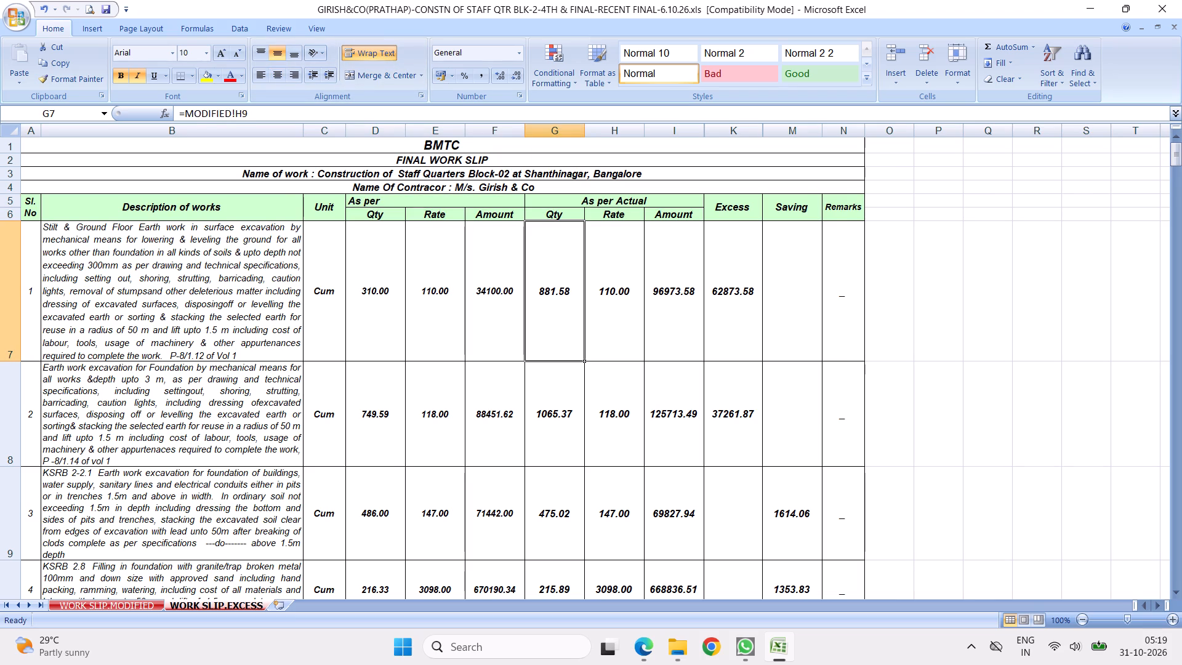
# Insert a new column at column M, between the Excess column and the Saving values.
pyautogui.click(777, 216)
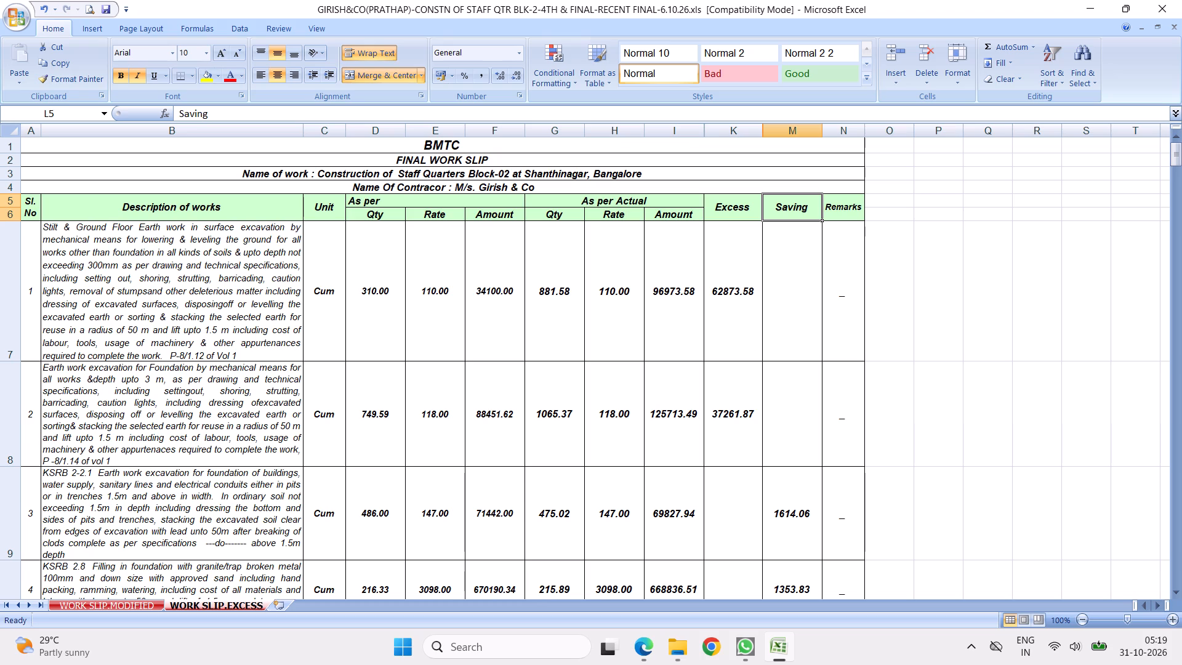
pyautogui.click(775, 131)
pyautogui.rightClick(775, 130)
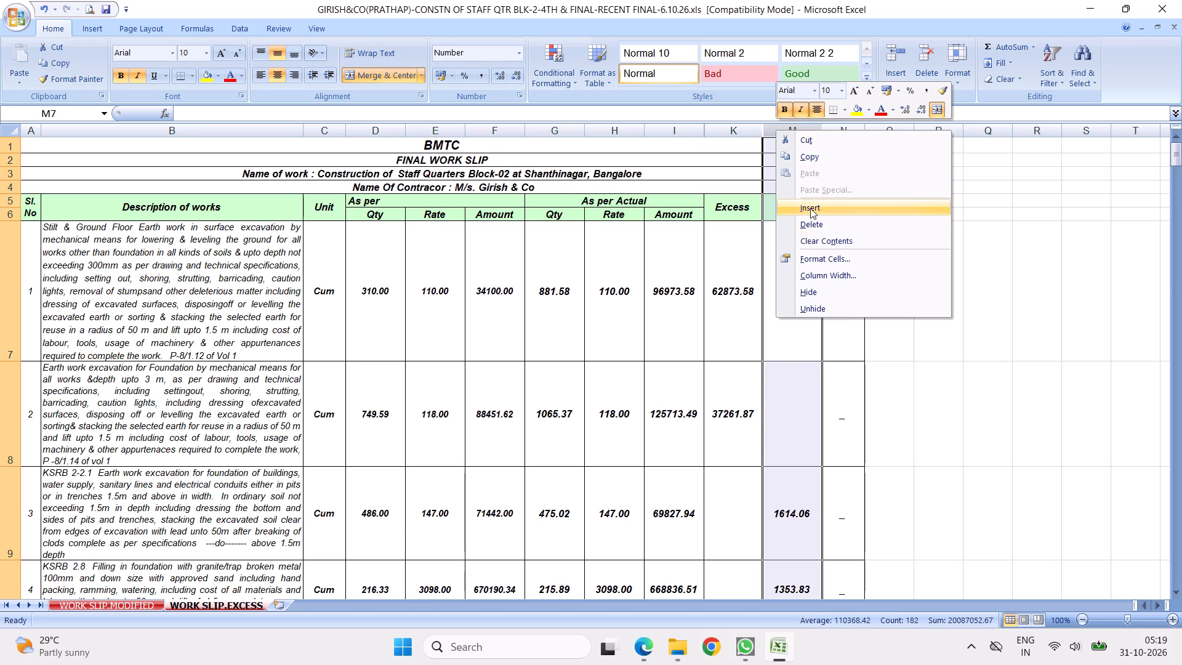
pyautogui.click(810, 208)
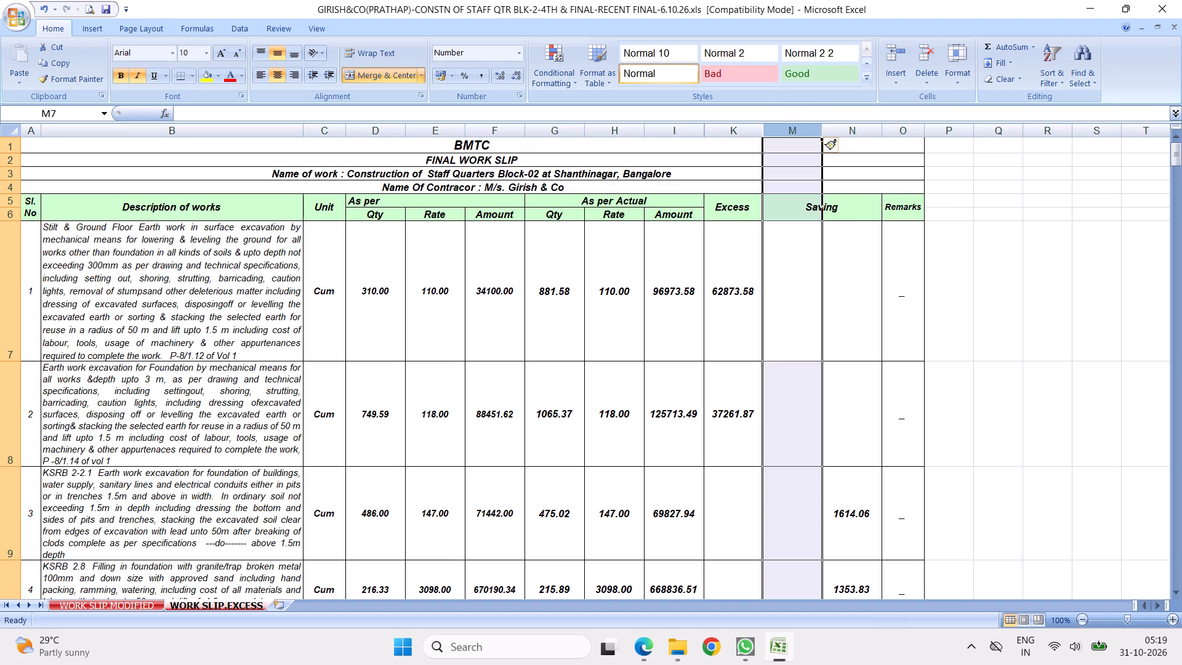
pyautogui.click(849, 291)
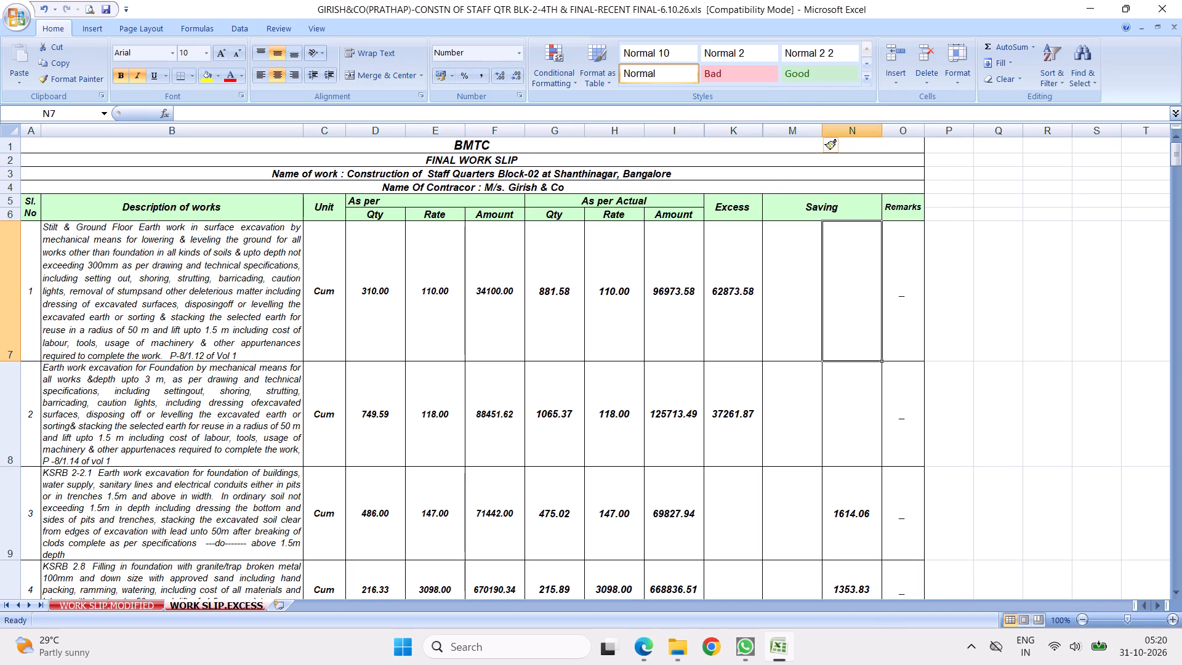
# Unmerge the Saving header cells spanning the inserted column and the saving values column.
pyautogui.click(815, 205)
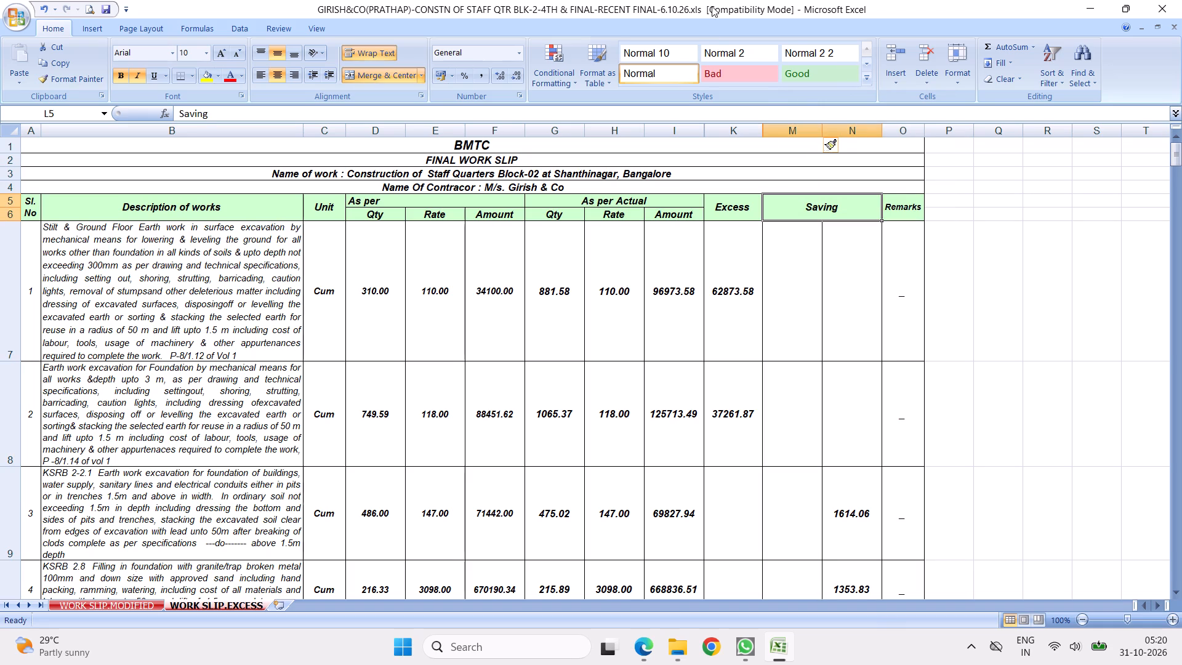
pyautogui.click(374, 74)
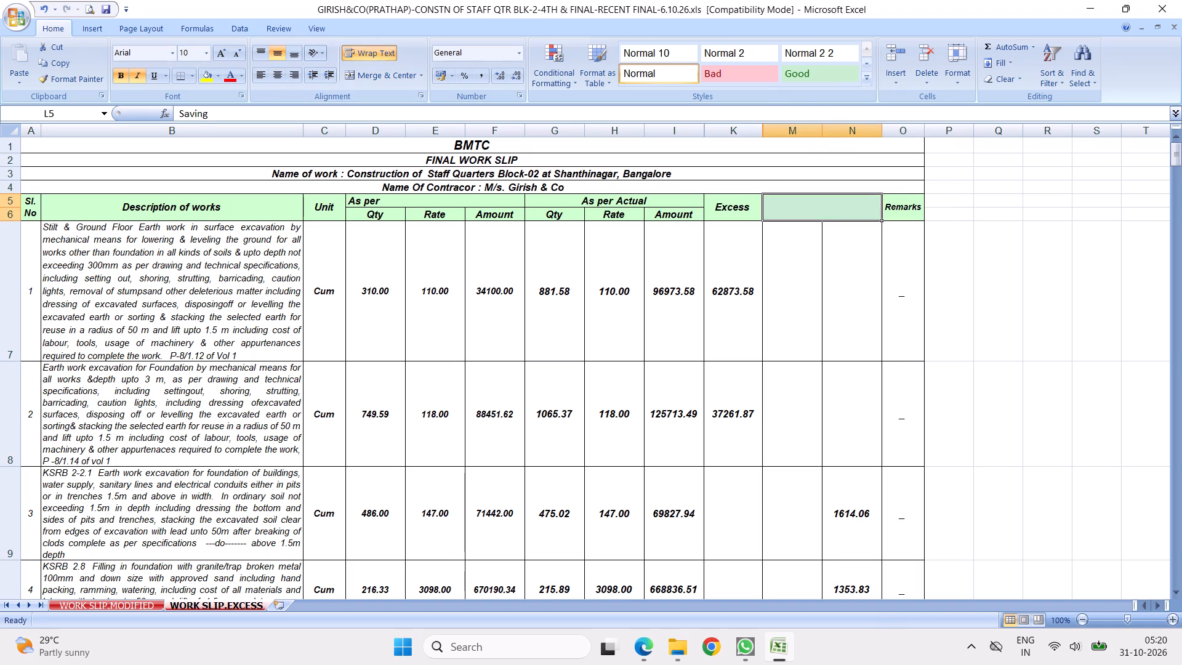
# Insert another blank column at column M, ahead of the Saving values.
pyautogui.click(792, 204)
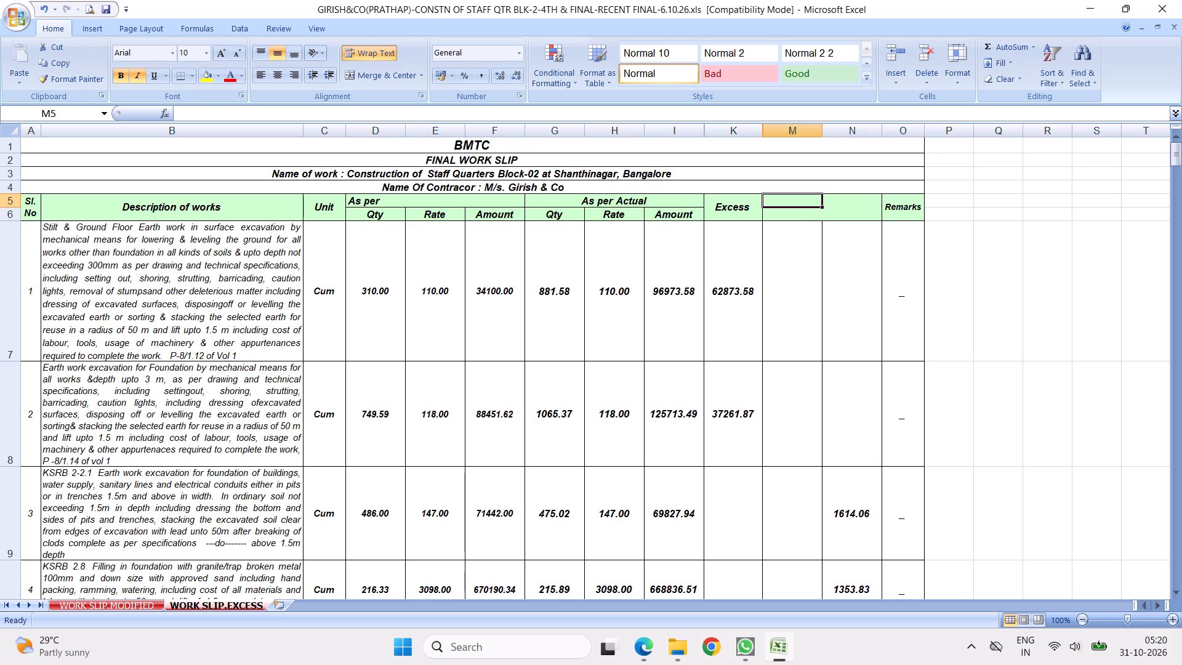
pyautogui.click(781, 216)
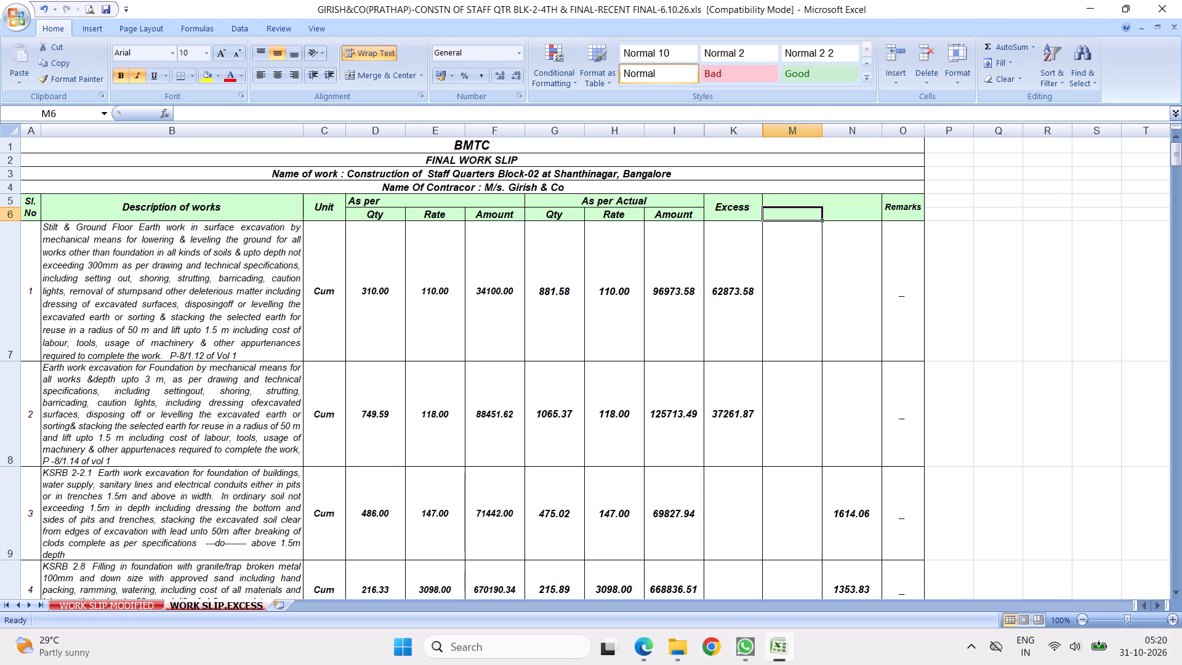
pyautogui.click(783, 134)
pyautogui.rightClick(783, 134)
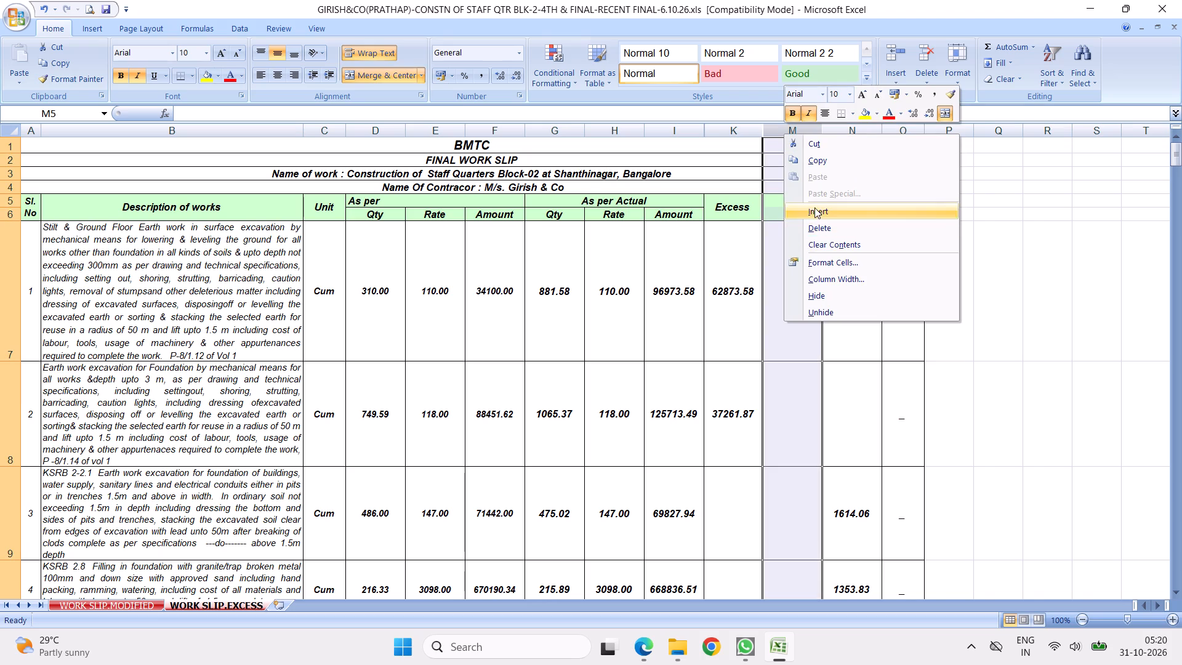
pyautogui.click(814, 207)
pyautogui.click(881, 304)
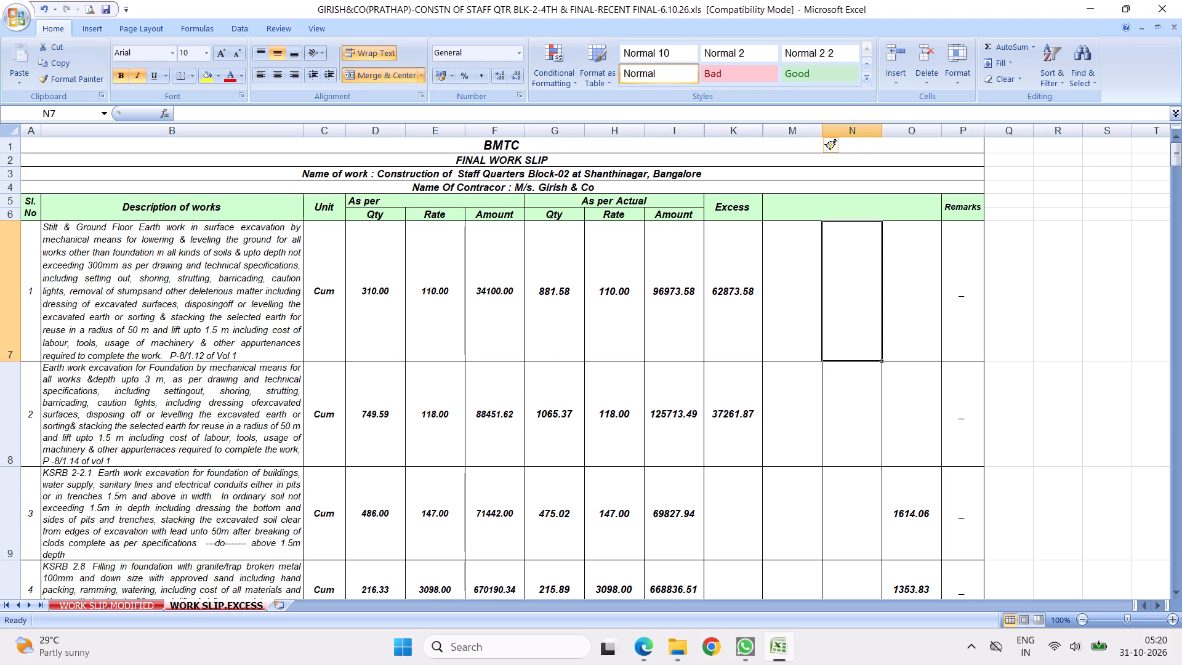
# Copy the sanctioned rates of items 1 to 228 (E7:E234) into column M, starting at M7.
pyautogui.click(441, 297)
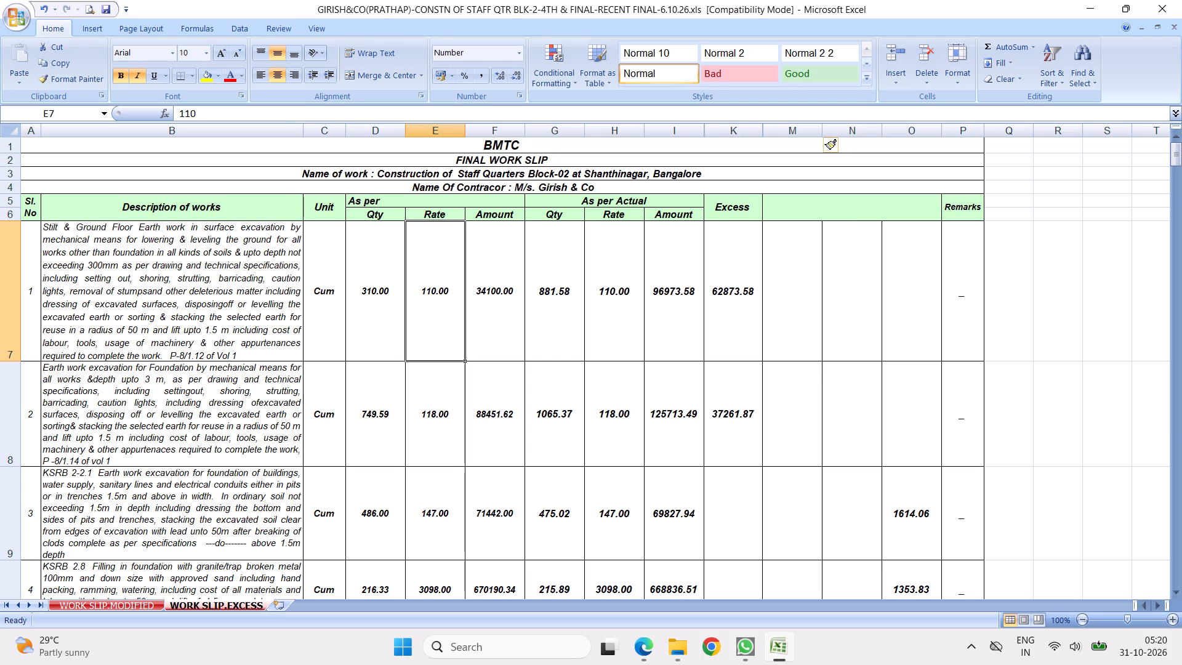
pyautogui.moveTo(435, 278); pyautogui.dragTo(448, 490)
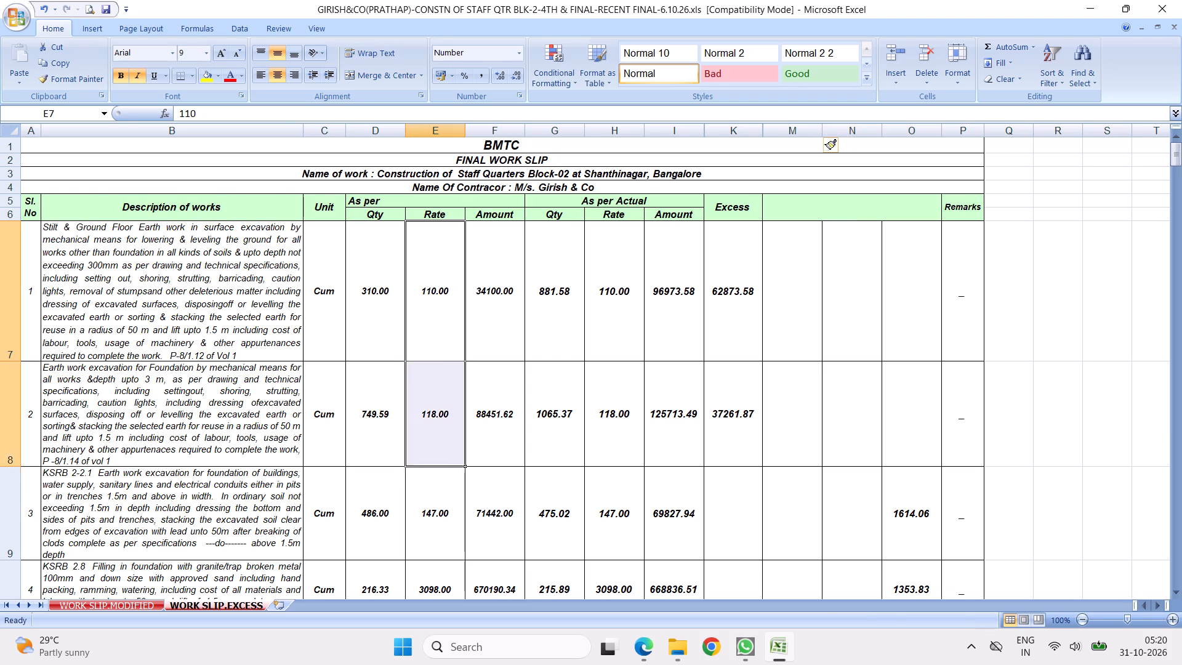
pyautogui.moveTo(448, 490); pyautogui.dragTo(452, 664)
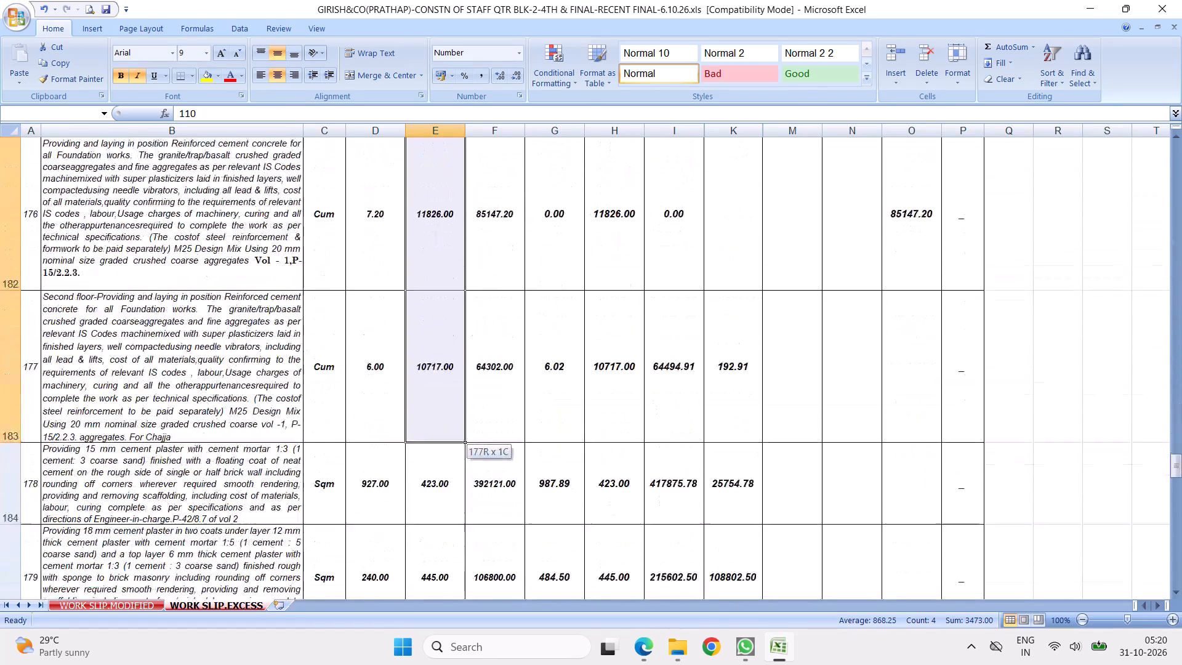
pyautogui.moveTo(452, 664); pyautogui.dragTo(435, 209)
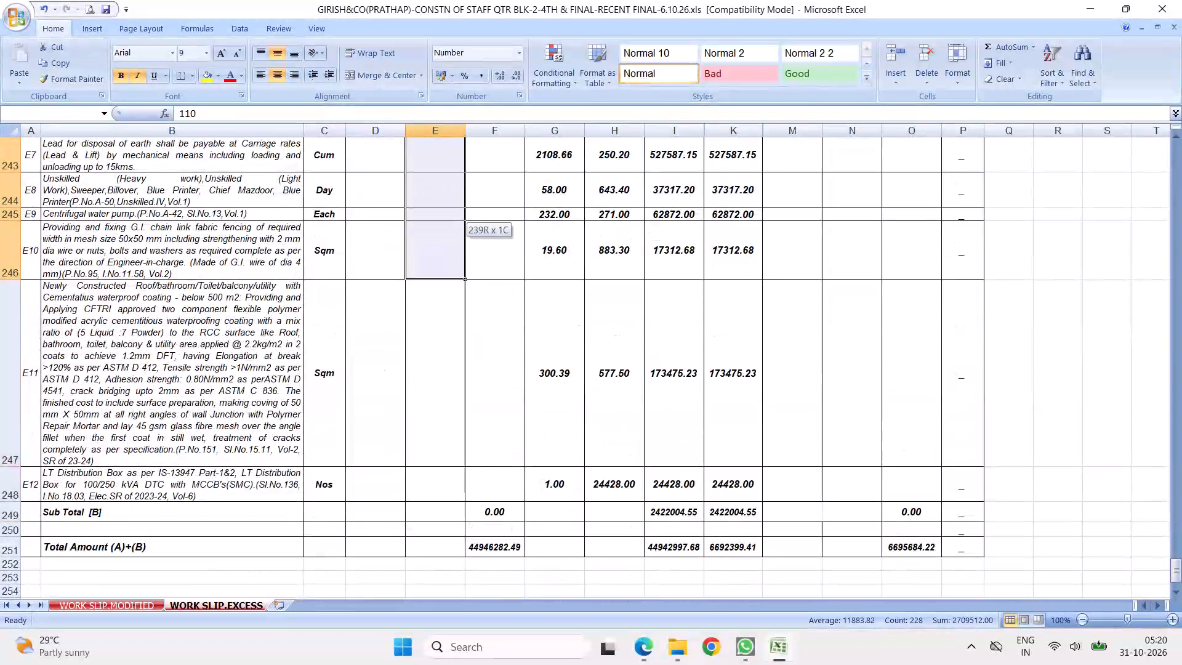
pyautogui.moveTo(435, 209); pyautogui.dragTo(464, 158)
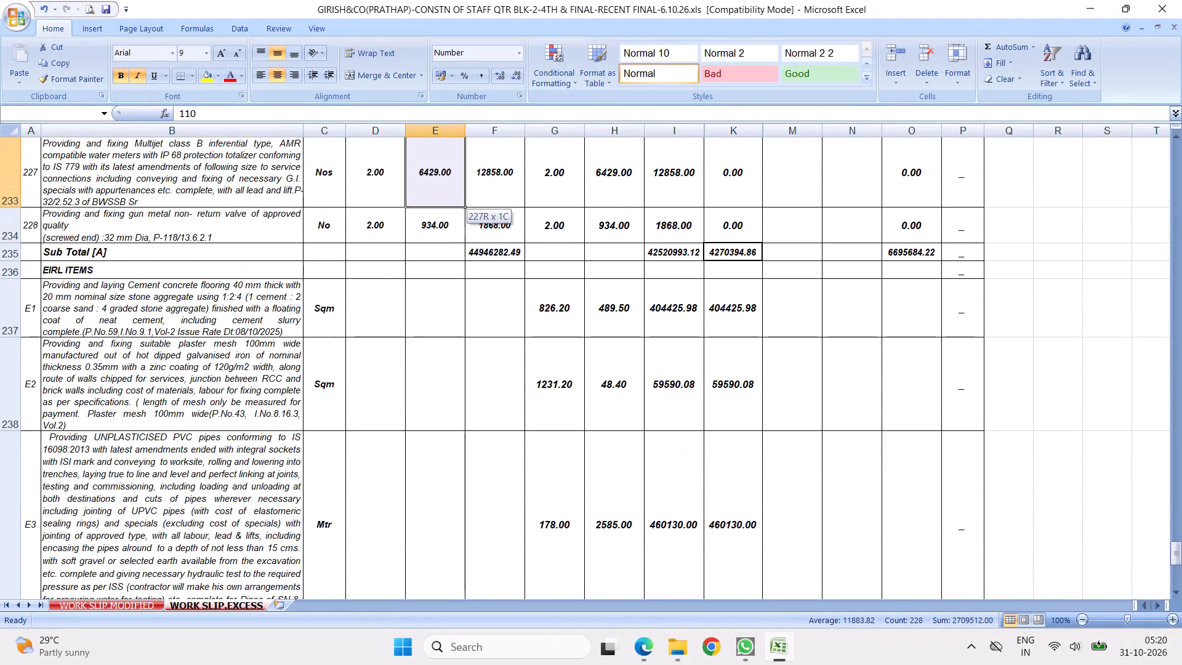
pyautogui.moveTo(464, 158); pyautogui.dragTo(440, 219)
pyautogui.rightClick(435, 193)
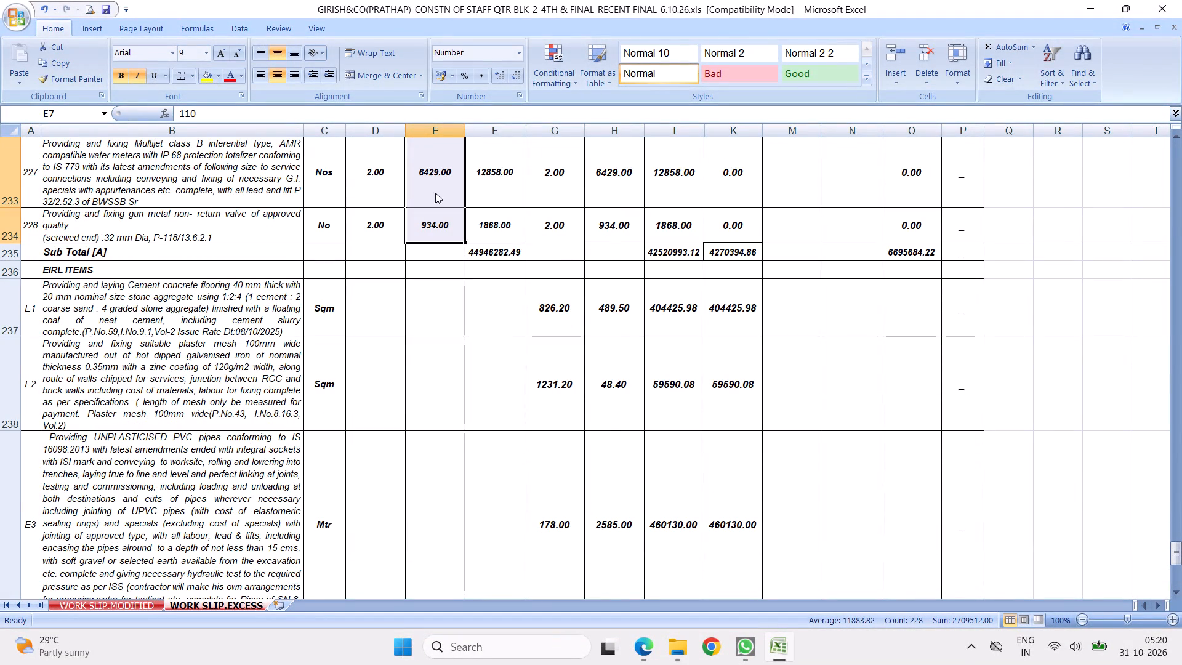
pyautogui.click(468, 219)
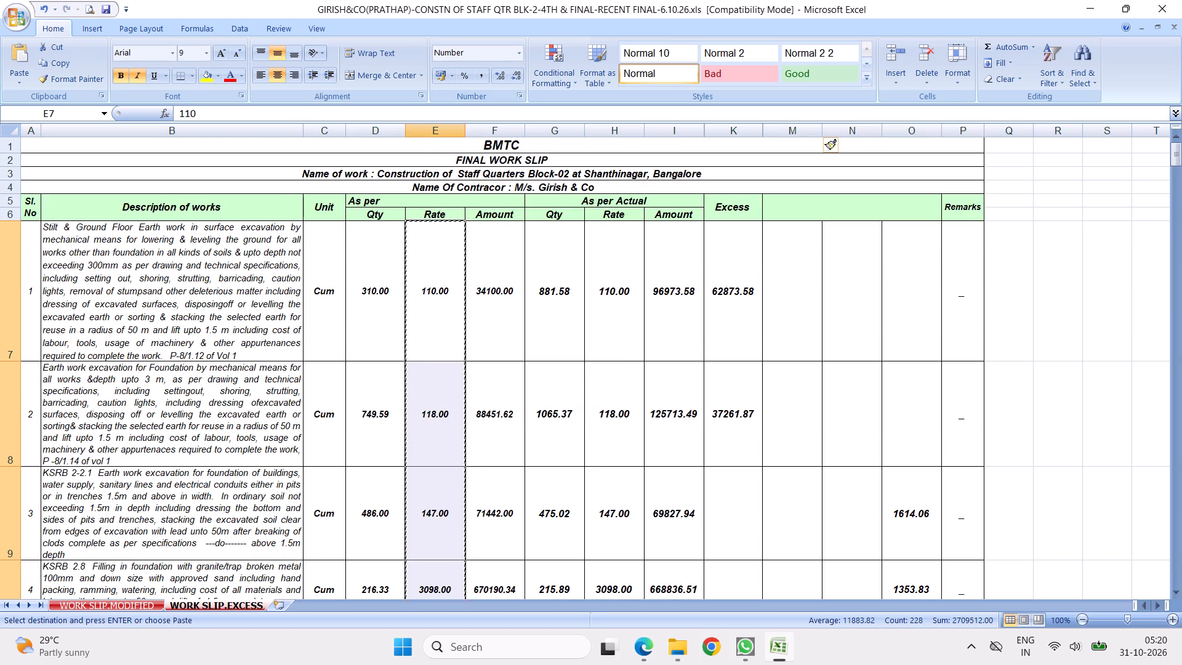
pyautogui.click(820, 299)
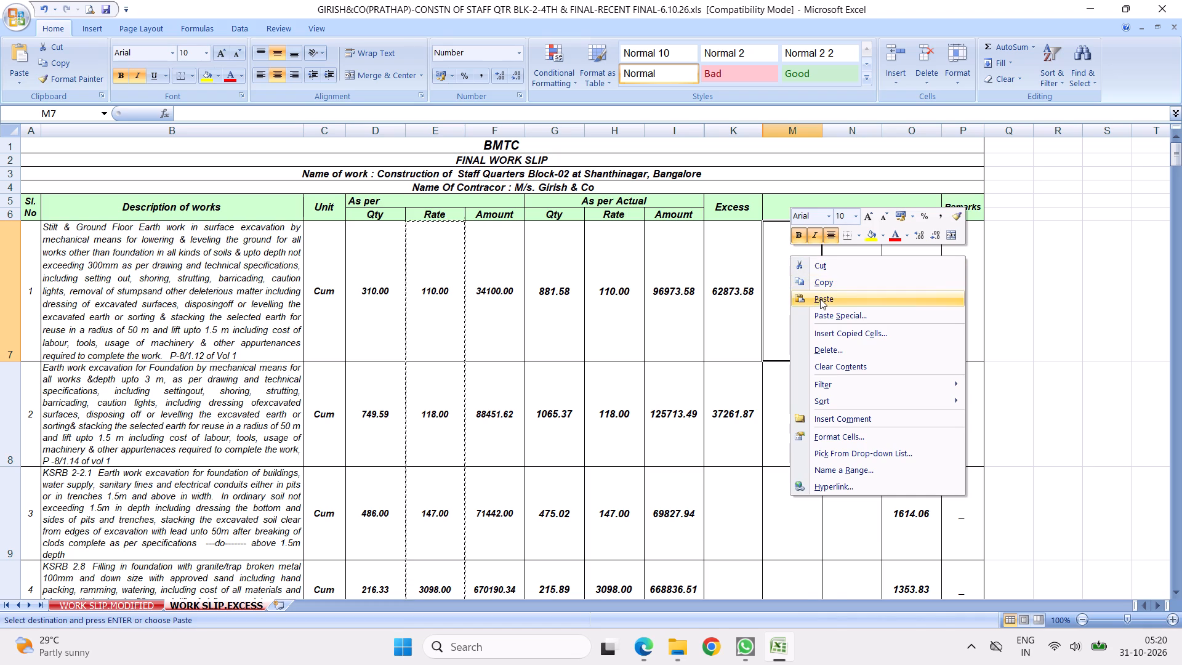
pyautogui.scroll(-4, 827, 401)
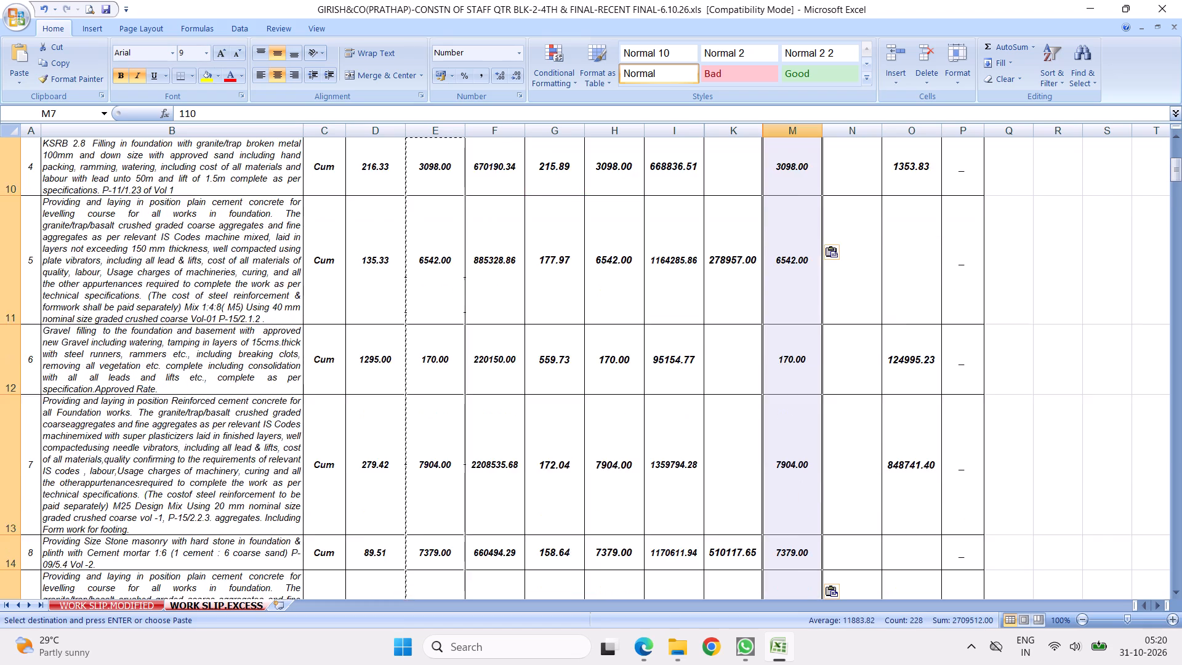
pyautogui.moveTo(1170, 169); pyautogui.dragTo(1165, 449)
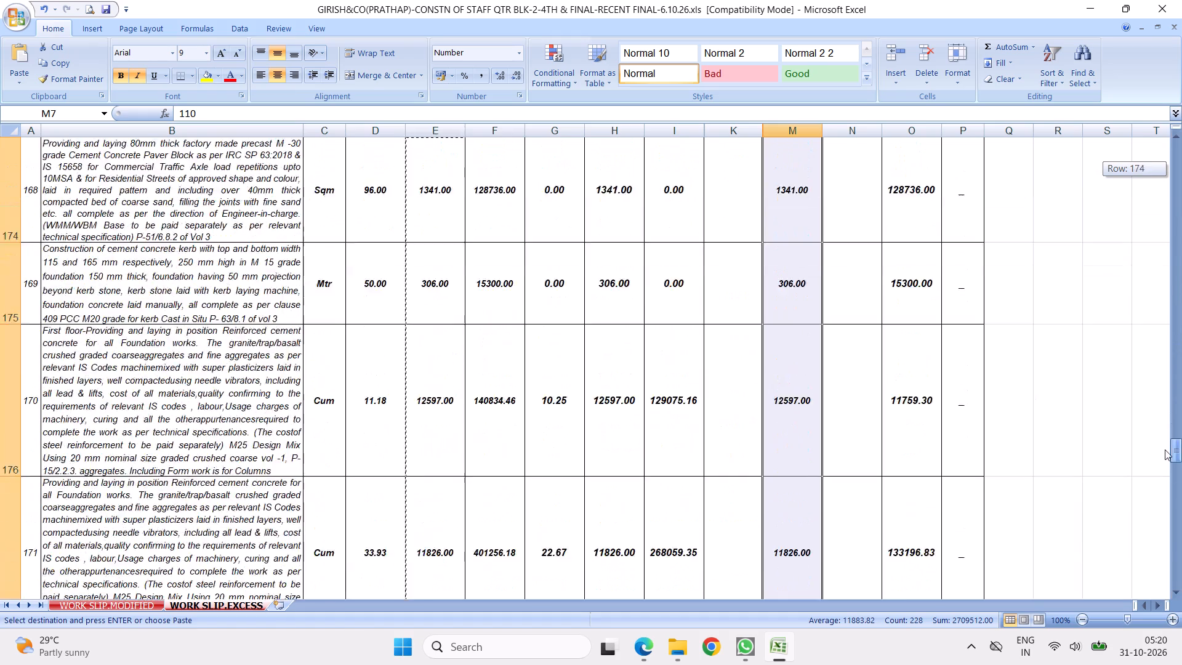
pyautogui.moveTo(1165, 449); pyautogui.dragTo(1159, 542)
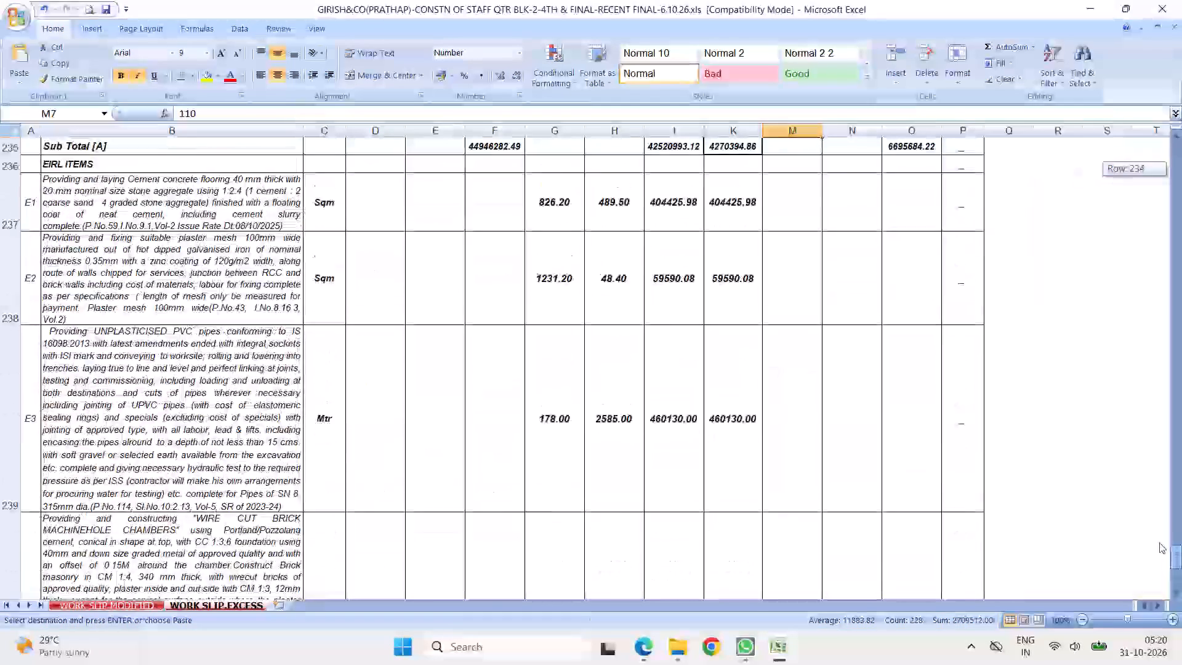
pyautogui.moveTo(1159, 542); pyautogui.dragTo(1160, 539)
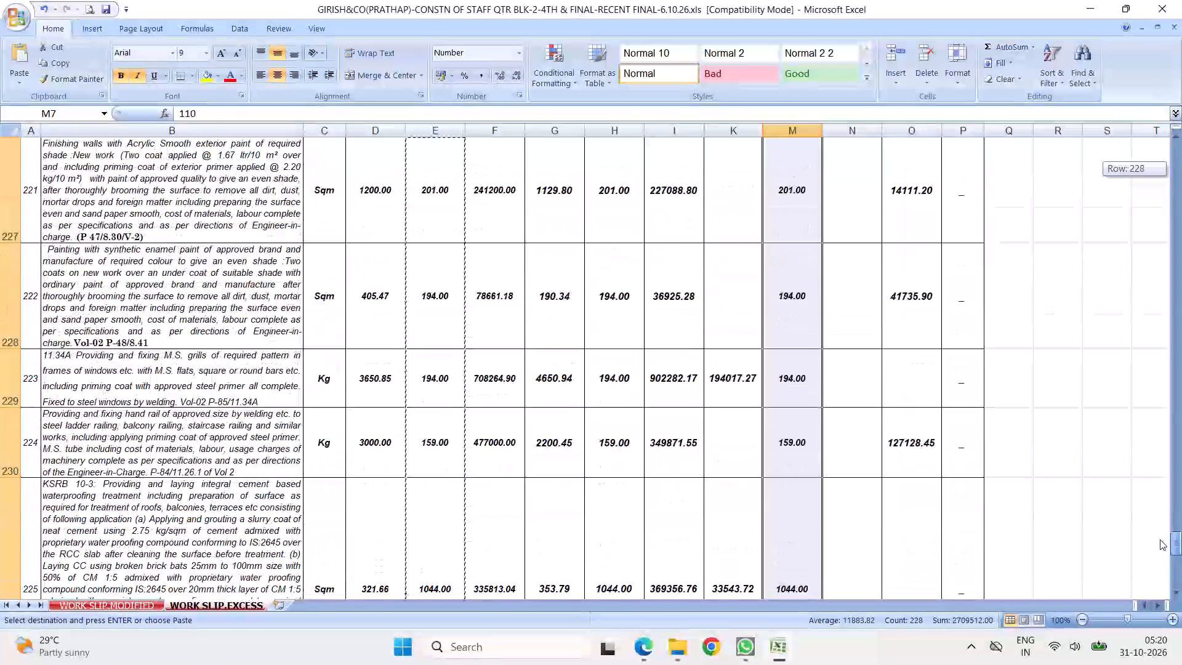
pyautogui.moveTo(1160, 539); pyautogui.dragTo(1181, 0)
# Replace the Excess header text in column K with "Work Slip Qty".
pyautogui.click(730, 211)
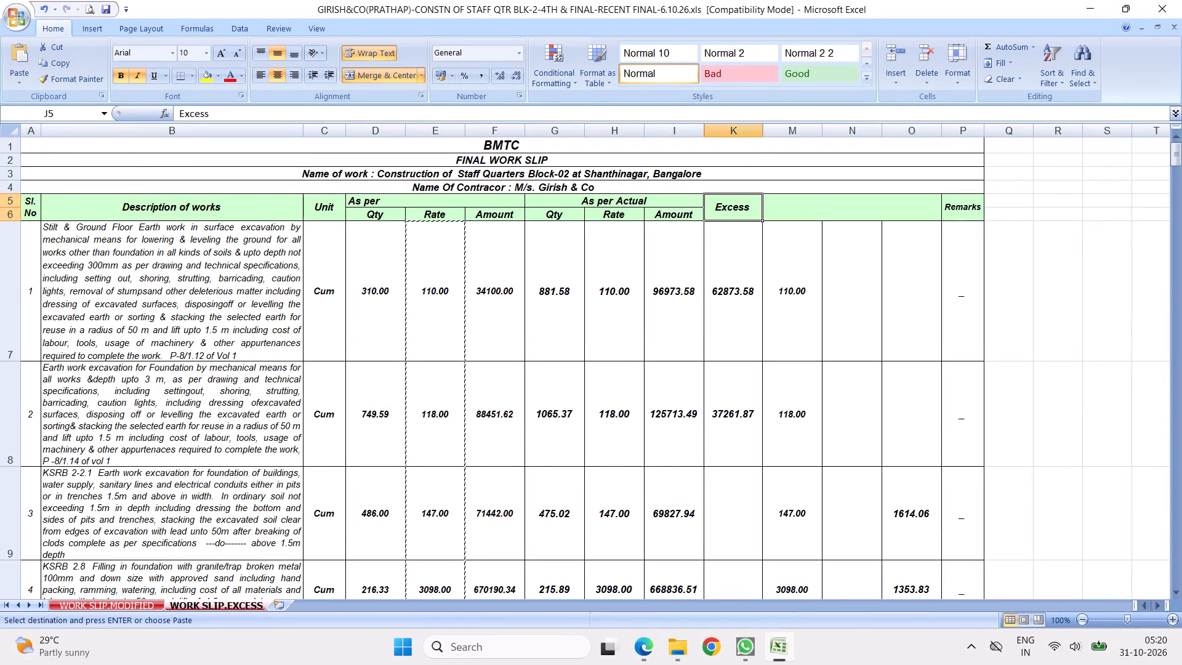
pyautogui.hotkey('shift', 'w')
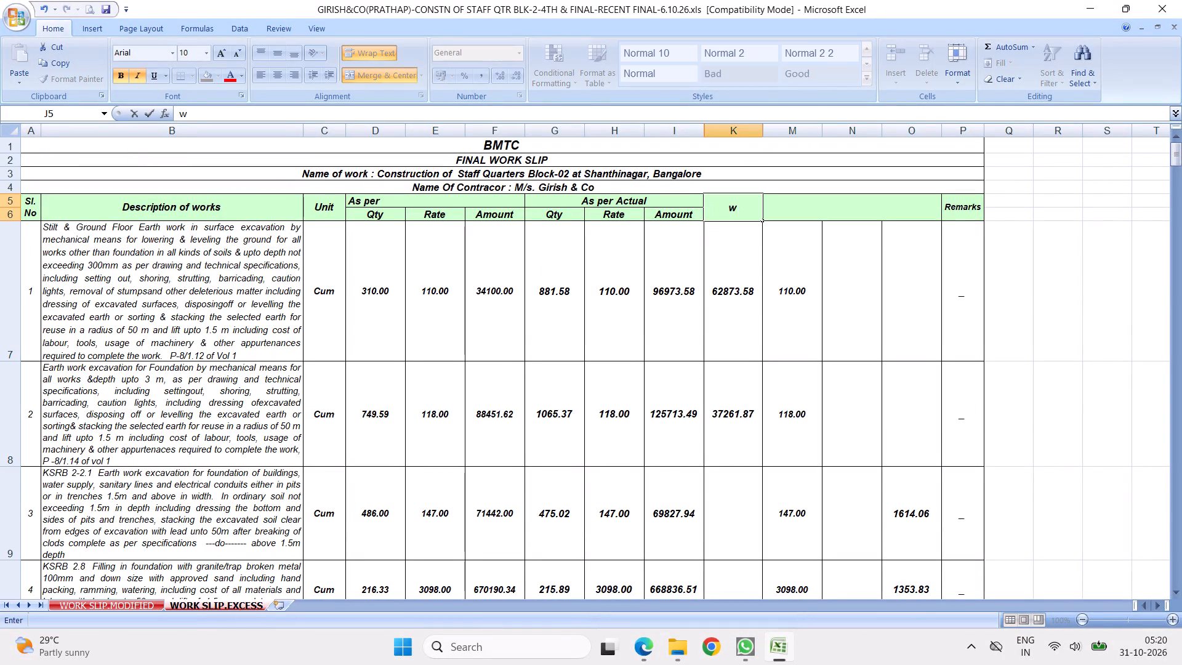
pyautogui.write('Work s')
pyautogui.press('BackSpace')
pyautogui.write('Slip')
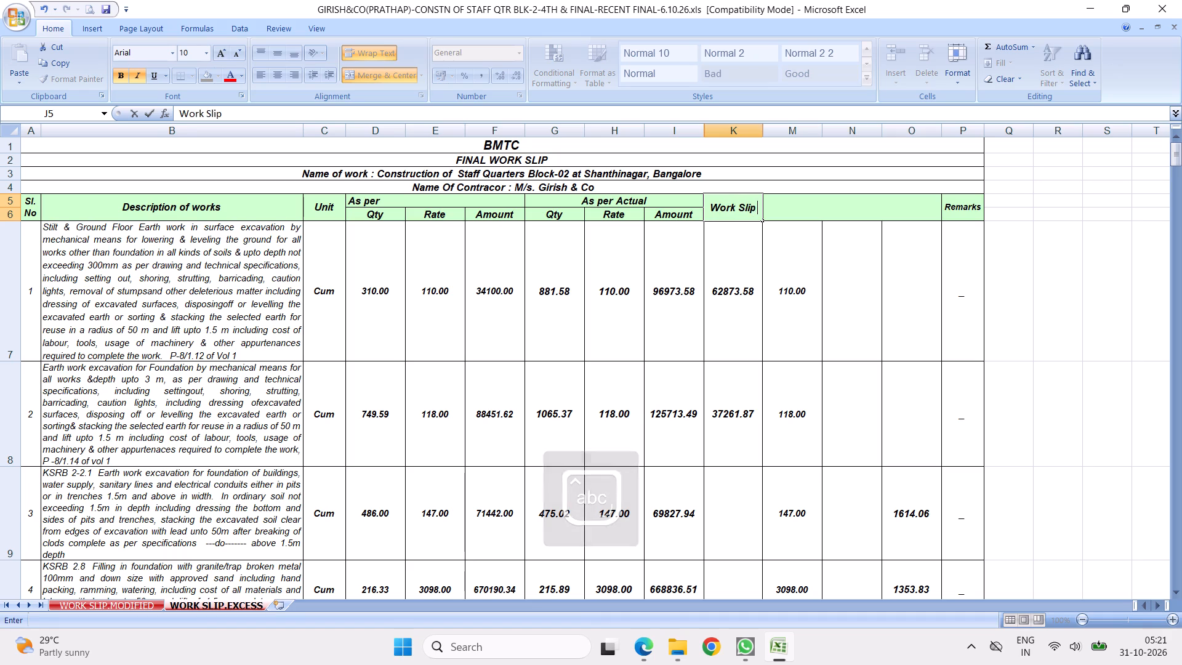
pyautogui.press('space')
pyautogui.write('Qty')
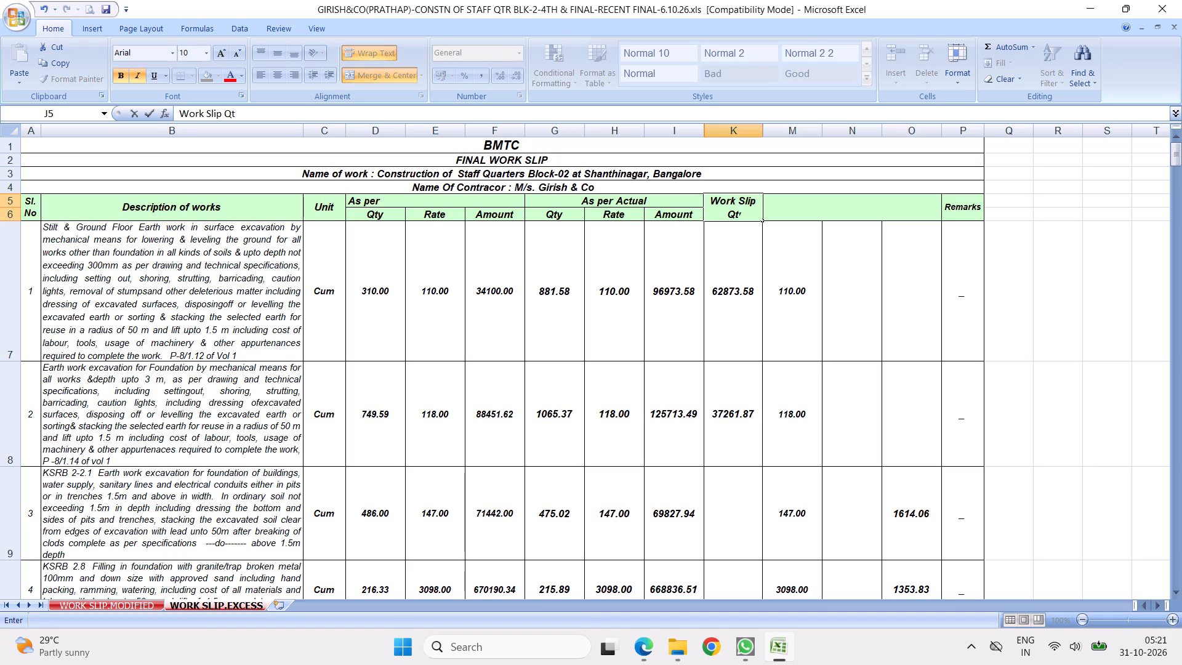
pyautogui.moveTo(853, 306); pyautogui.dragTo(852, 300)
# Merge and center header cells M5:M6 and enter "Rate" as the column header.
pyautogui.click(786, 209)
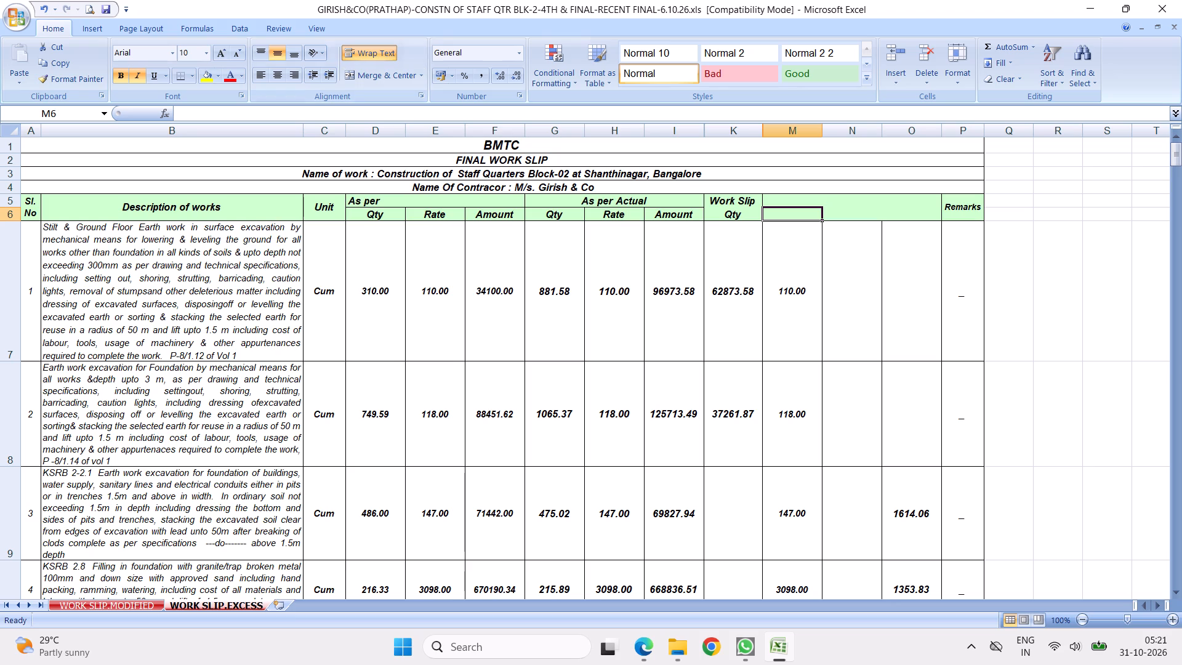
pyautogui.moveTo(784, 212); pyautogui.dragTo(782, 203)
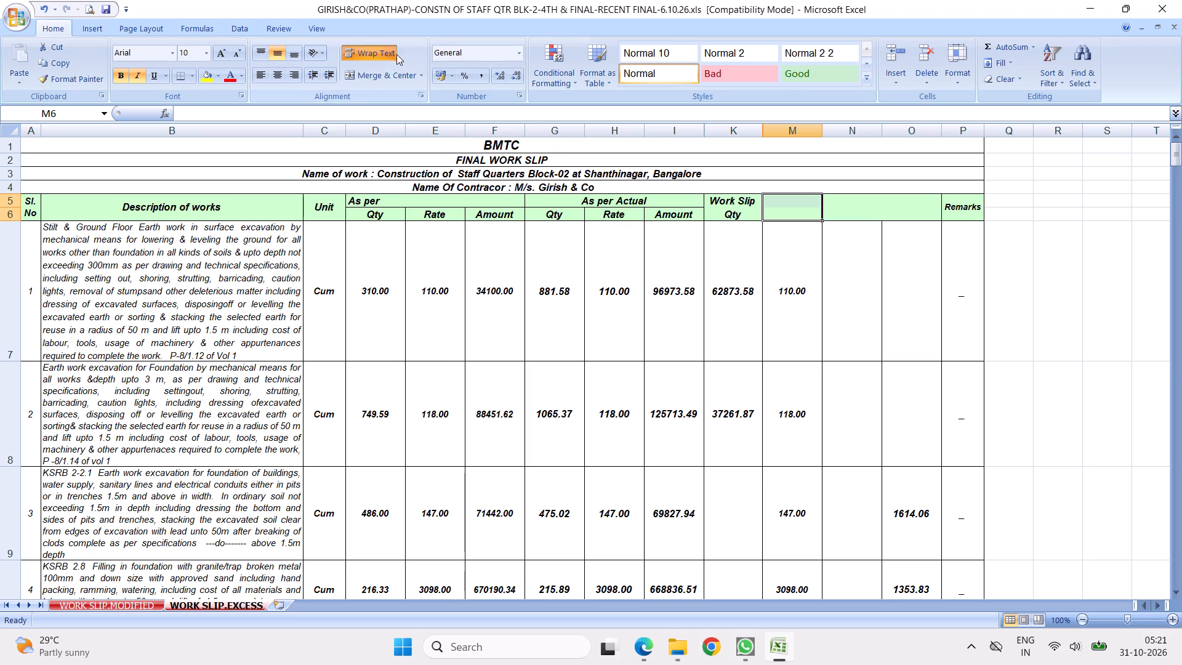
pyautogui.click(373, 52)
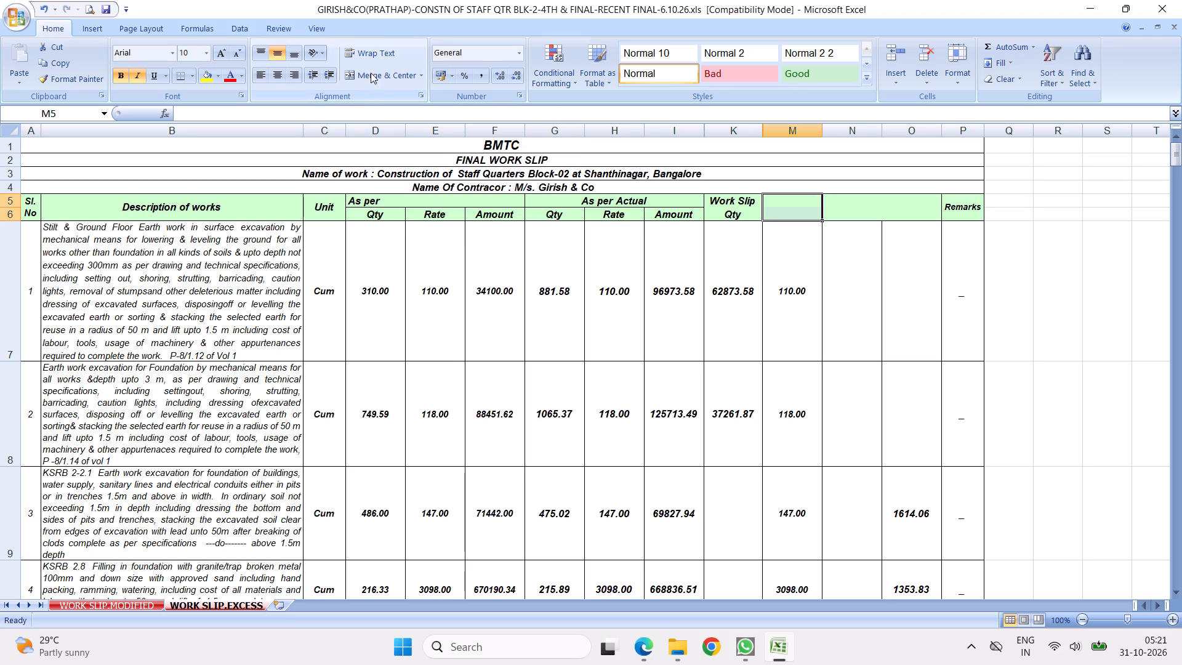
pyautogui.click(371, 72)
pyautogui.write('Rate')
pyautogui.click(872, 290)
# Merge and center header cells N5:N6 and enter "Cost" as the column header.
pyautogui.moveTo(847, 211); pyautogui.dragTo(846, 200)
pyautogui.click(363, 70)
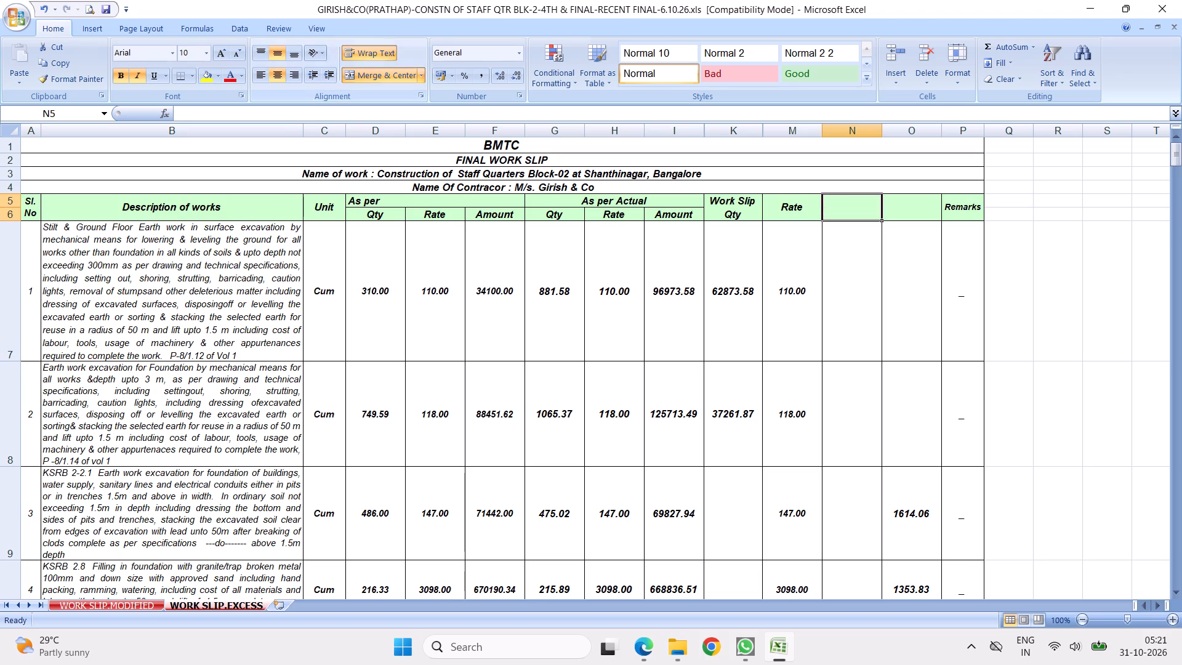
pyautogui.write('Cost')
pyautogui.click(619, 280)
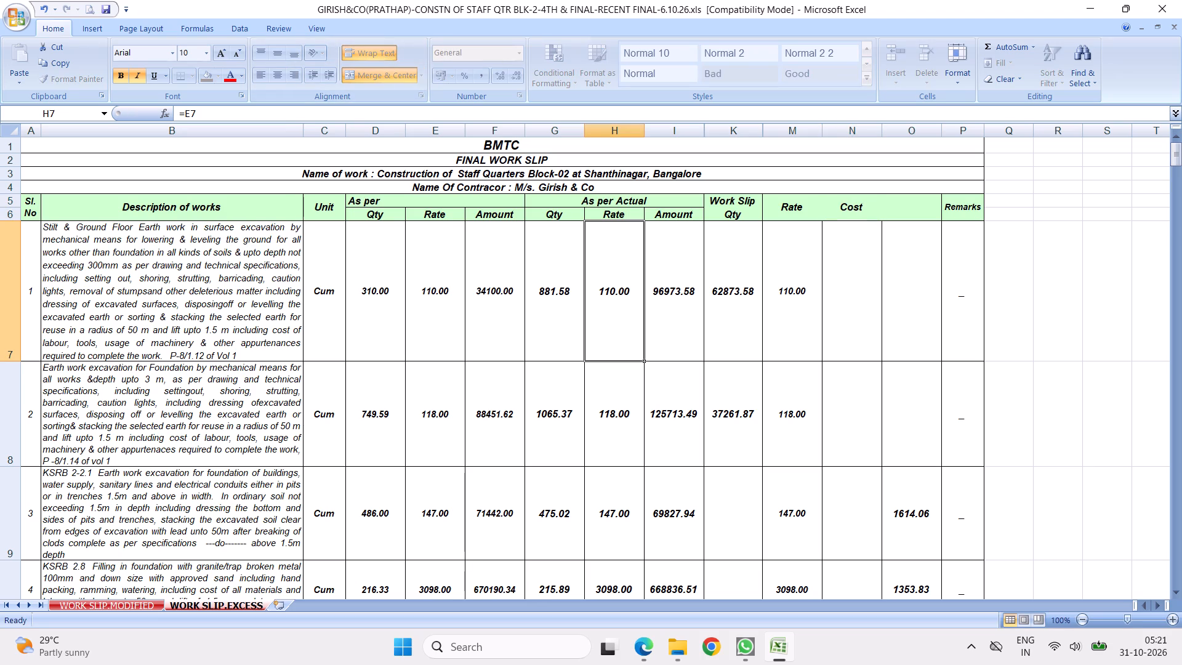
# Apply all borders to the Rate and Cost header cells in columns M and N.
pyautogui.moveTo(789, 209); pyautogui.dragTo(872, 209)
pyautogui.click(193, 76)
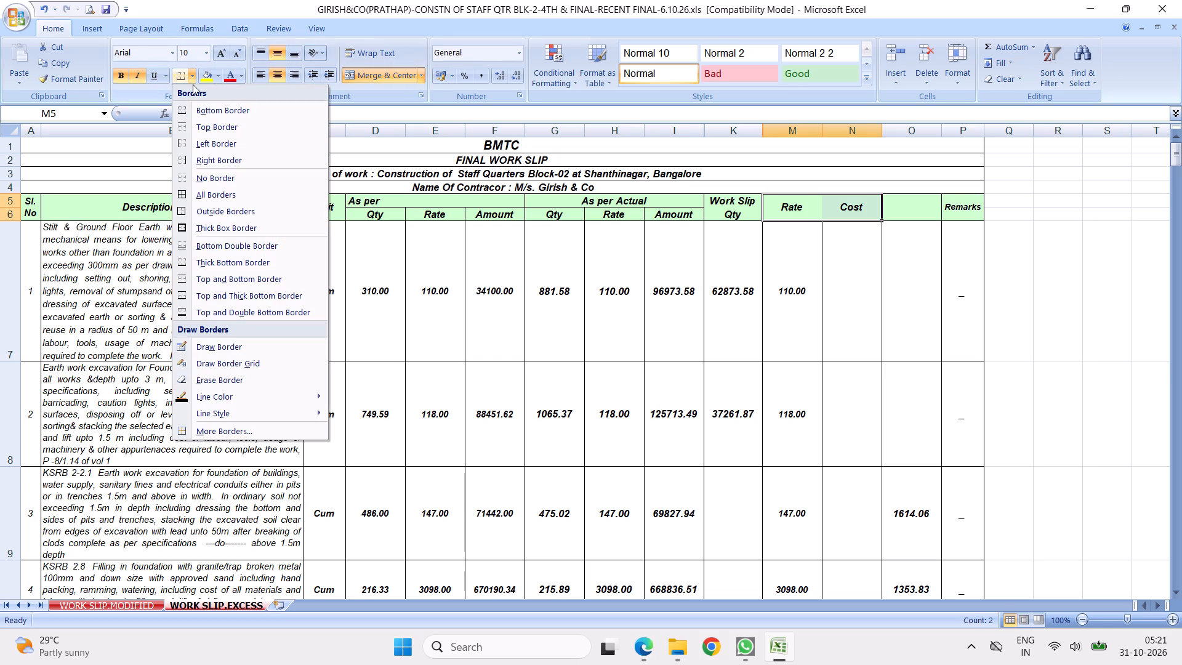
pyautogui.click(184, 196)
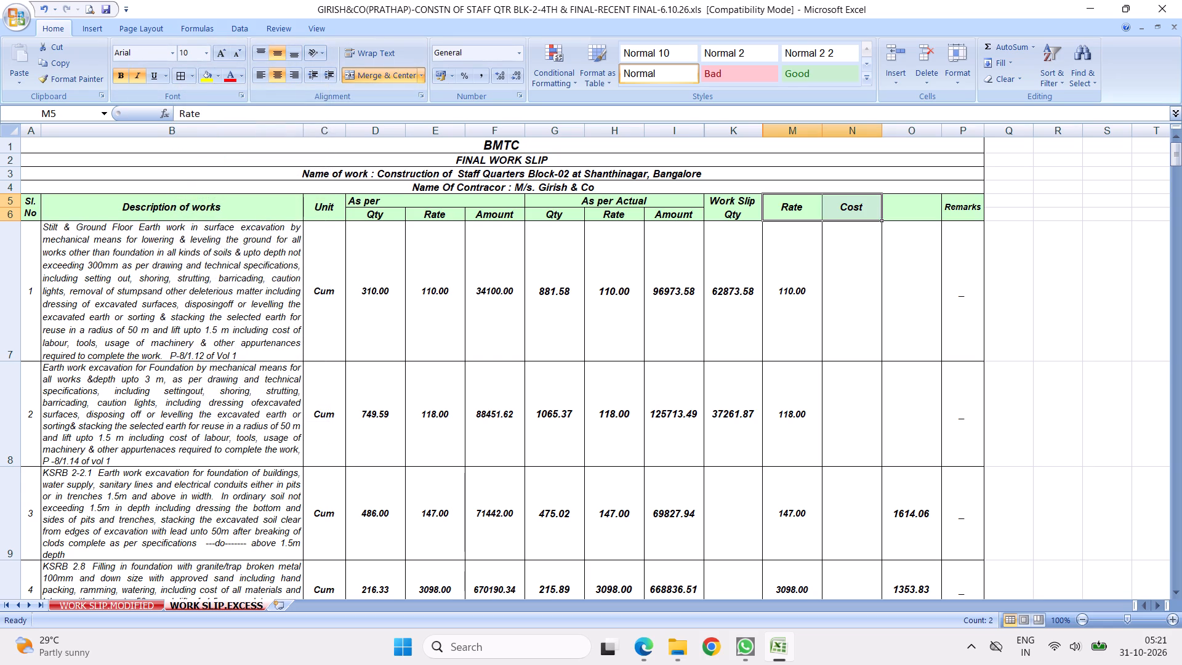
pyautogui.click(818, 357)
# Enter the formula =K7*M7 in cell N7 to calculate the first item's cost.
pyautogui.click(853, 292)
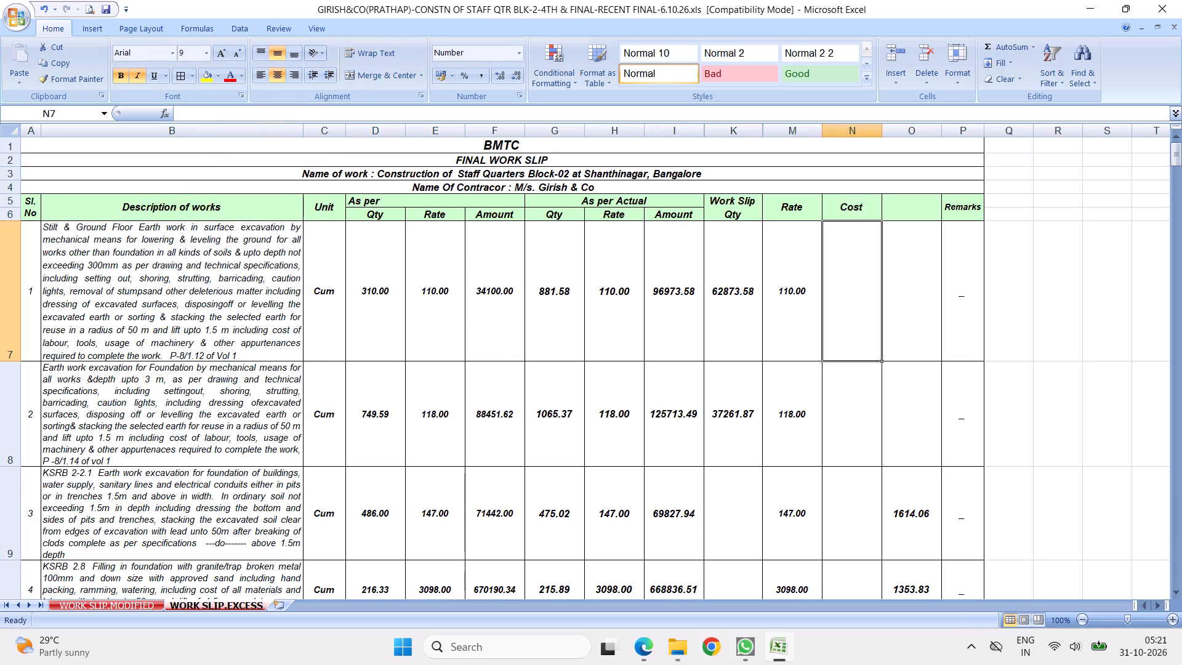
pyautogui.press('=')
pyautogui.click(730, 290)
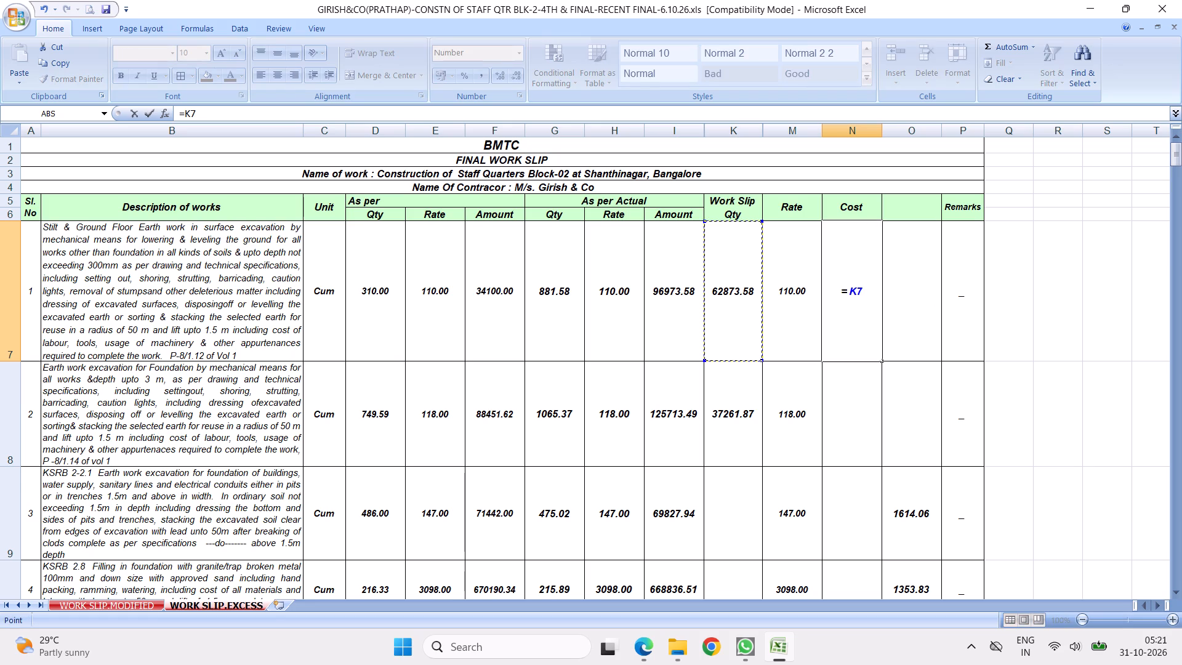
pyautogui.hotkey('shift', '*')
pyautogui.click(793, 300)
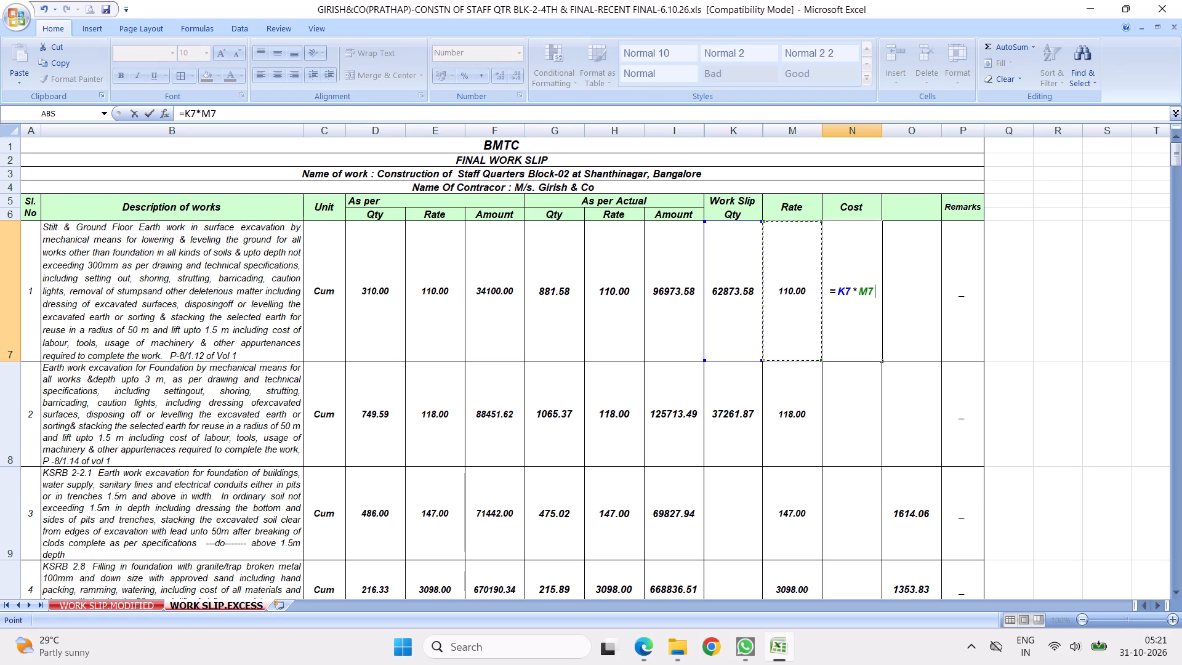
pyautogui.press('Return')
# Check the formulas behind the first item's Cost and Work Slip Qty values, then look over the rows below.
pyautogui.click(838, 289)
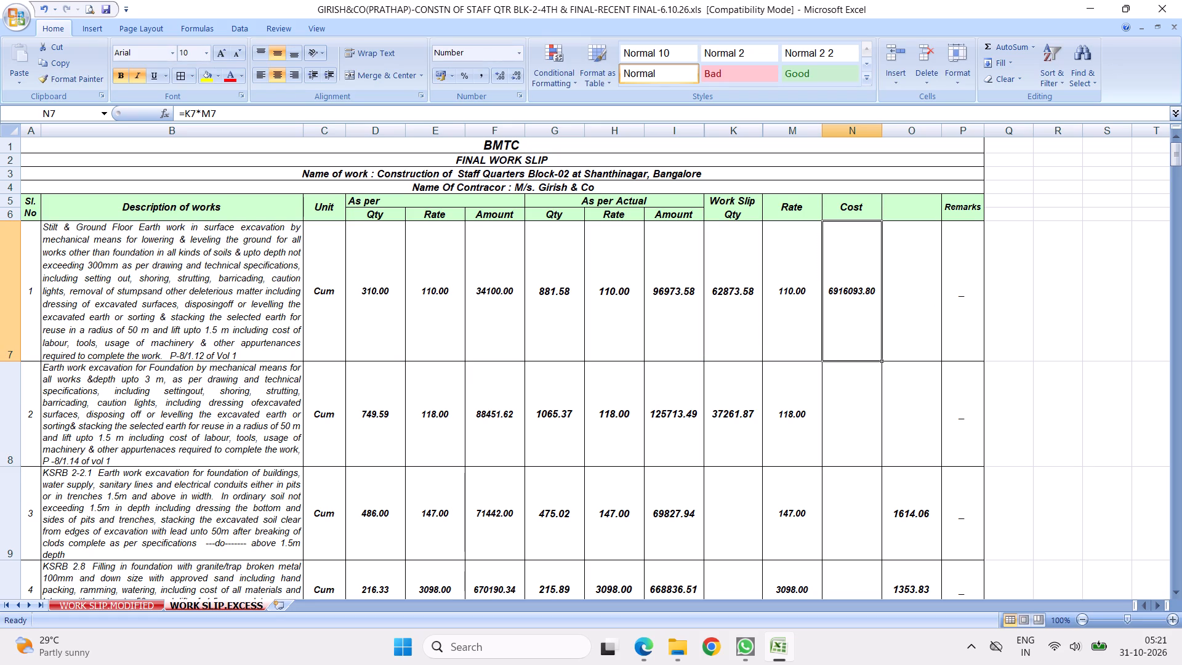
pyautogui.click(730, 285)
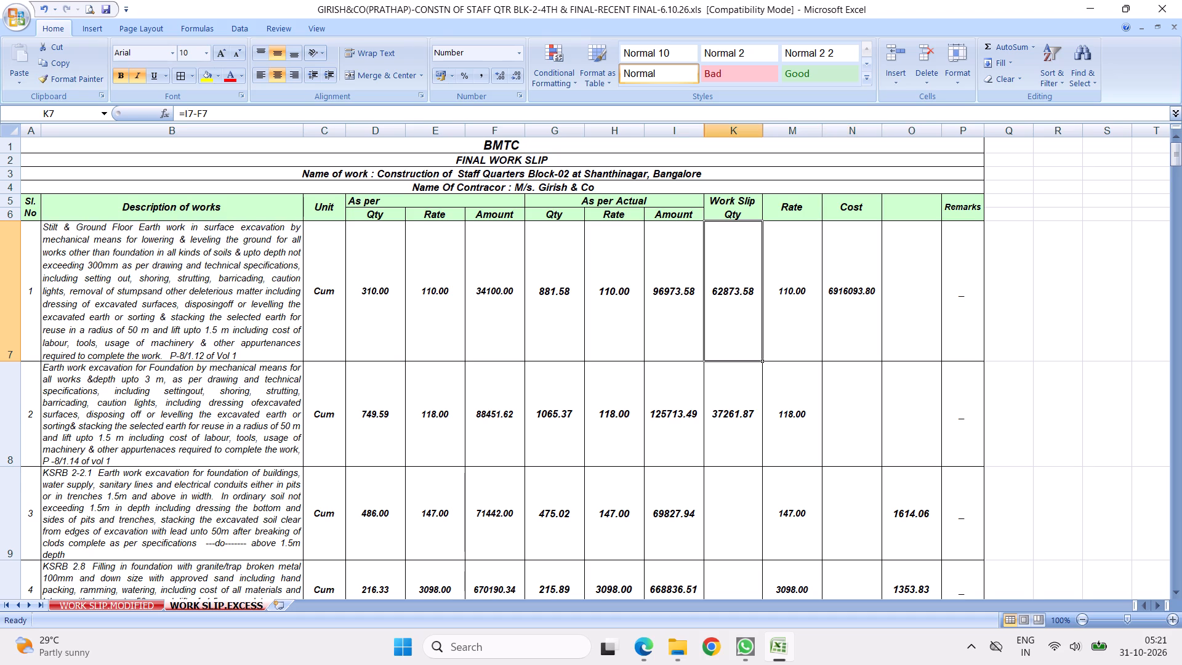
pyautogui.click(227, 111)
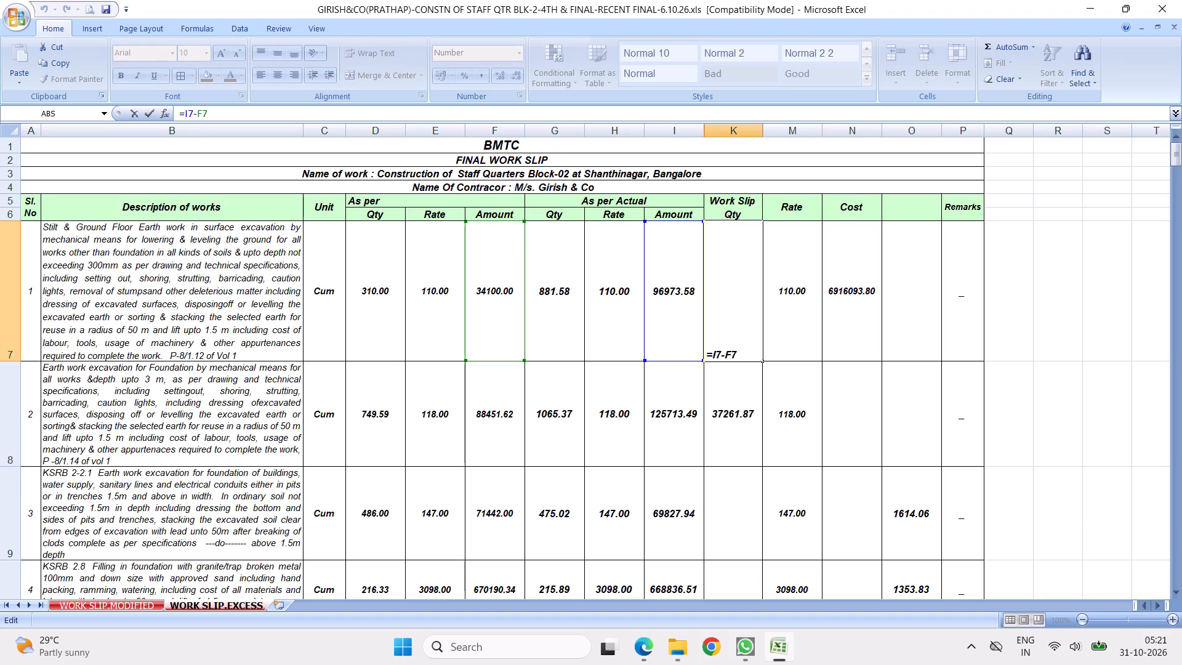
pyautogui.press('Escape')
pyautogui.click(921, 389)
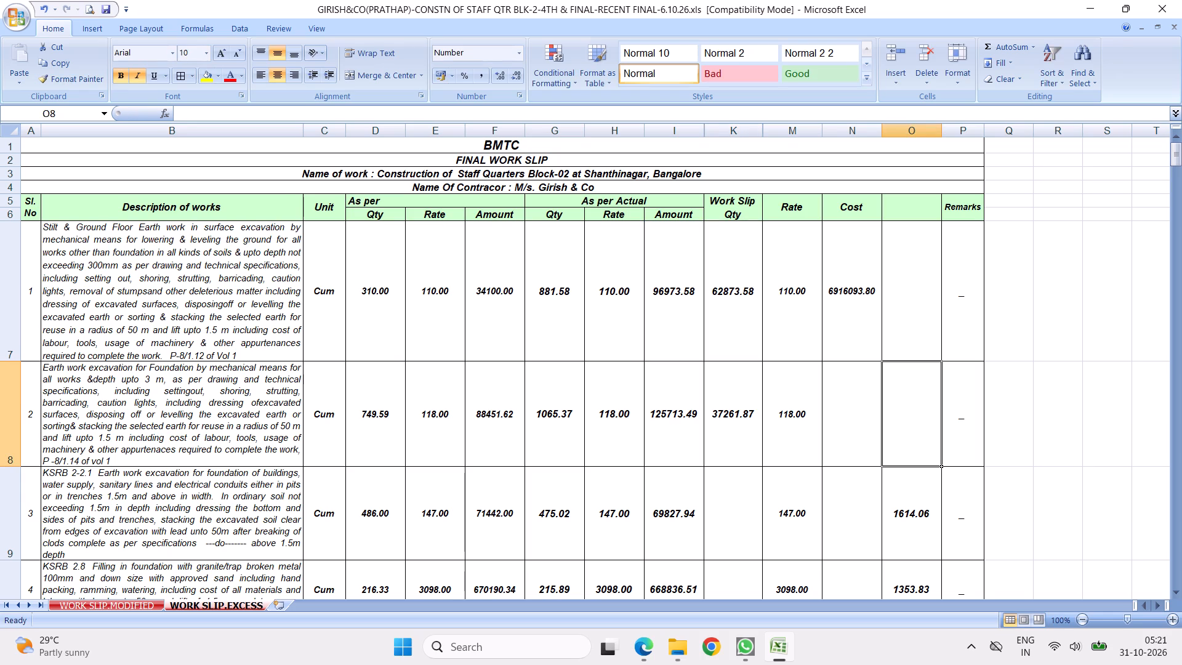
pyautogui.scroll(-6, 778, 445)
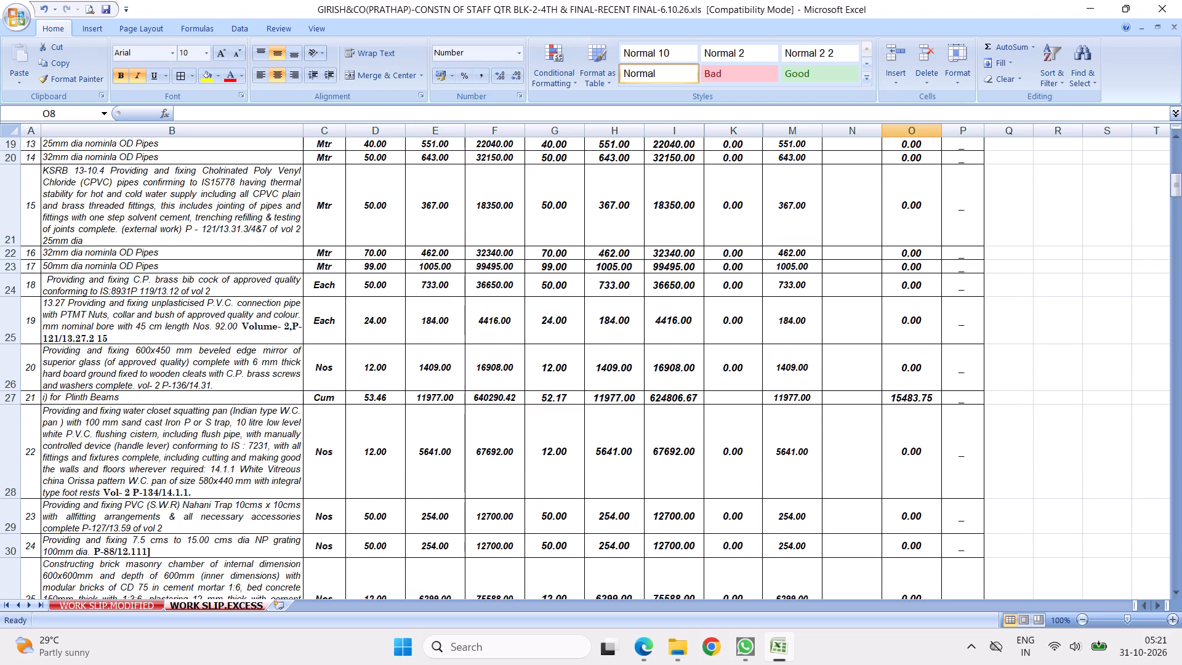
# Compare the Work Slip Qty formula in WORK SLIP.EXCESS with the first item's Excess formula on the WORK SLIP.MODIFIED sheet.
pyautogui.scroll(4, 783, 366)
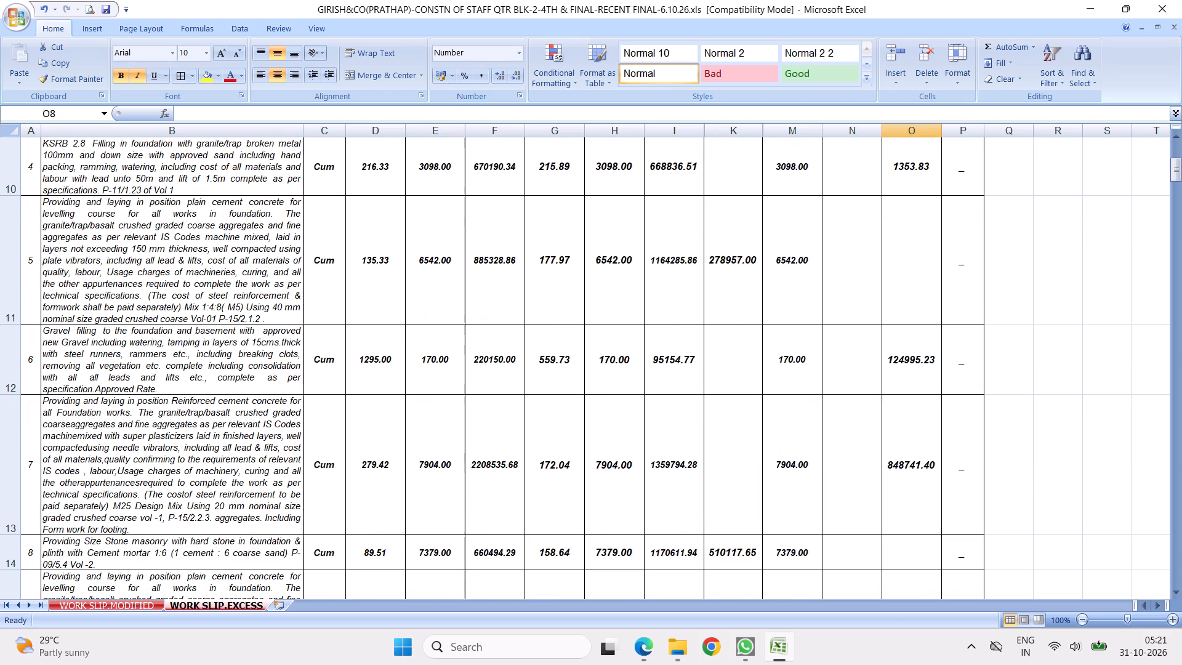
pyautogui.click(745, 347)
pyautogui.scroll(7, 726, 346)
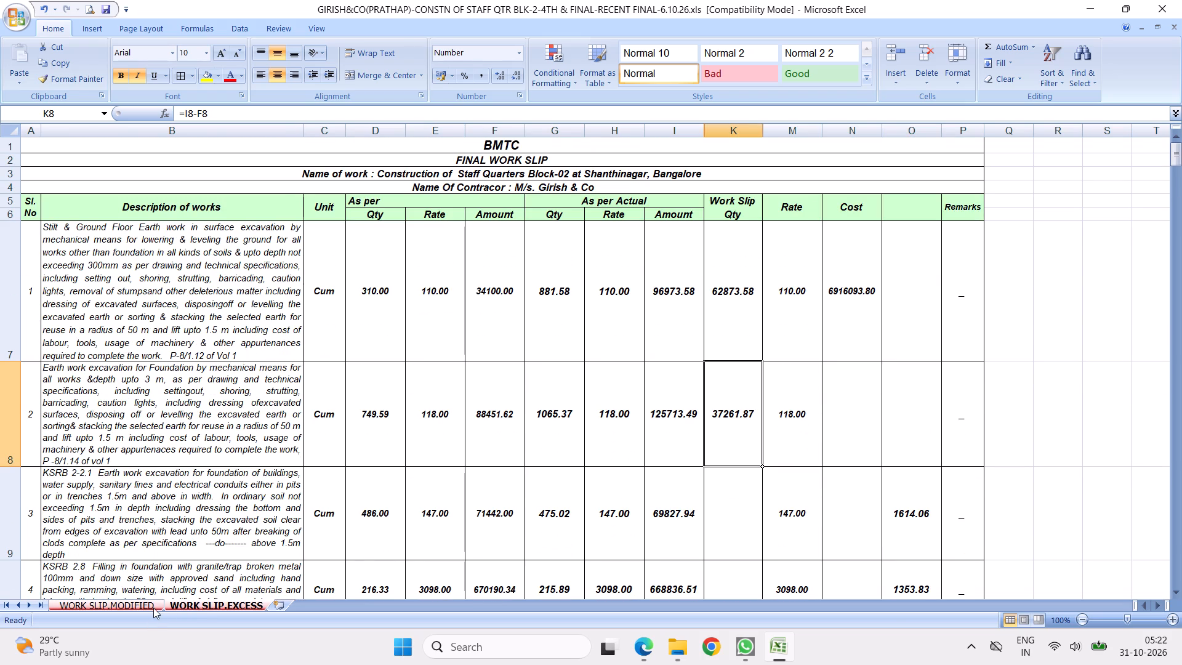
pyautogui.click(132, 605)
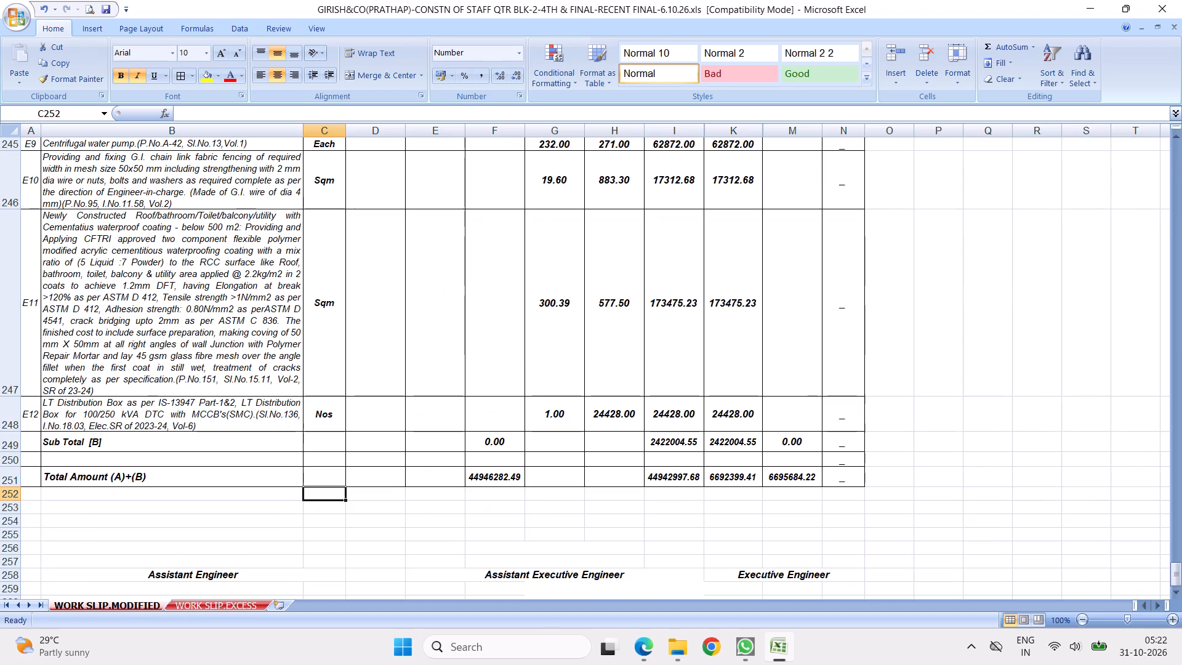
pyautogui.scroll(4, 613, 359)
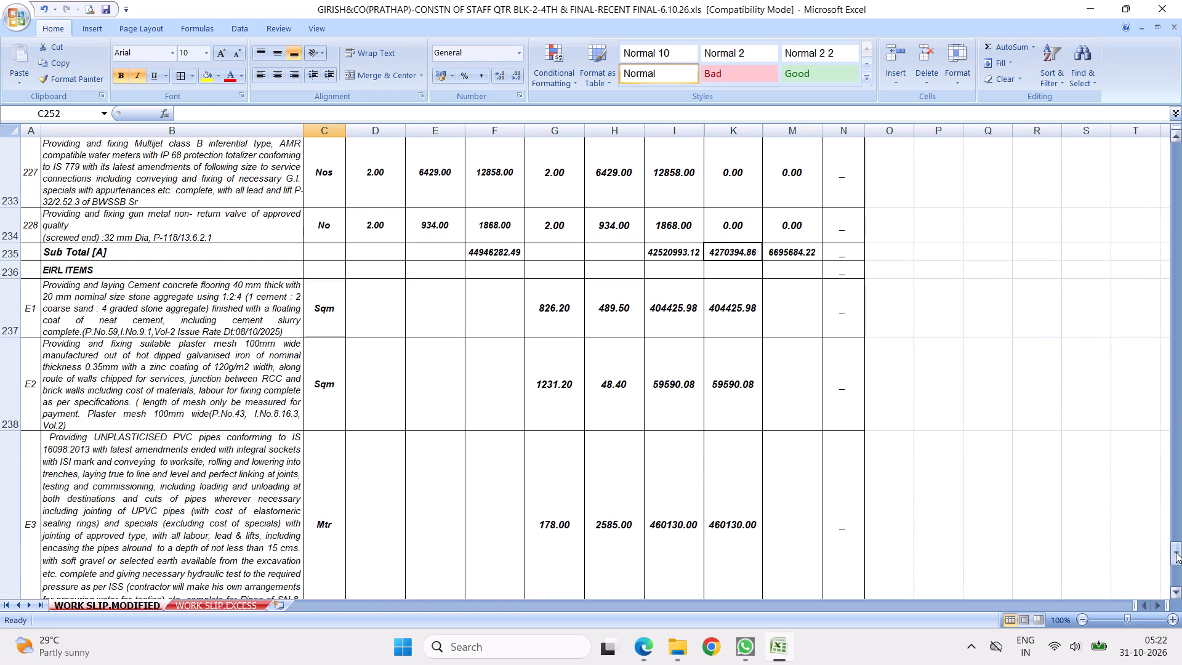
pyautogui.moveTo(1176, 552); pyautogui.dragTo(1168, 4)
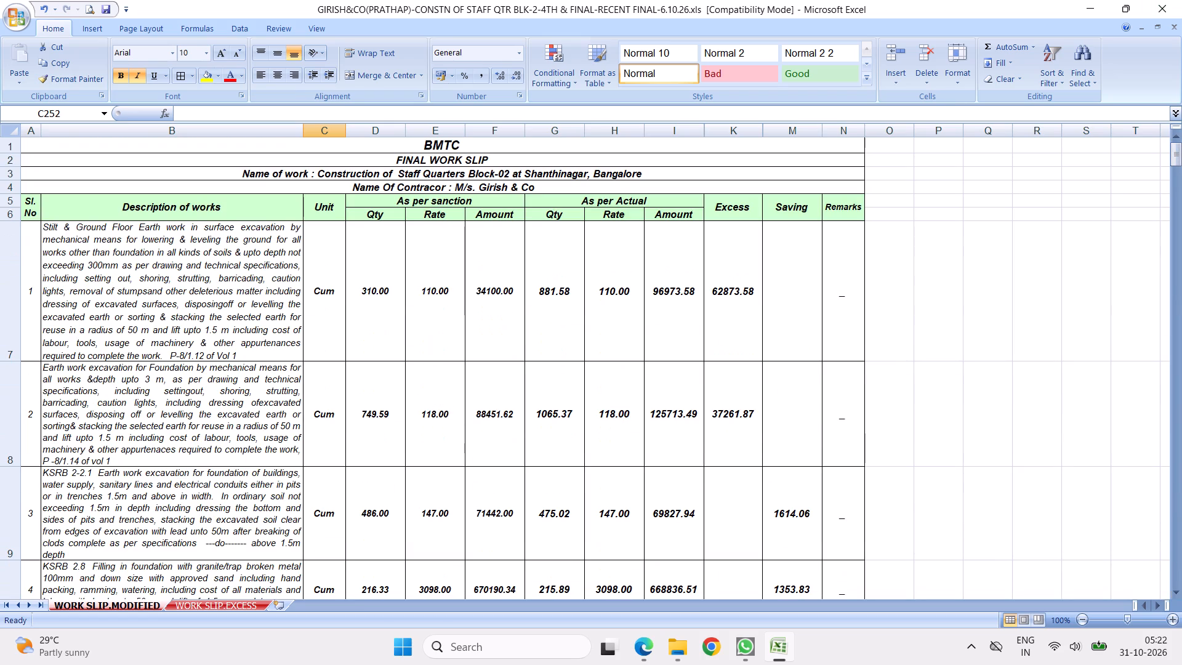
pyautogui.click(737, 292)
pyautogui.click(225, 115)
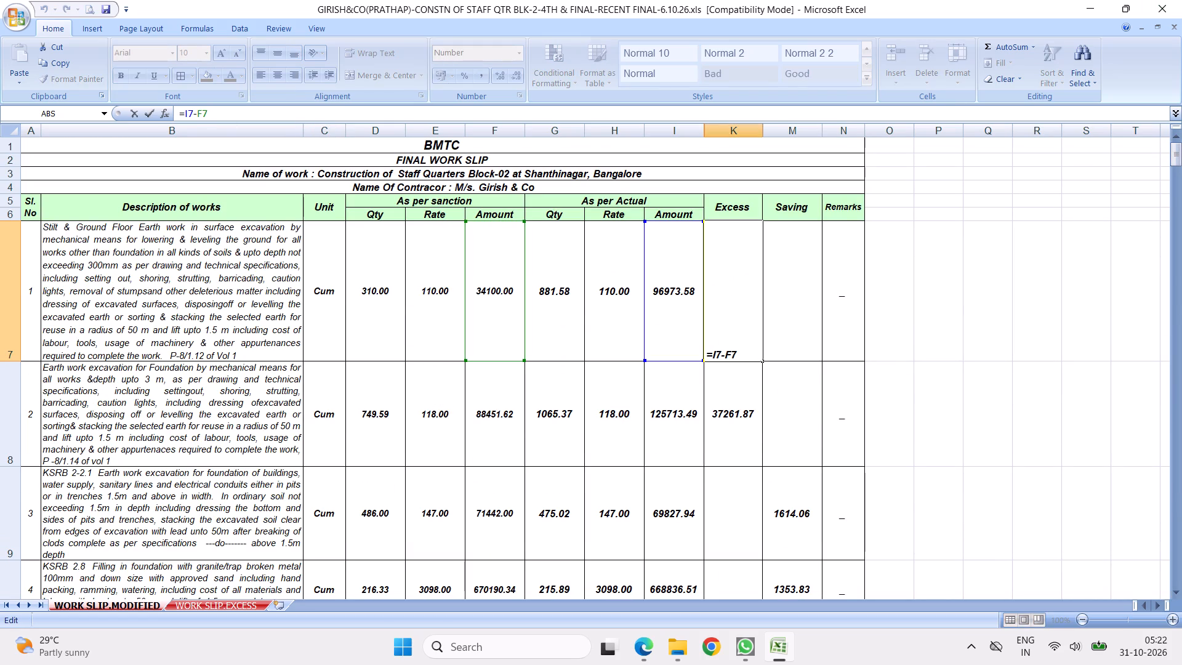
pyautogui.press('Escape')
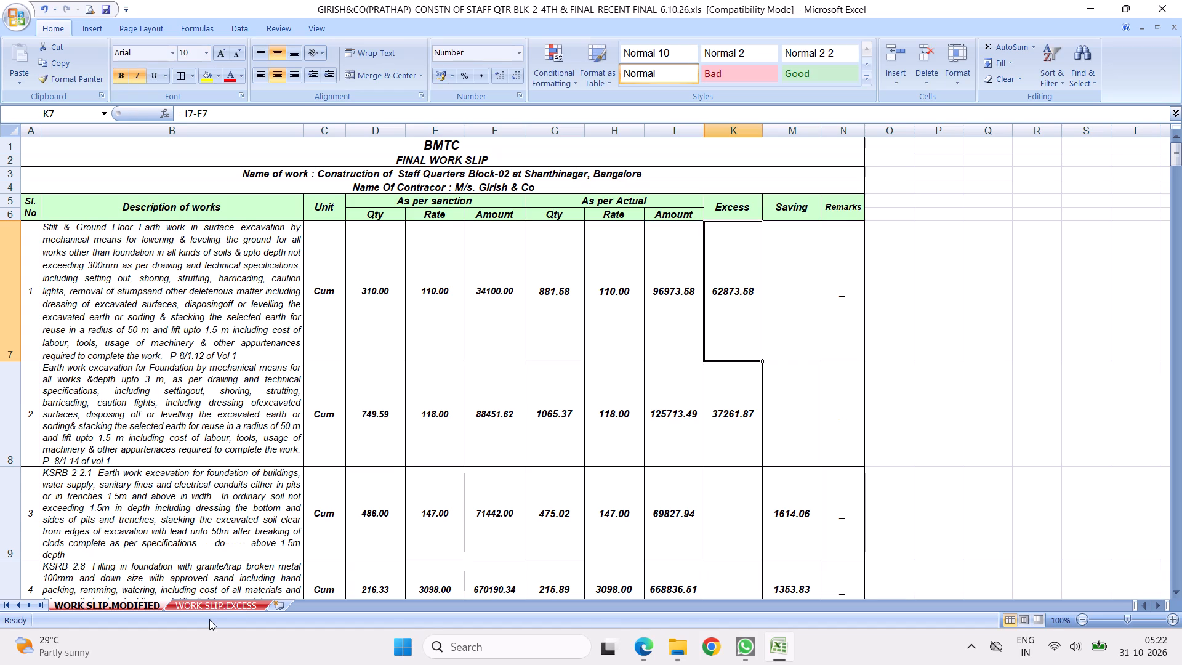
pyautogui.click(211, 601)
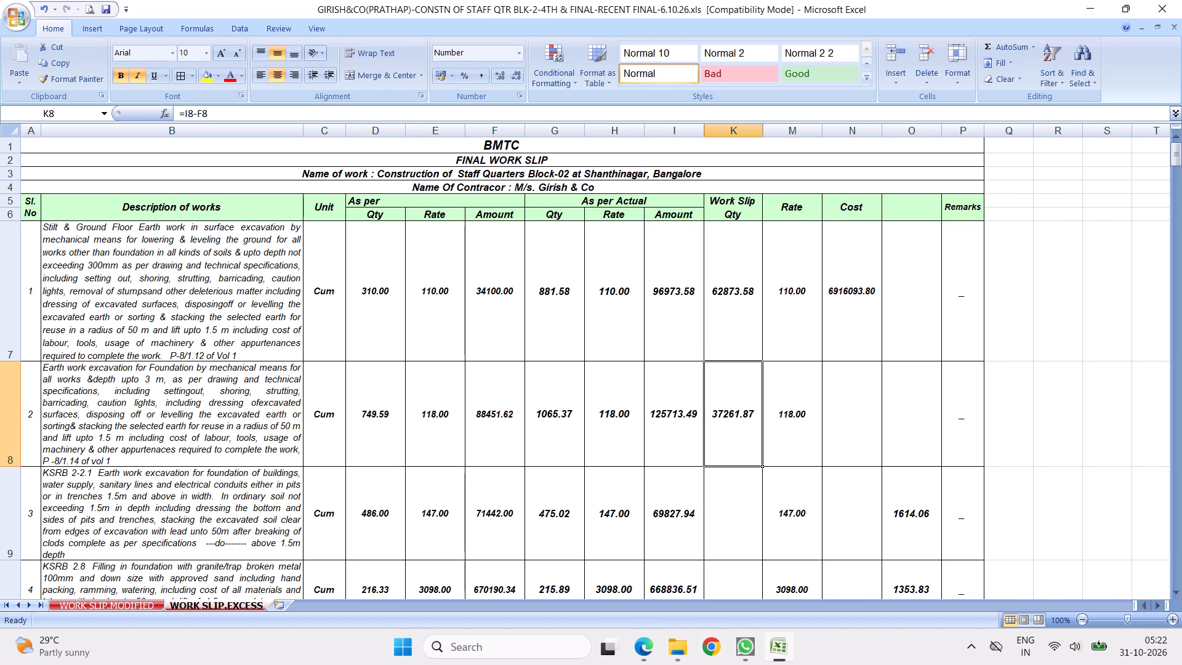
# Enter the formula =G7-D7 in cell K7 so the first item's Work Slip Qty is actual minus sanctioned quantity.
pyautogui.click(739, 297)
pyautogui.press('=')
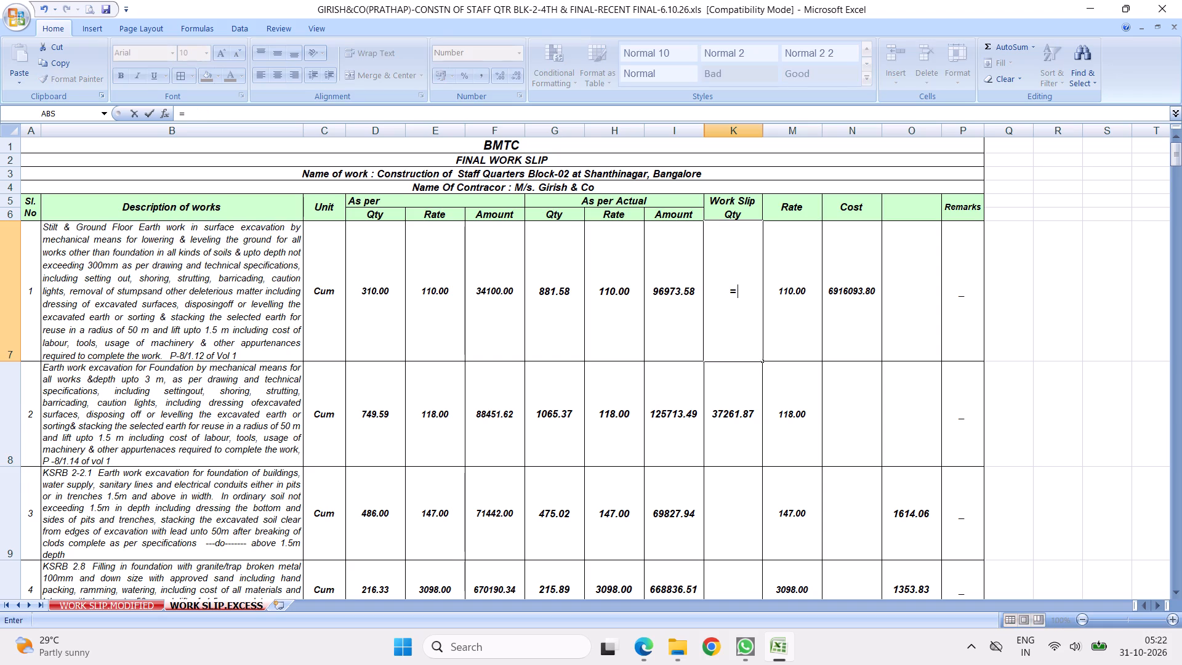
pyautogui.click(552, 297)
pyautogui.press('-')
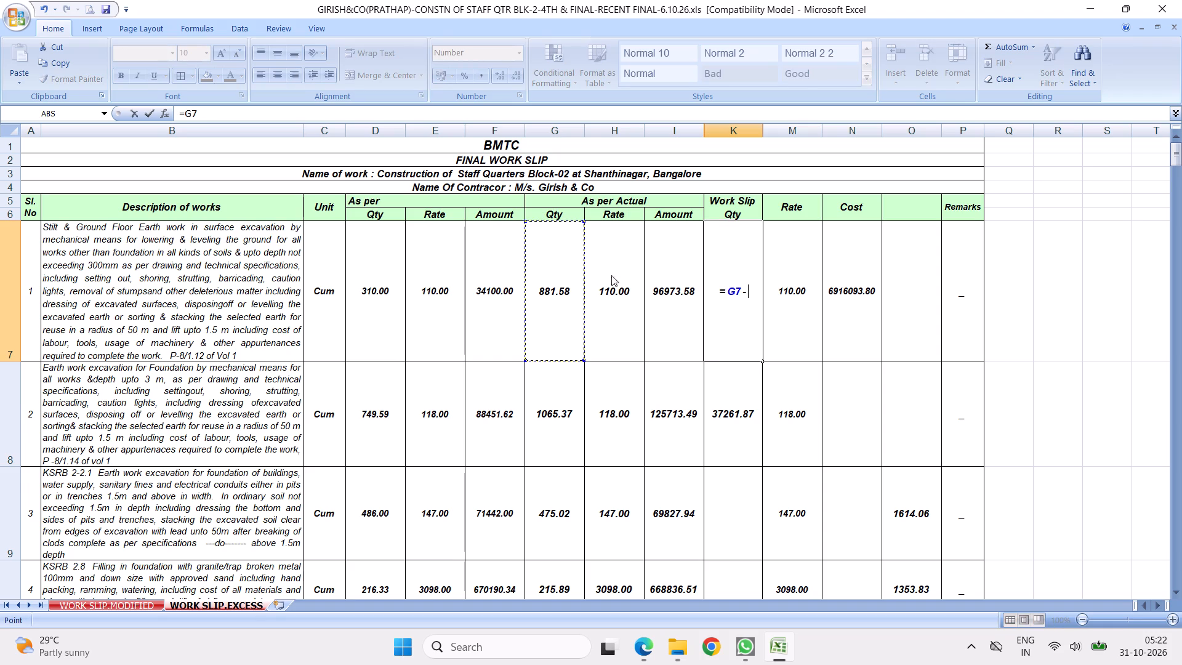
pyautogui.click(378, 283)
pyautogui.press('Return')
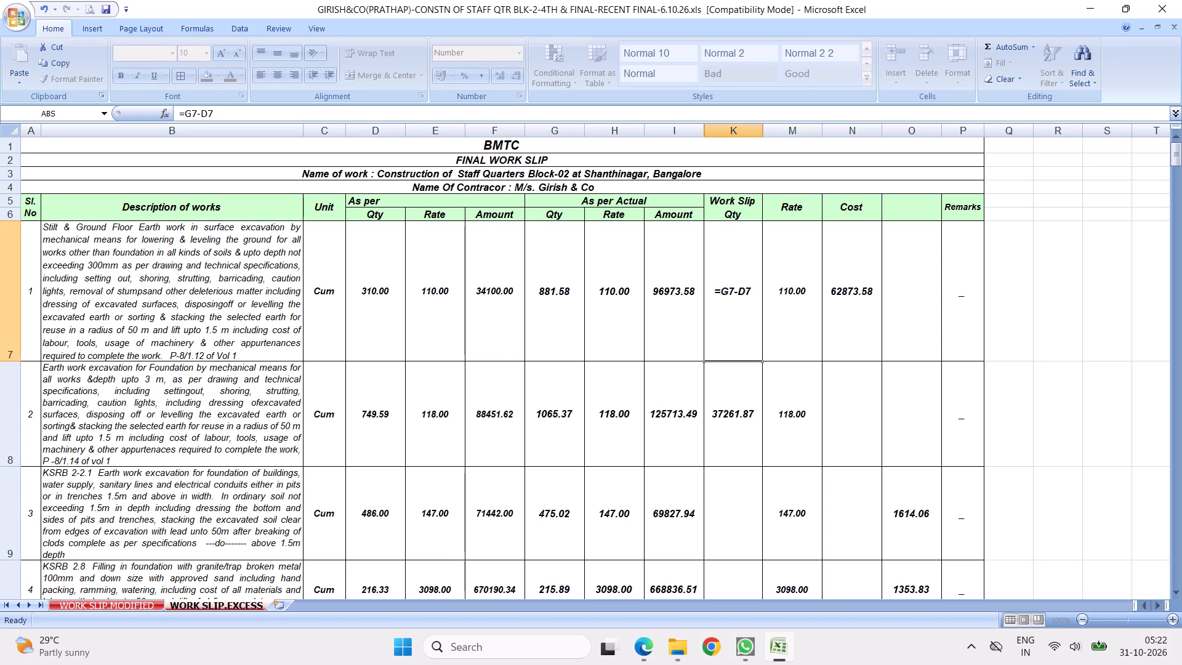
# Fill the Work Slip Qty formula from K7 down through K234, the last item above Sub Total [A].
pyautogui.click(733, 308)
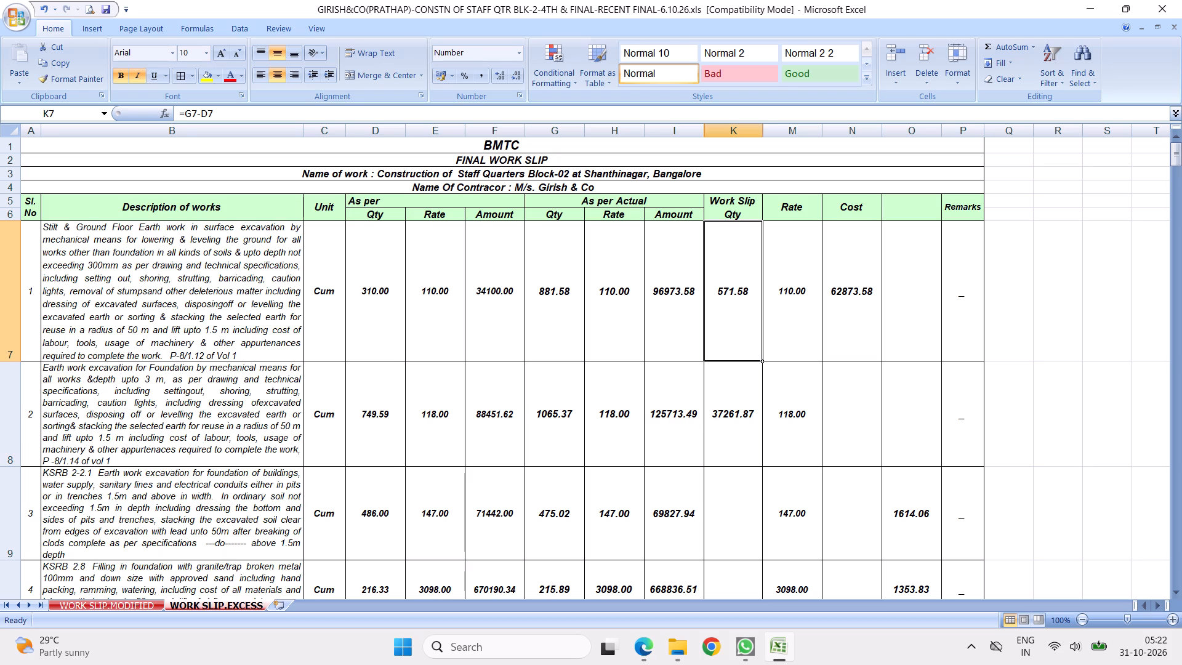
pyautogui.moveTo(763, 360); pyautogui.dragTo(763, 451)
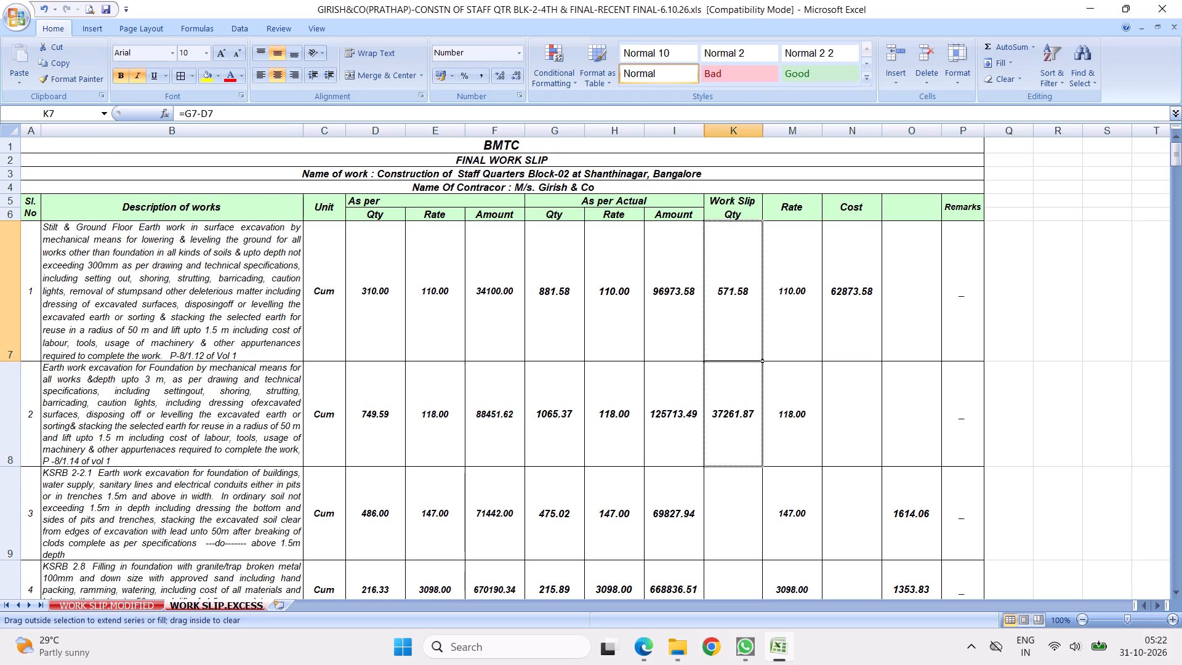
pyautogui.moveTo(763, 451); pyautogui.dragTo(778, 664)
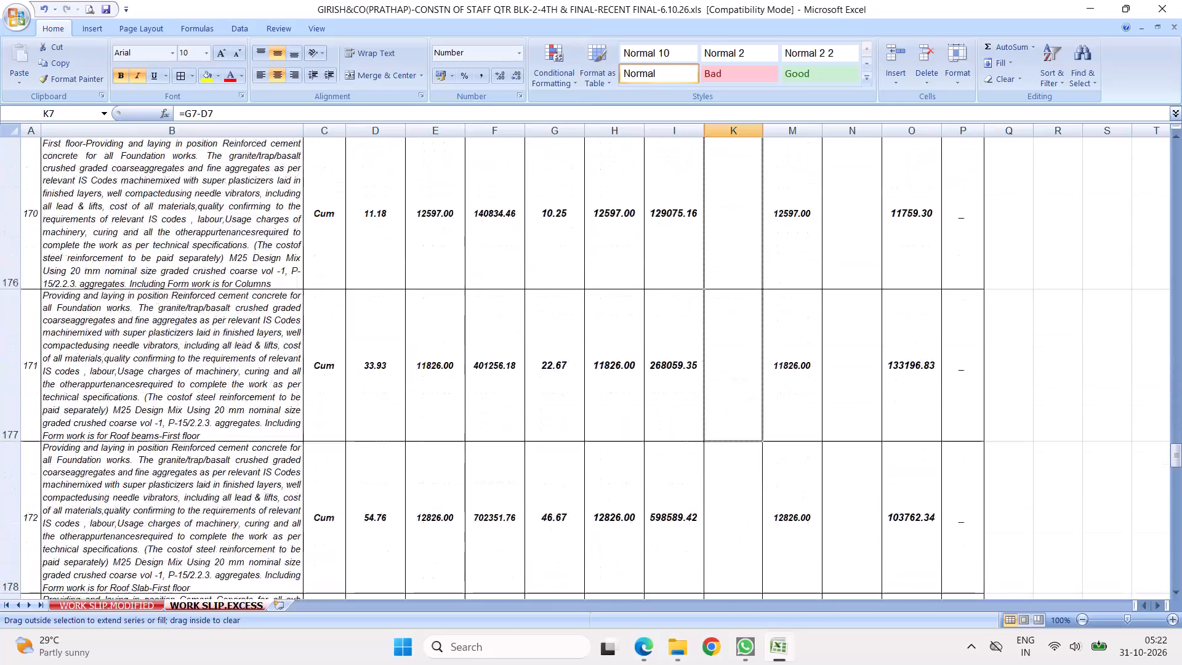
pyautogui.moveTo(778, 664); pyautogui.dragTo(787, 631)
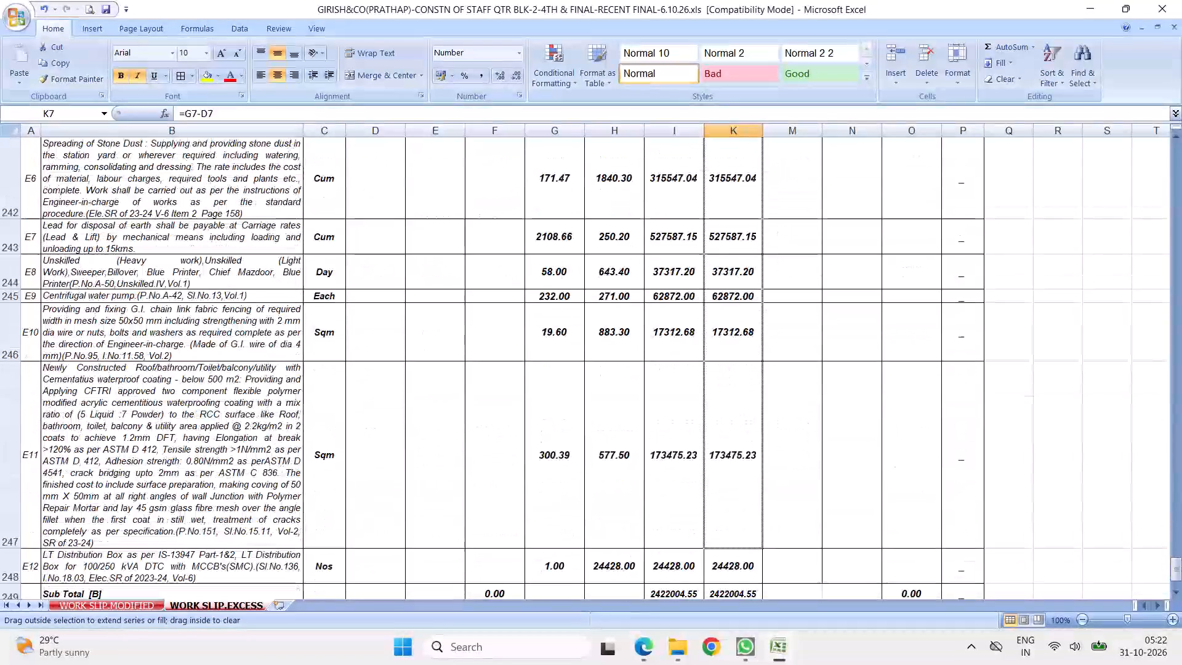
pyautogui.moveTo(787, 631); pyautogui.dragTo(736, 188)
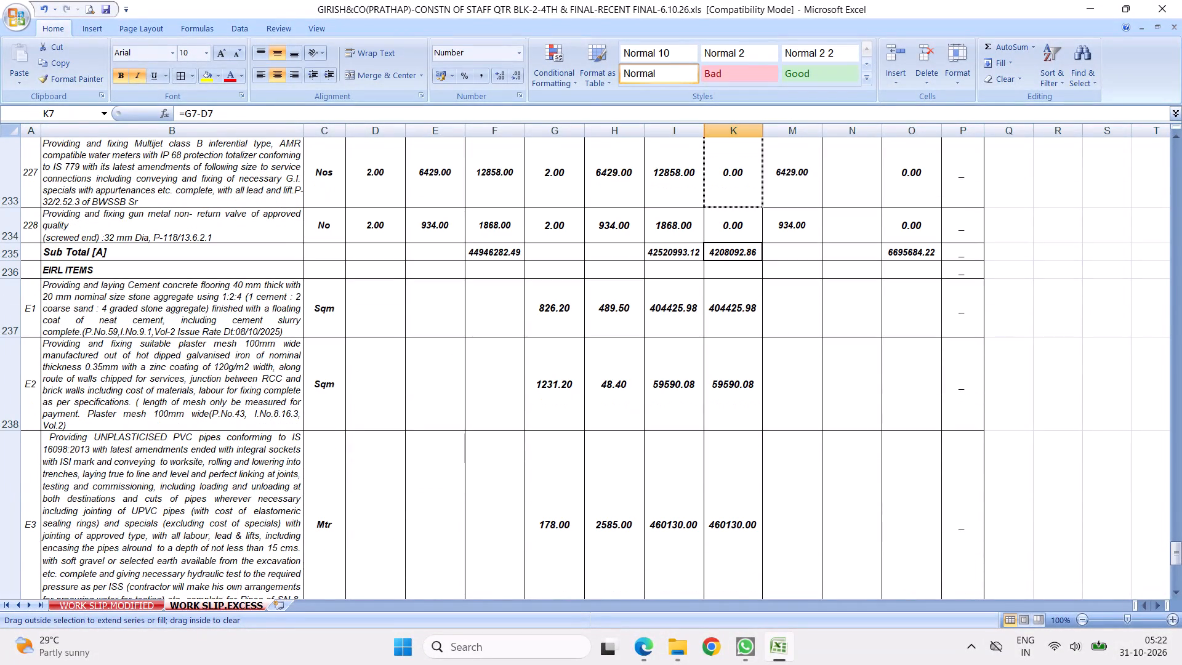
pyautogui.moveTo(736, 188); pyautogui.dragTo(731, 236)
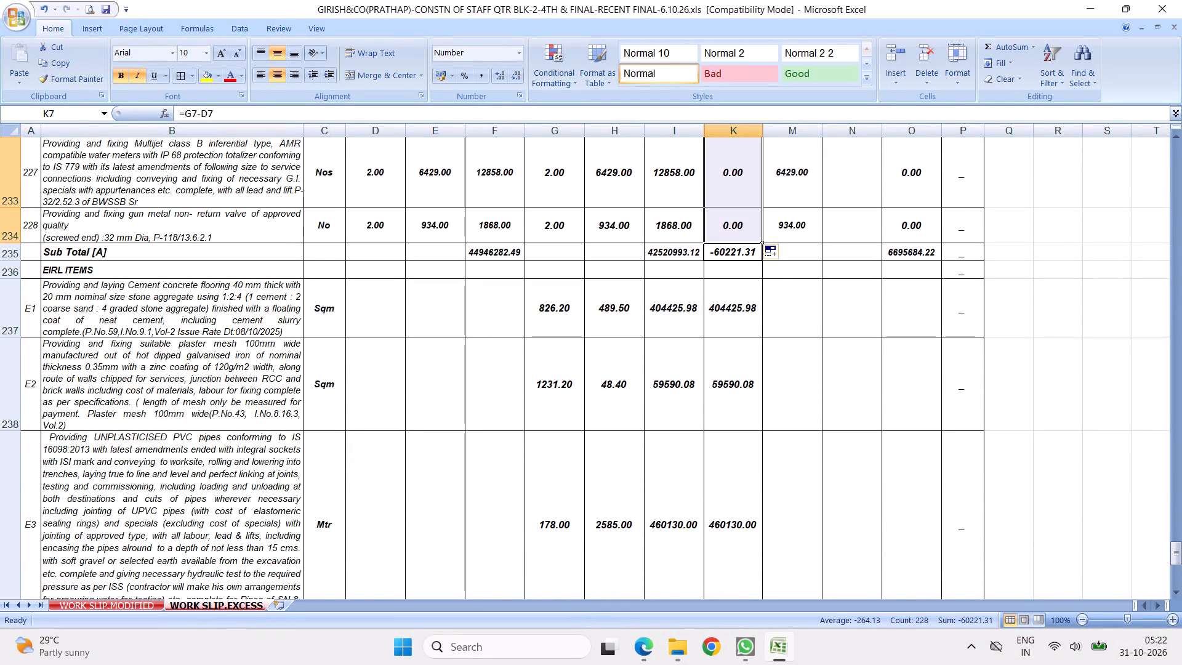
# Re-enter the formula =K7*M7 in cell N7 for the first item's Cost.
pyautogui.scroll(5, 956, 247)
pyautogui.scroll(3, 916, 315)
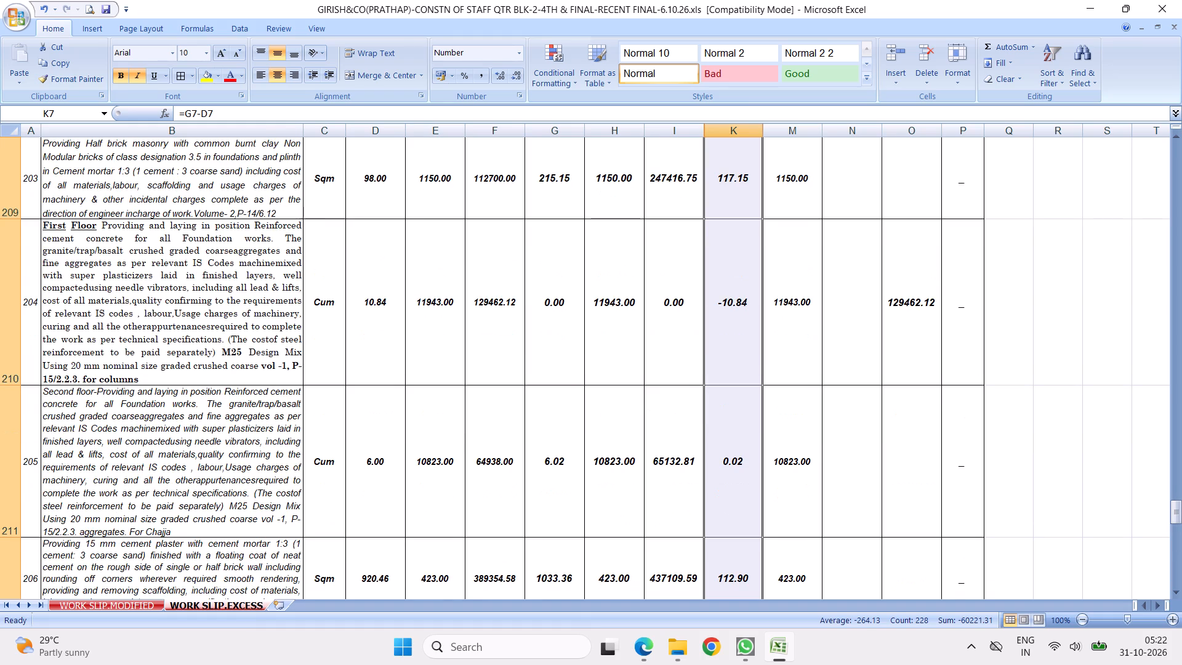
pyautogui.moveTo(1176, 515); pyautogui.dragTo(1181, 85)
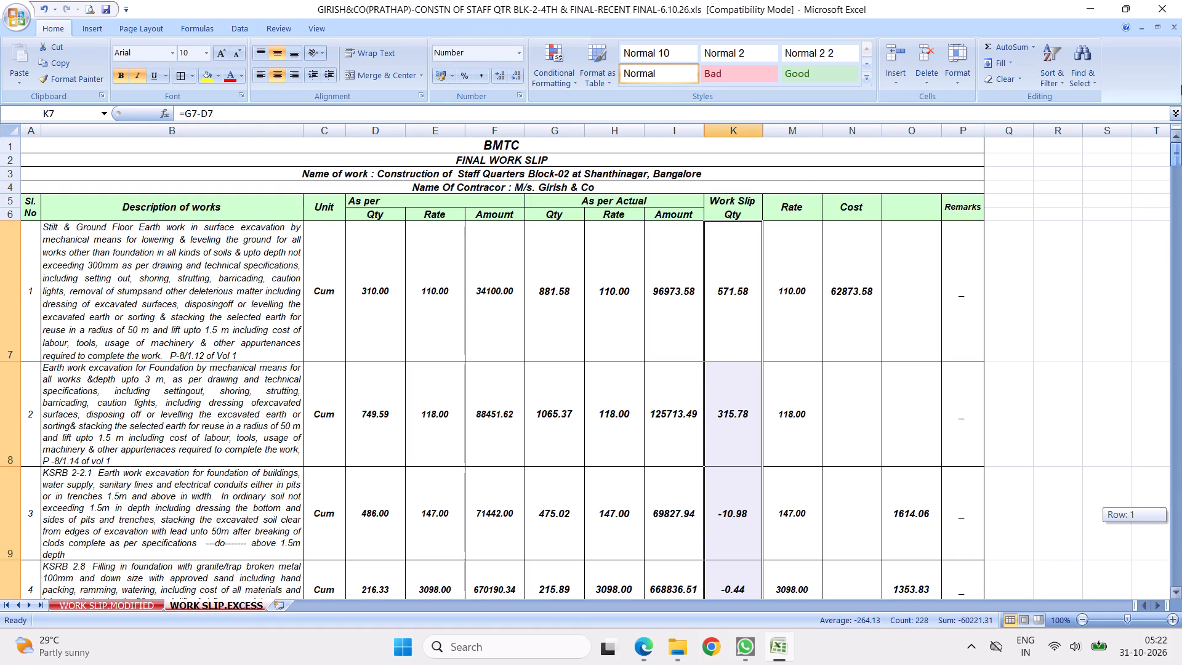
pyautogui.moveTo(1181, 85); pyautogui.dragTo(1160, 91)
pyautogui.click(845, 295)
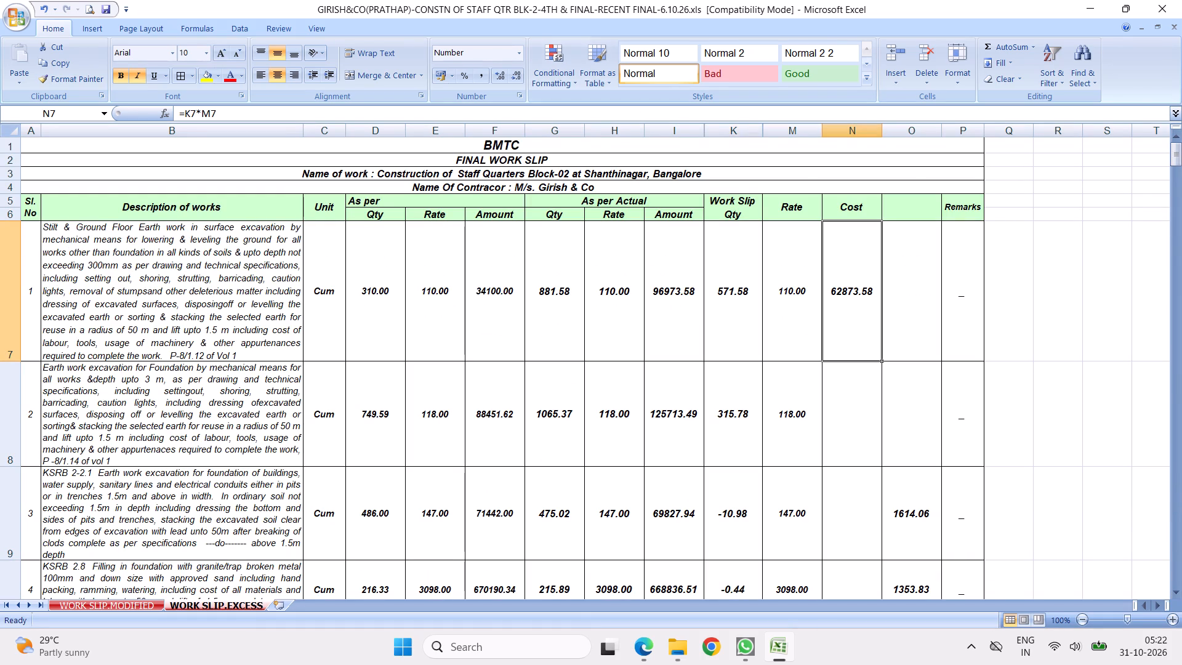
pyautogui.press('=')
pyautogui.click(726, 295)
pyautogui.hotkey('shift', '*')
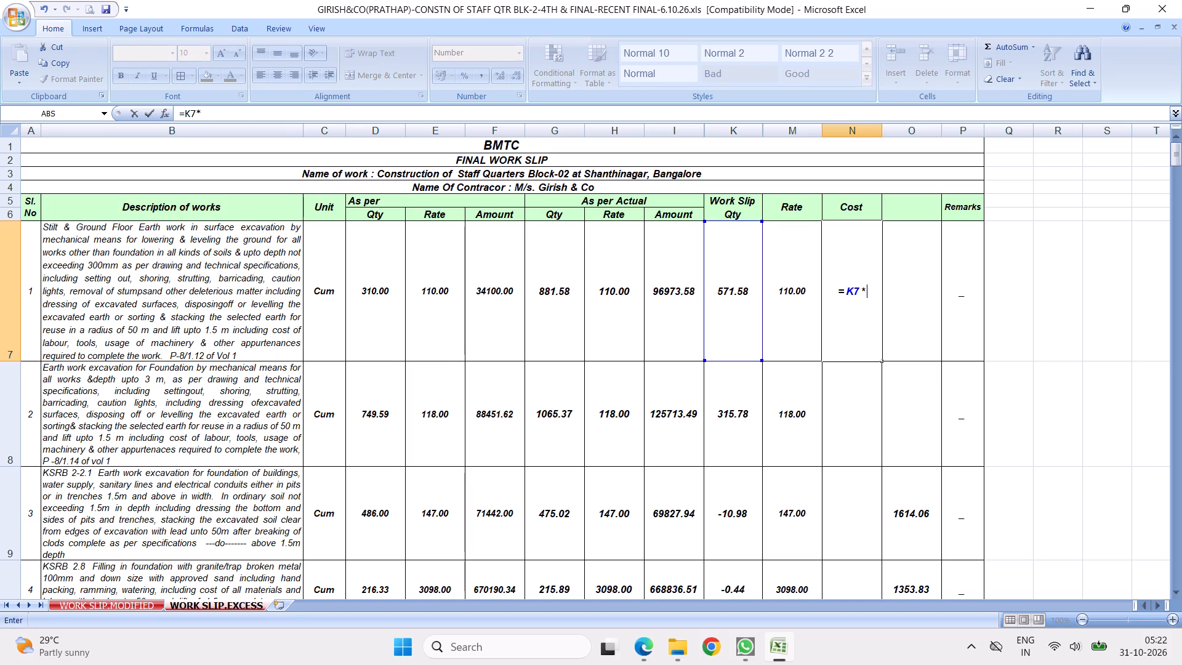
pyautogui.click(789, 294)
pyautogui.press('Return')
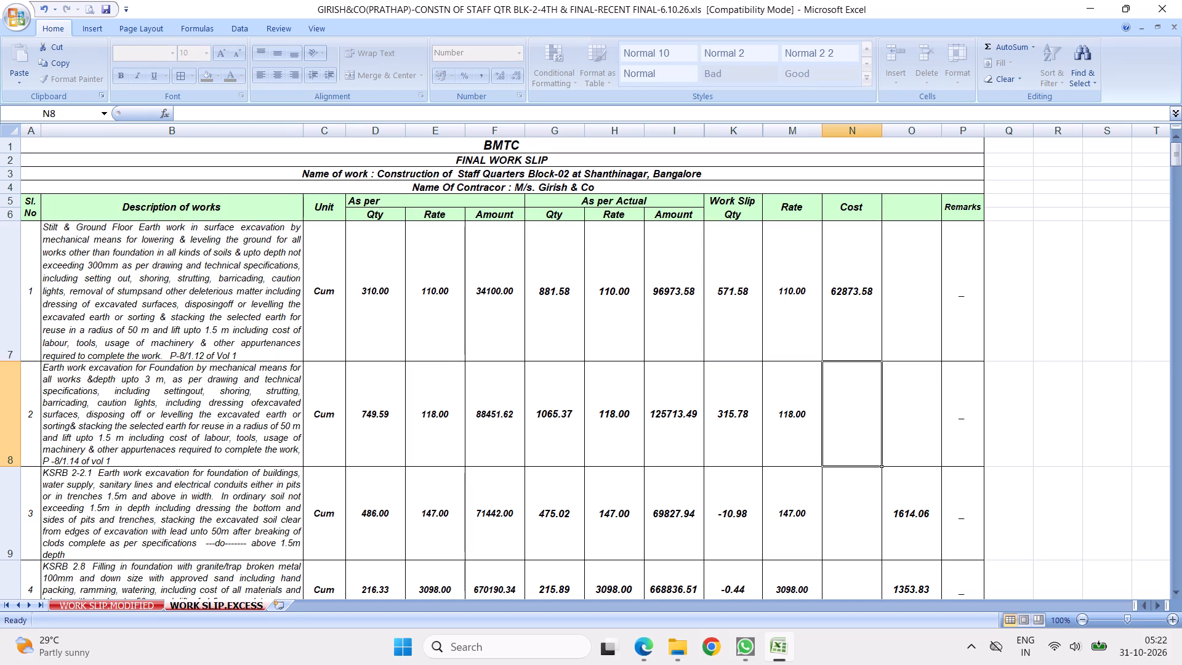
# Fill the Cost formula from N7 down through N234, the last item above Sub Total [A].
pyautogui.click(850, 291)
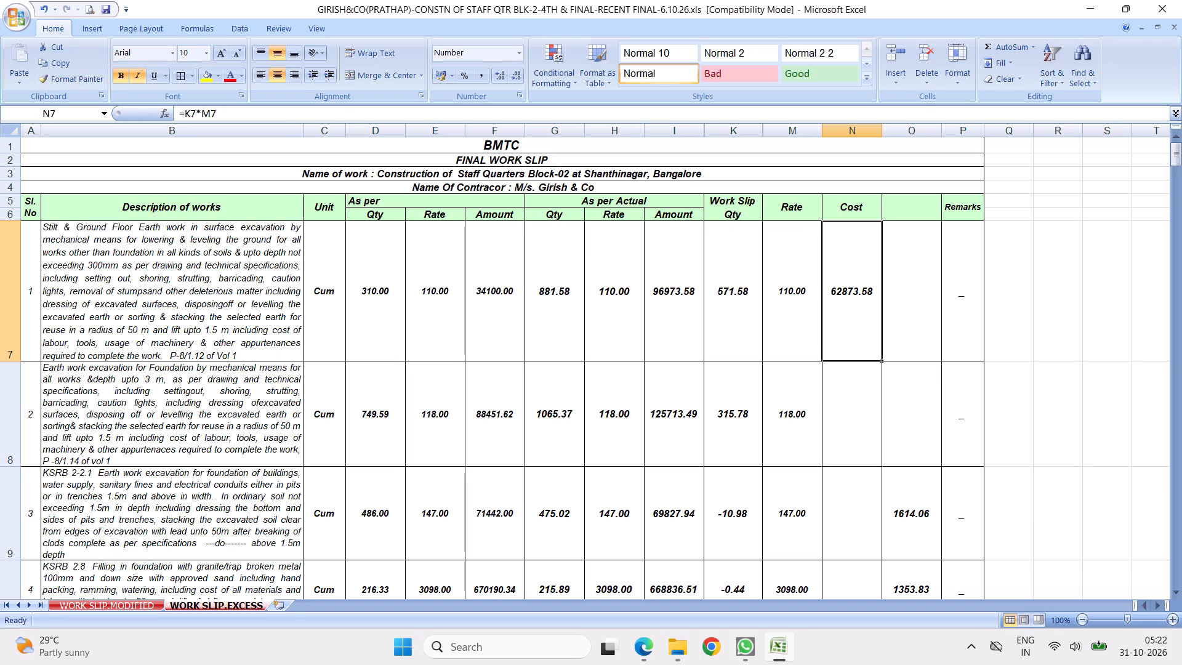
pyautogui.moveTo(881, 361); pyautogui.dragTo(868, 664)
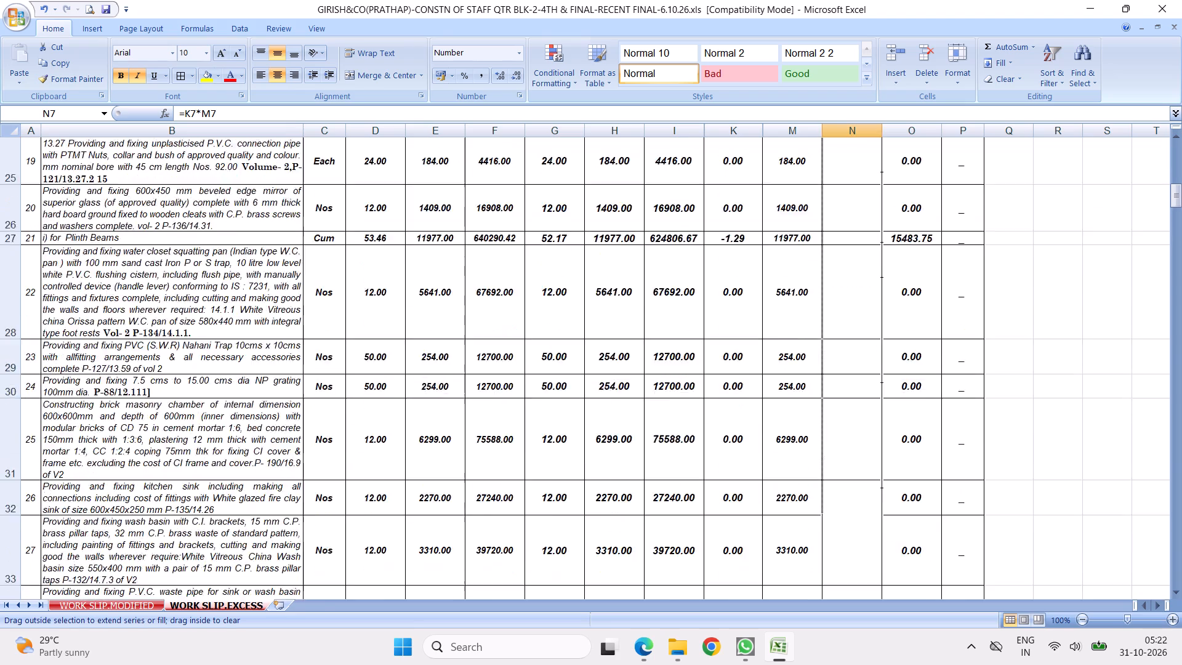
pyautogui.moveTo(868, 664); pyautogui.dragTo(861, 664)
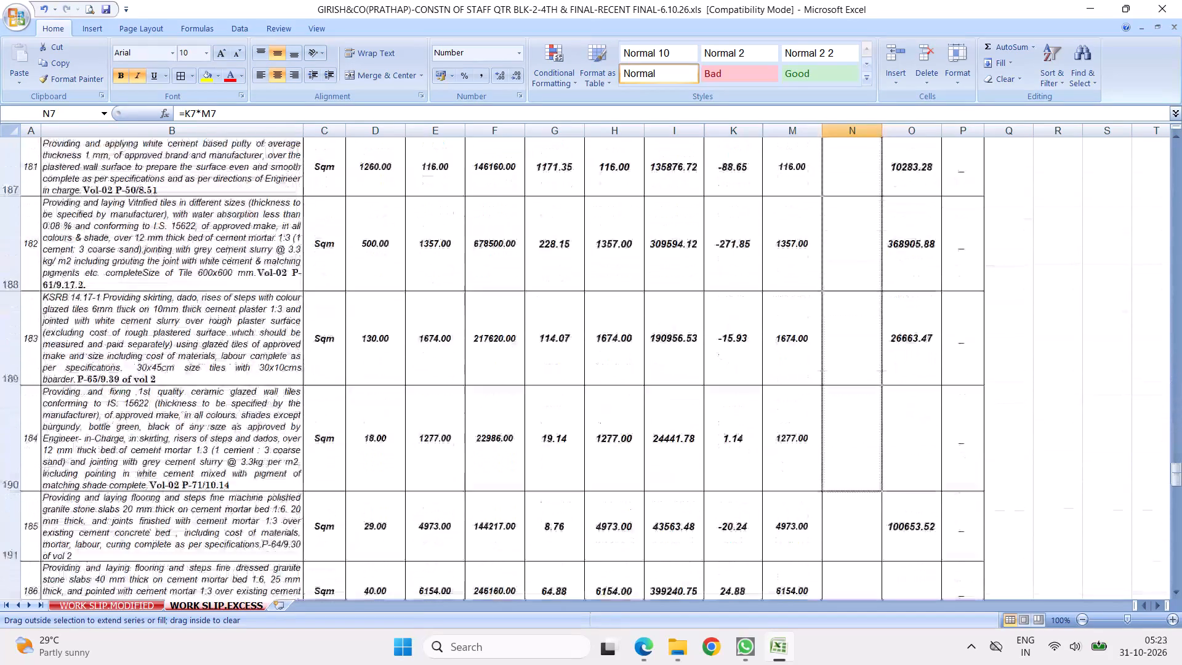
pyautogui.moveTo(861, 664); pyautogui.dragTo(855, 648)
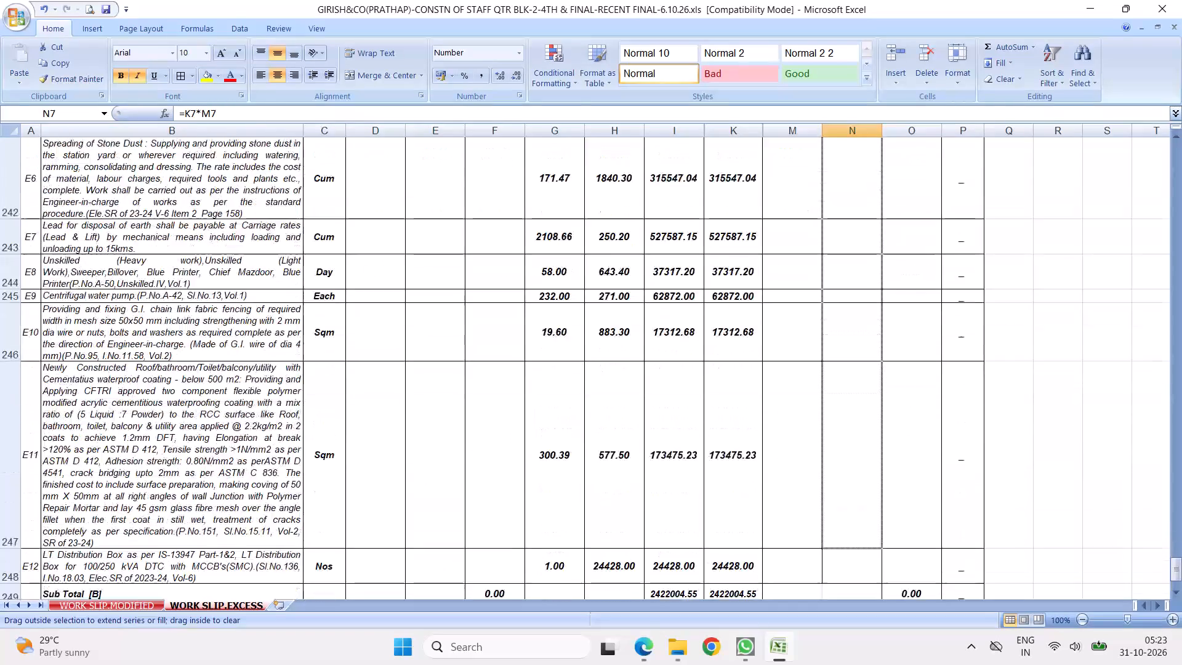
pyautogui.moveTo(855, 648); pyautogui.dragTo(856, 112)
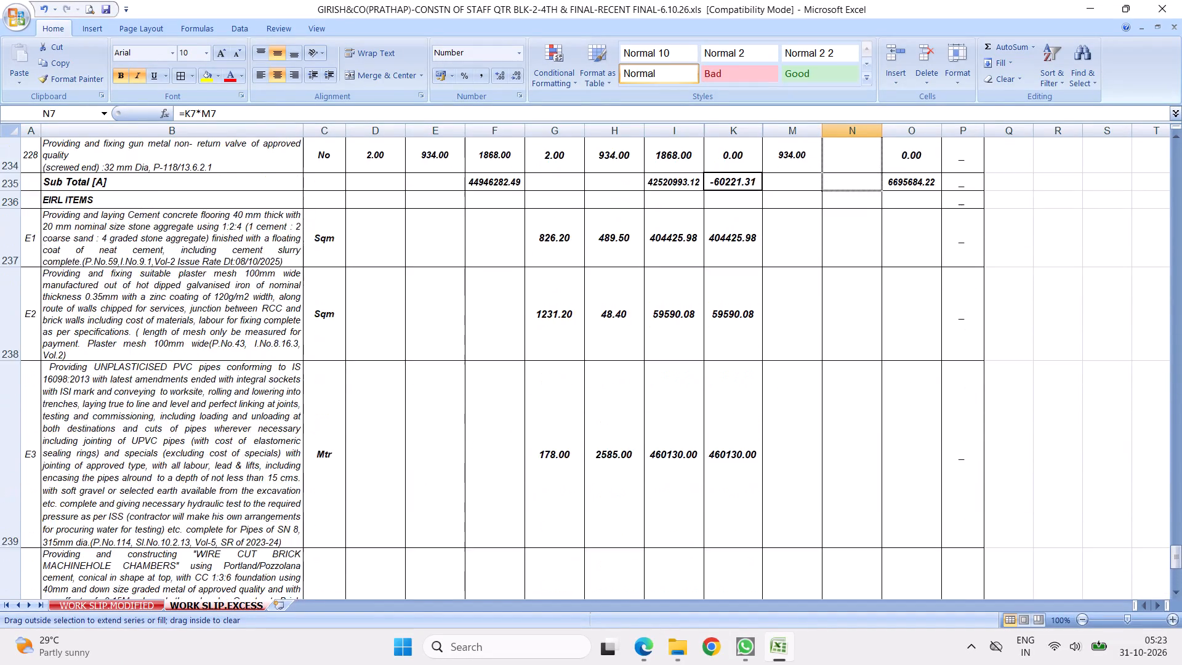
pyautogui.moveTo(856, 112); pyautogui.dragTo(845, 239)
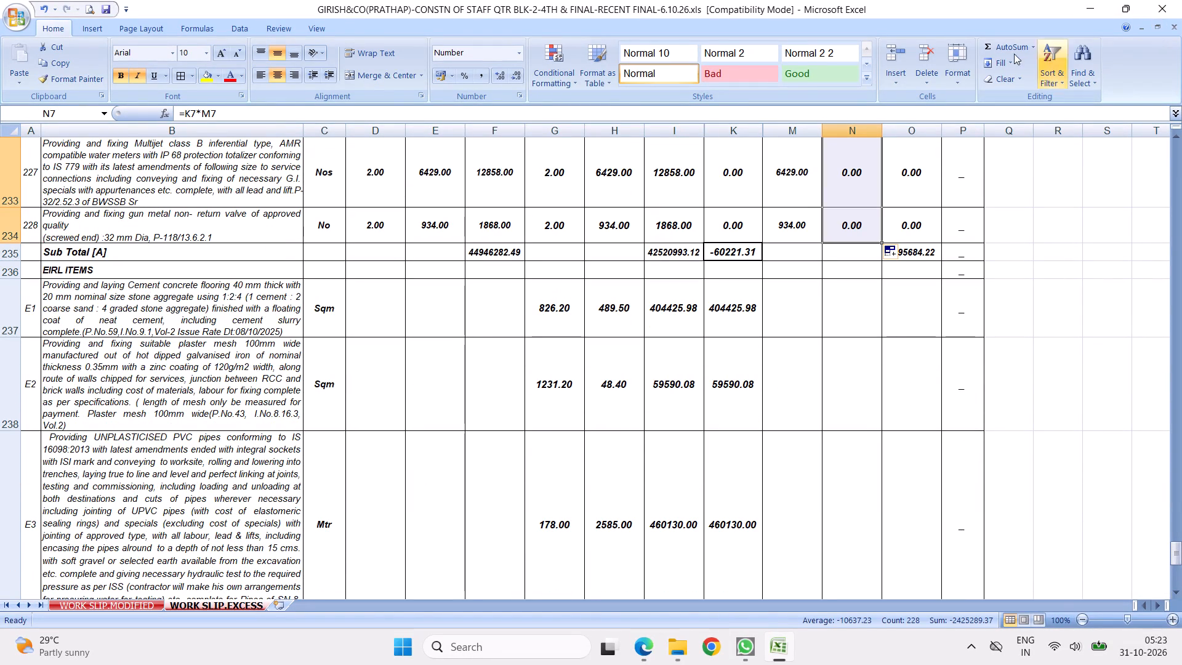
# Total the filled Cost column with AutoSum in the Sub Total [A] row.
pyautogui.click(987, 45)
pyautogui.scroll(10, 728, 289)
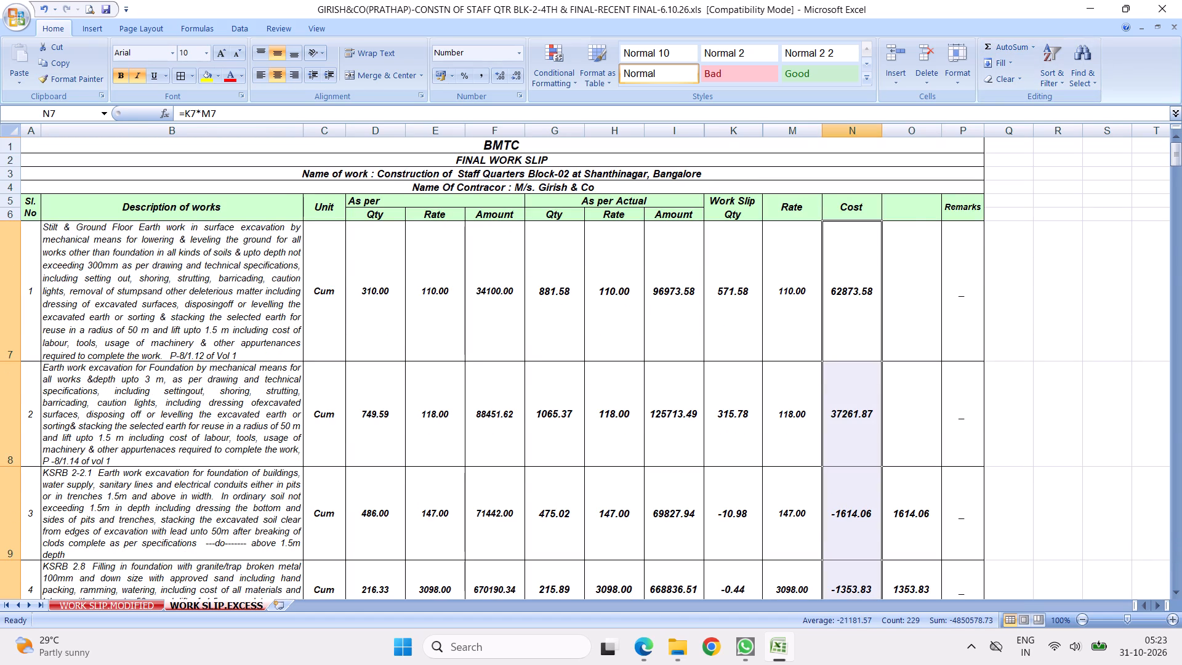
# Check the formulas behind the first item's actual Rate and Qty, and unhide the referenced MODIFIED sheet.
pyautogui.click(625, 306)
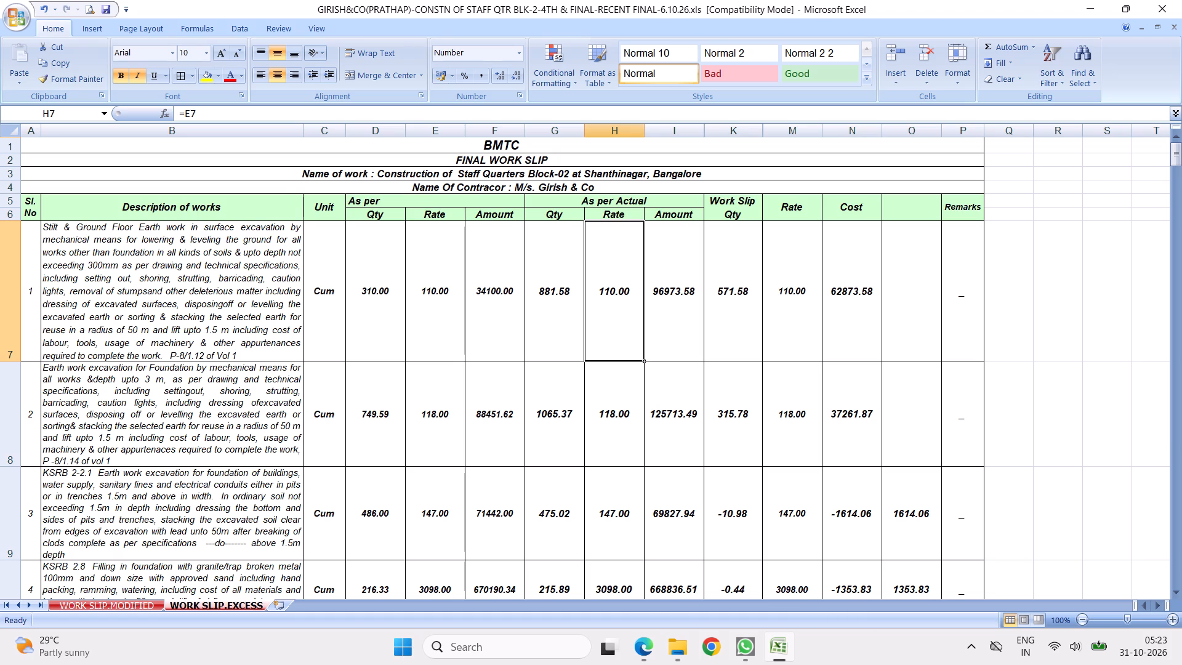
pyautogui.click(557, 297)
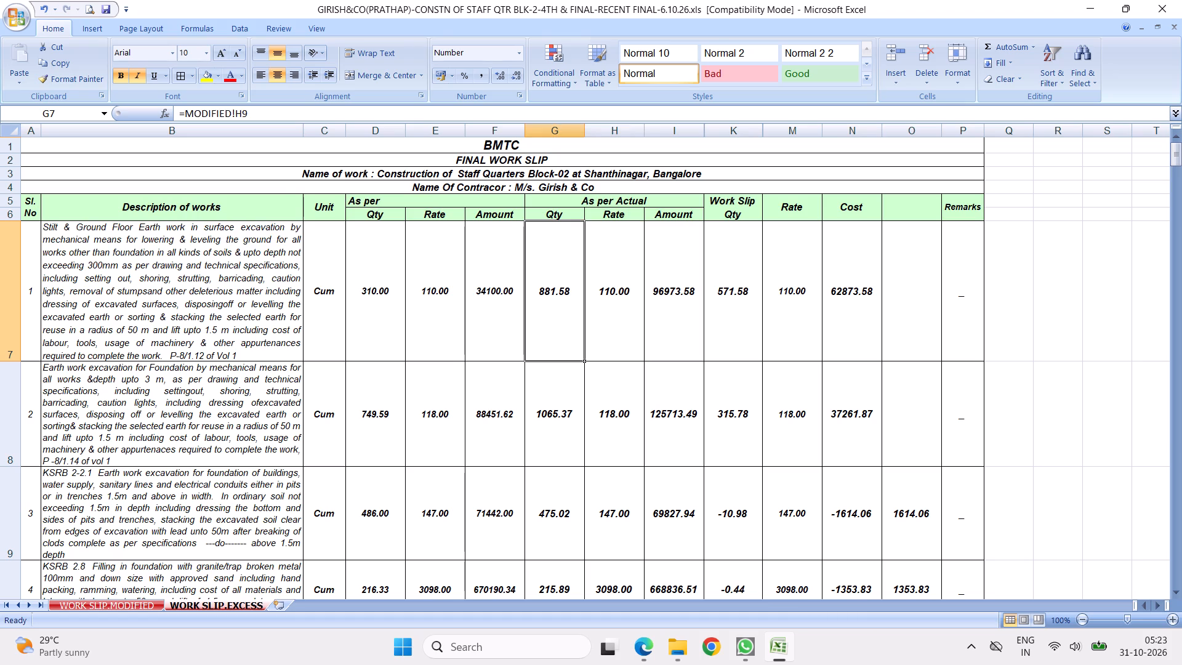
pyautogui.click(129, 606)
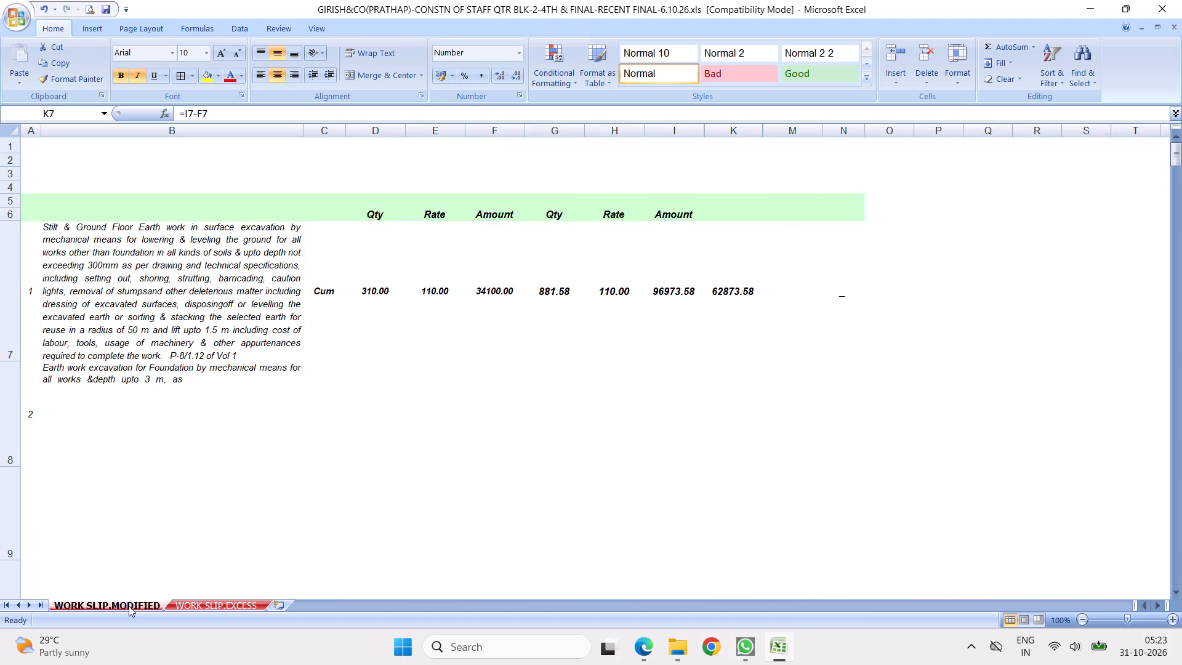
pyautogui.rightClick(129, 606)
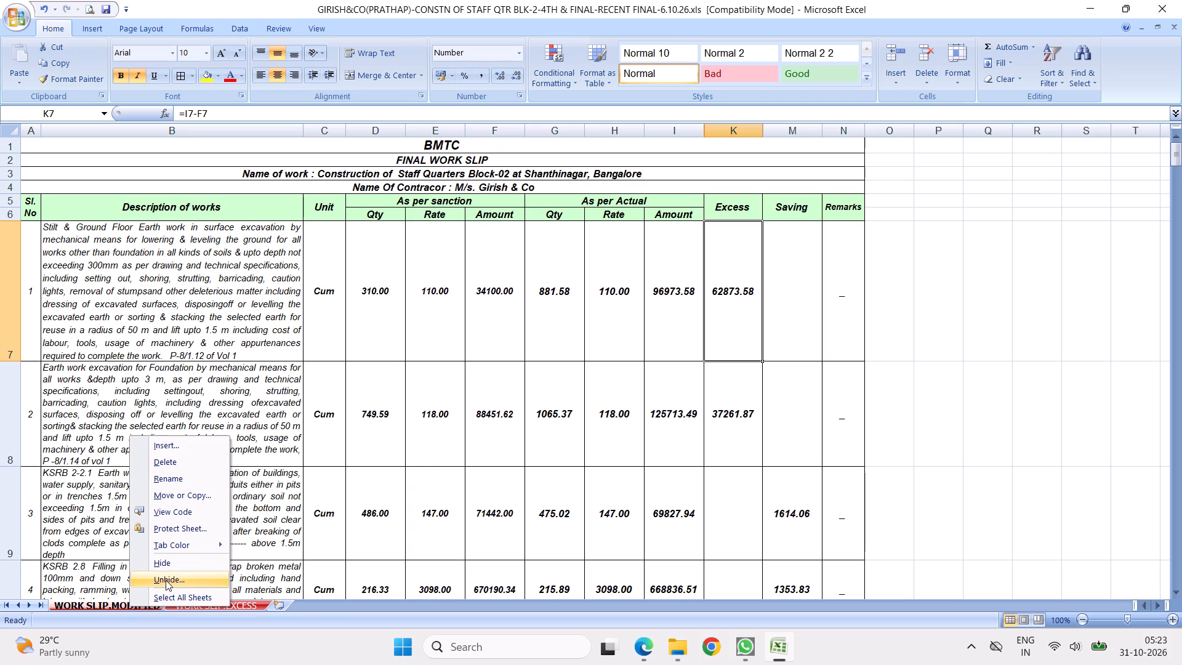
pyautogui.click(166, 580)
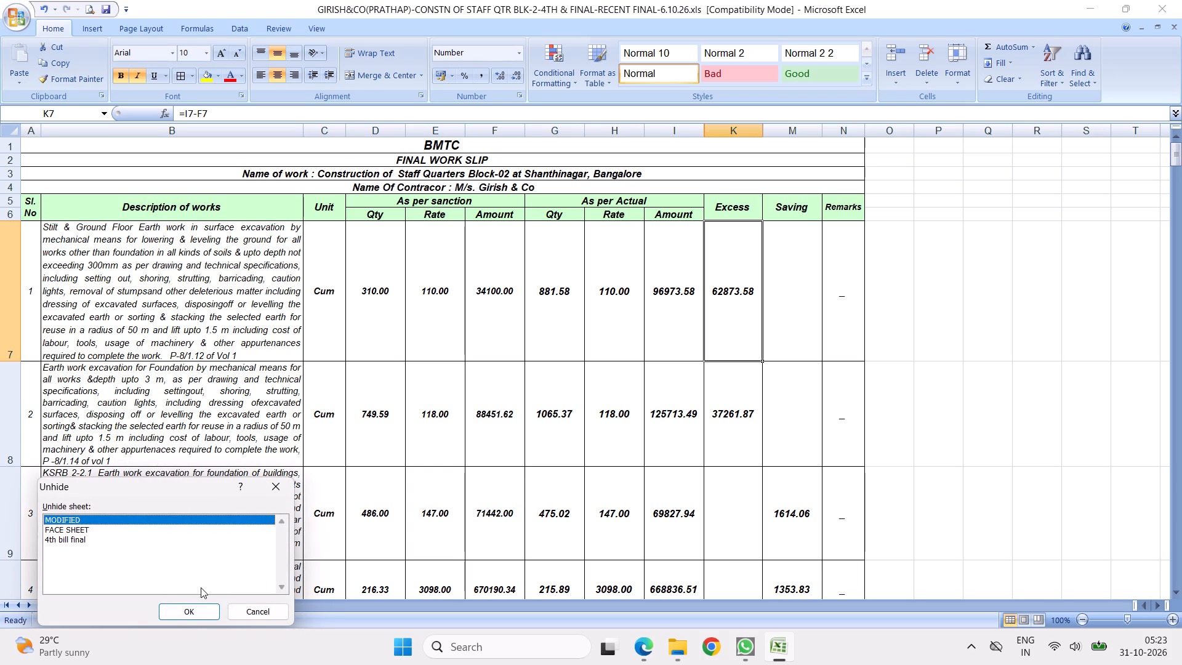
pyautogui.click(185, 610)
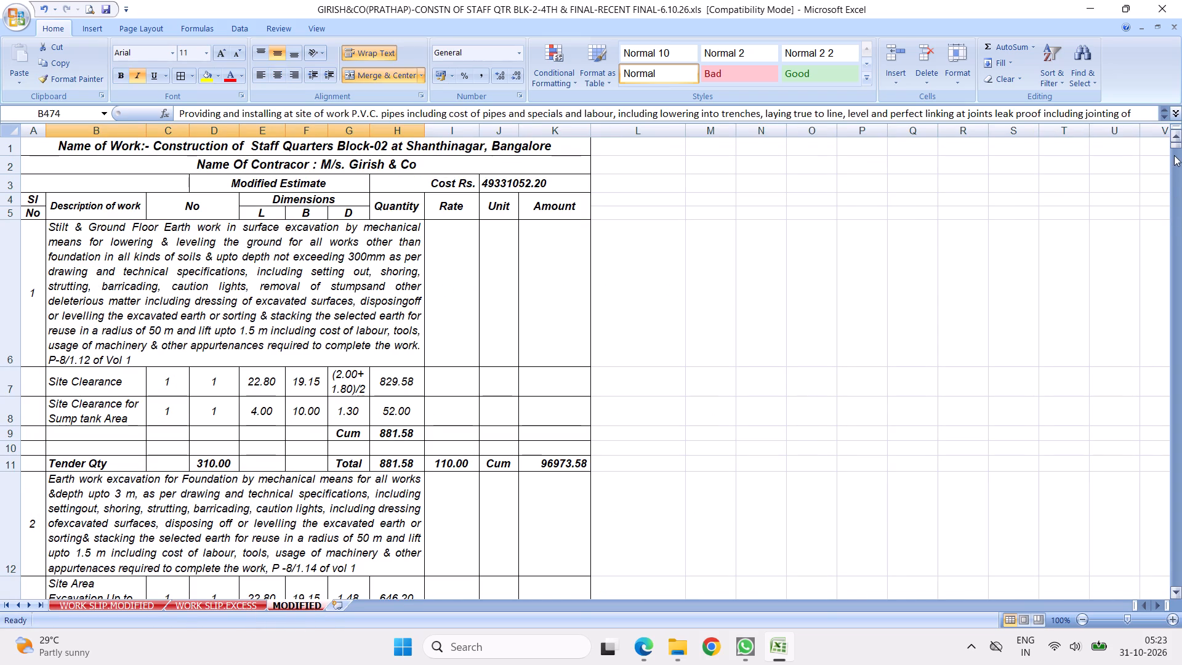
# Review the closing totals on the MODIFIED sheet and the first item's Work Slip Qty formula on WORK SLIP.EXCESS.
pyautogui.moveTo(1174, 146); pyautogui.dragTo(1173, 664)
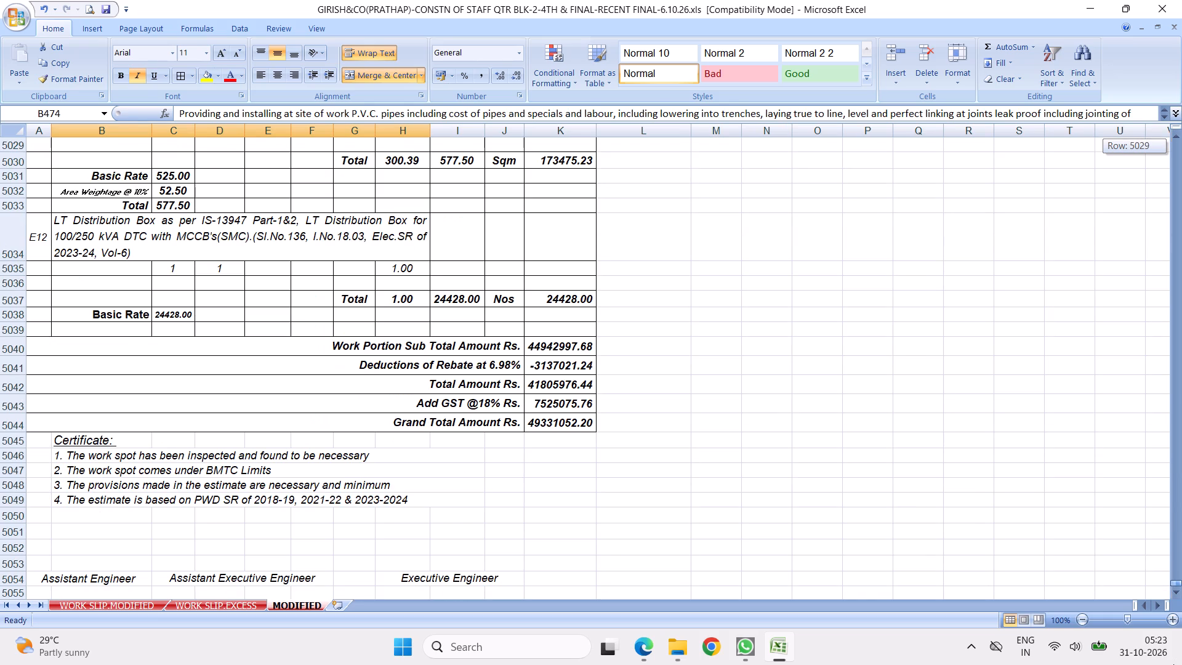
pyautogui.moveTo(1173, 664); pyautogui.dragTo(1173, 661)
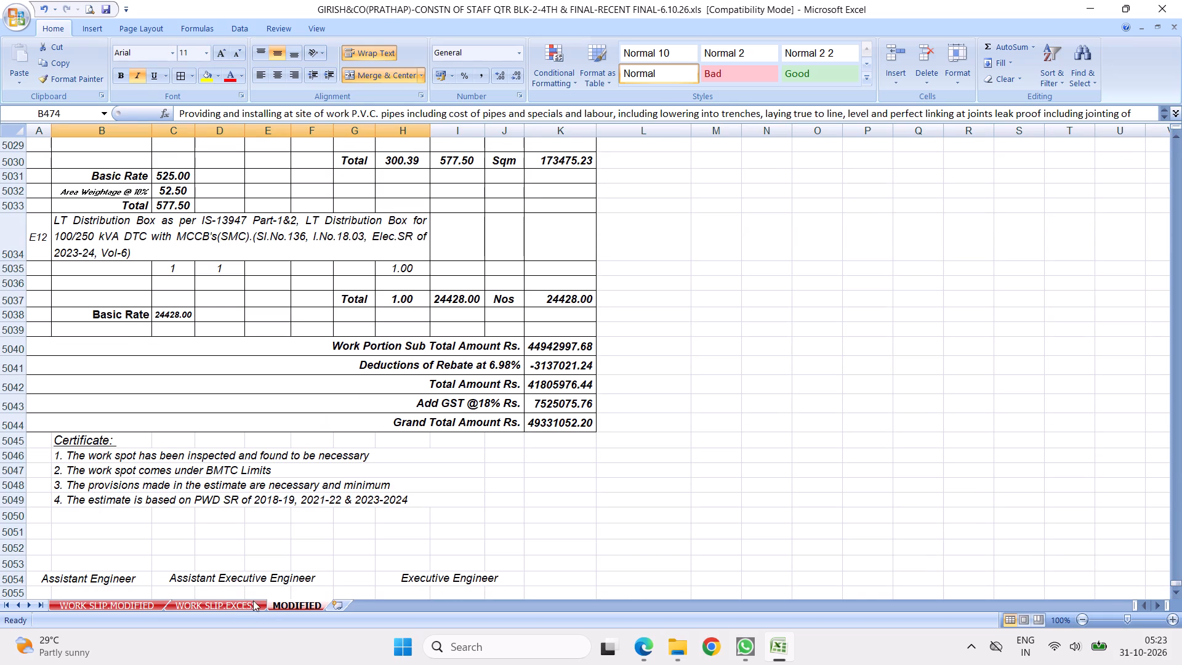
pyautogui.click(231, 603)
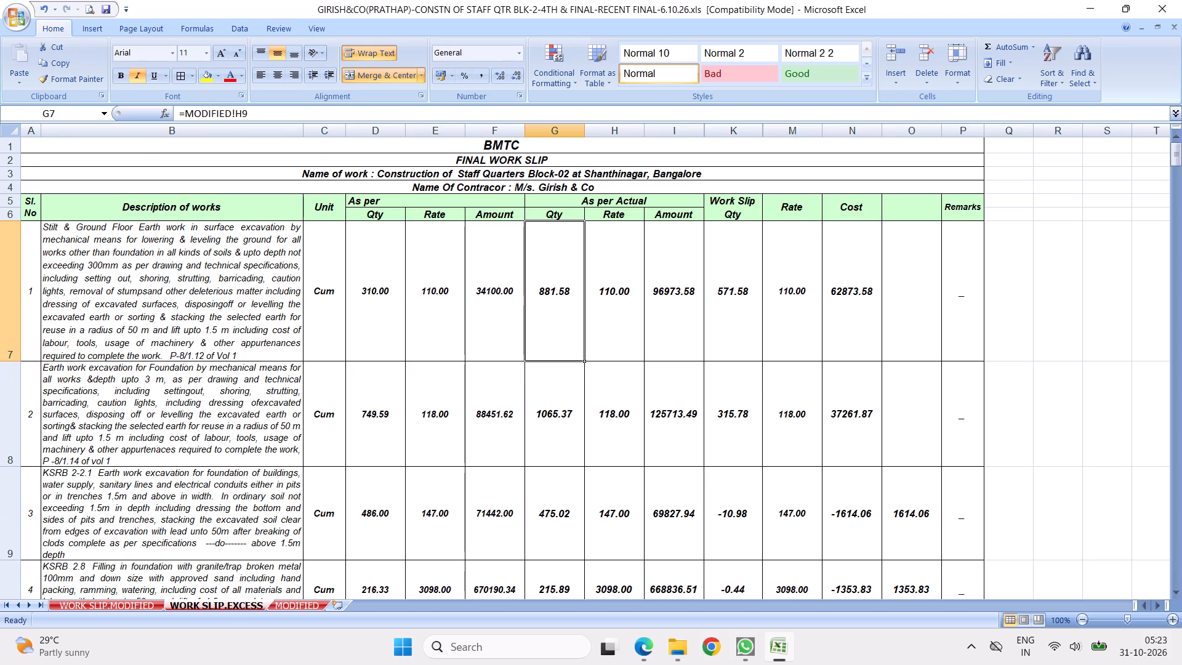
pyautogui.click(724, 295)
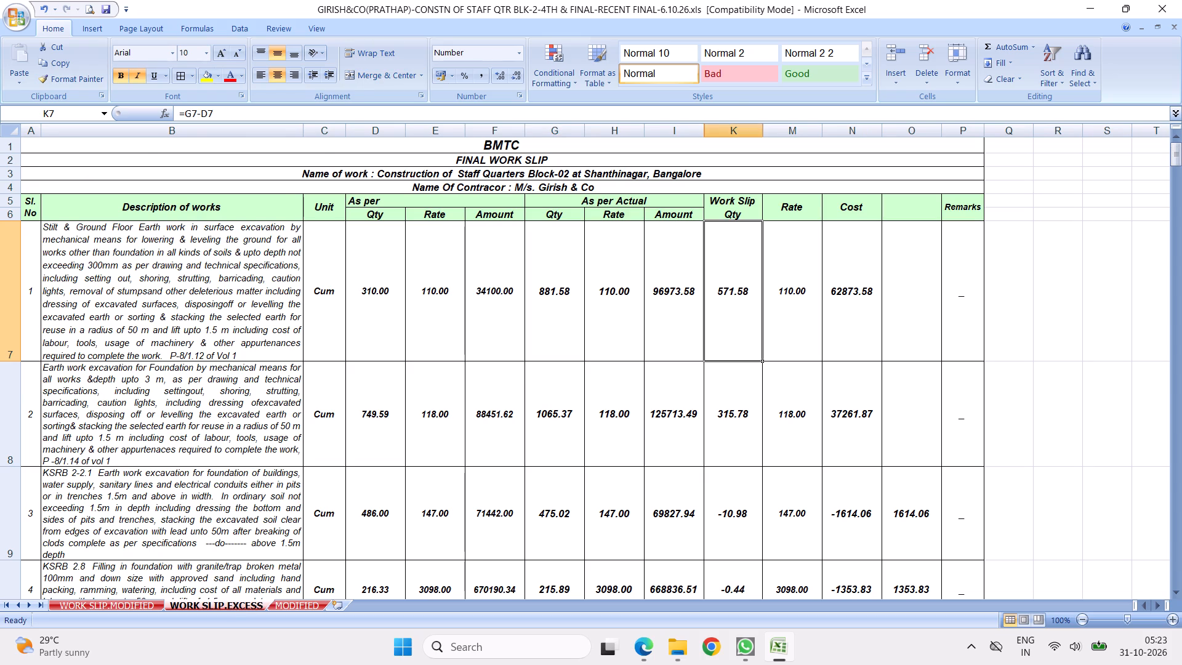
pyautogui.moveTo(608, 133); pyautogui.dragTo(676, 129)
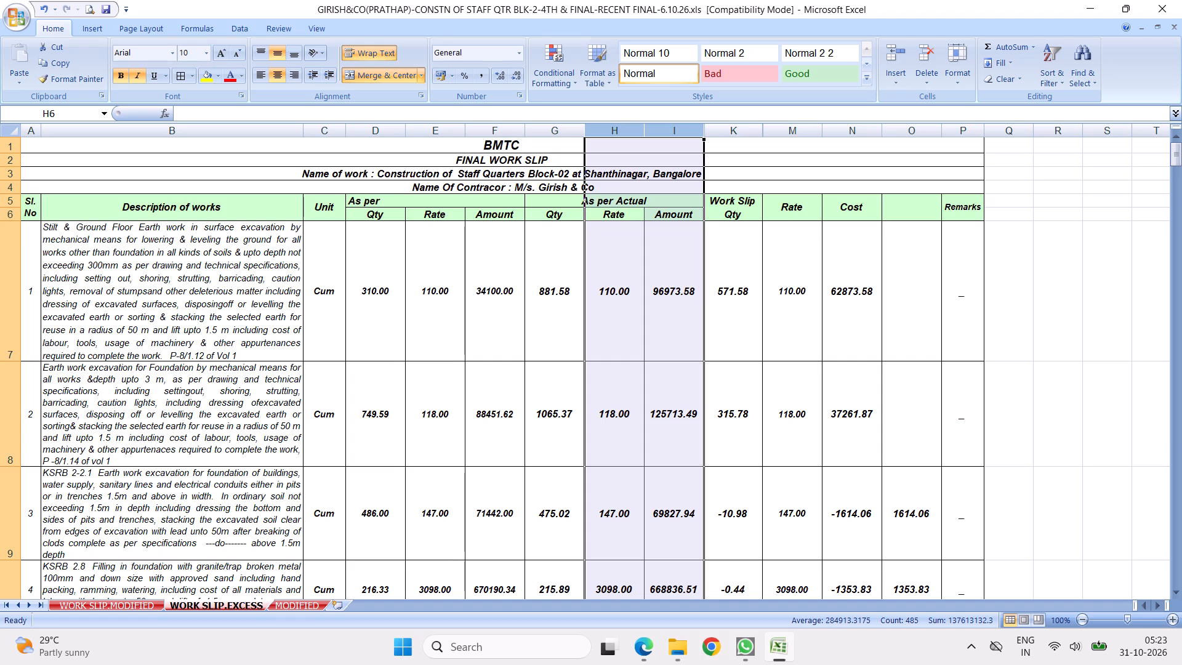
# Delete the rows of items 3 and 4, which have negative Work Slip Qty values, from WORK SLIP.EXCESS.
pyautogui.click(733, 424)
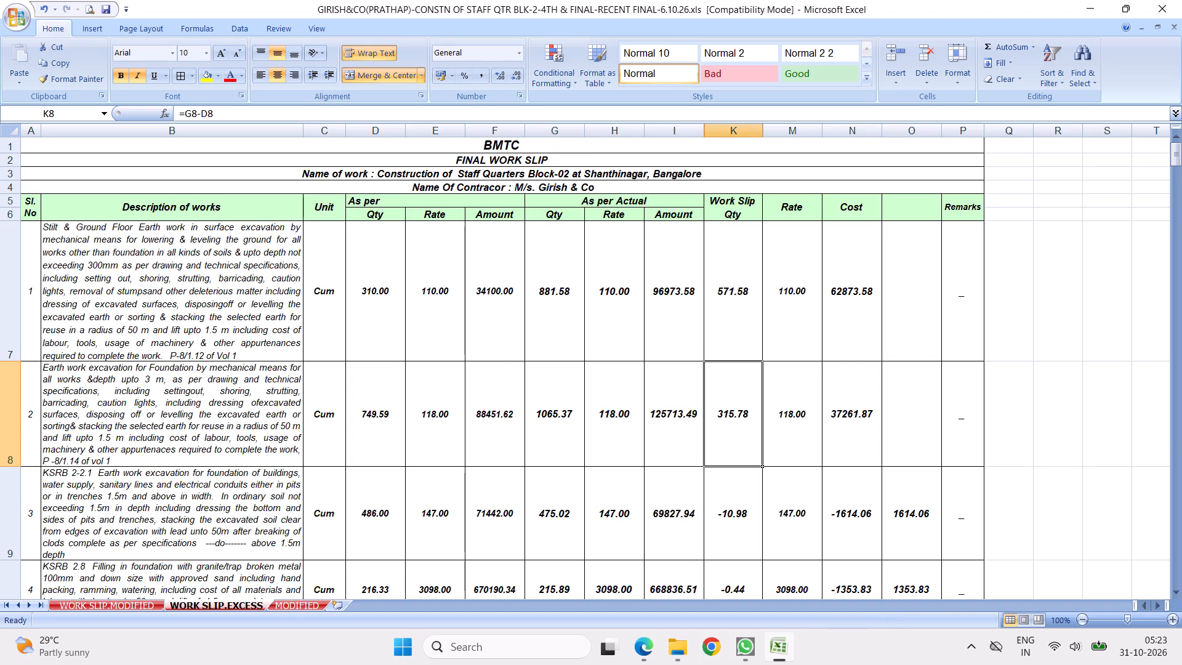
pyautogui.press('Down')
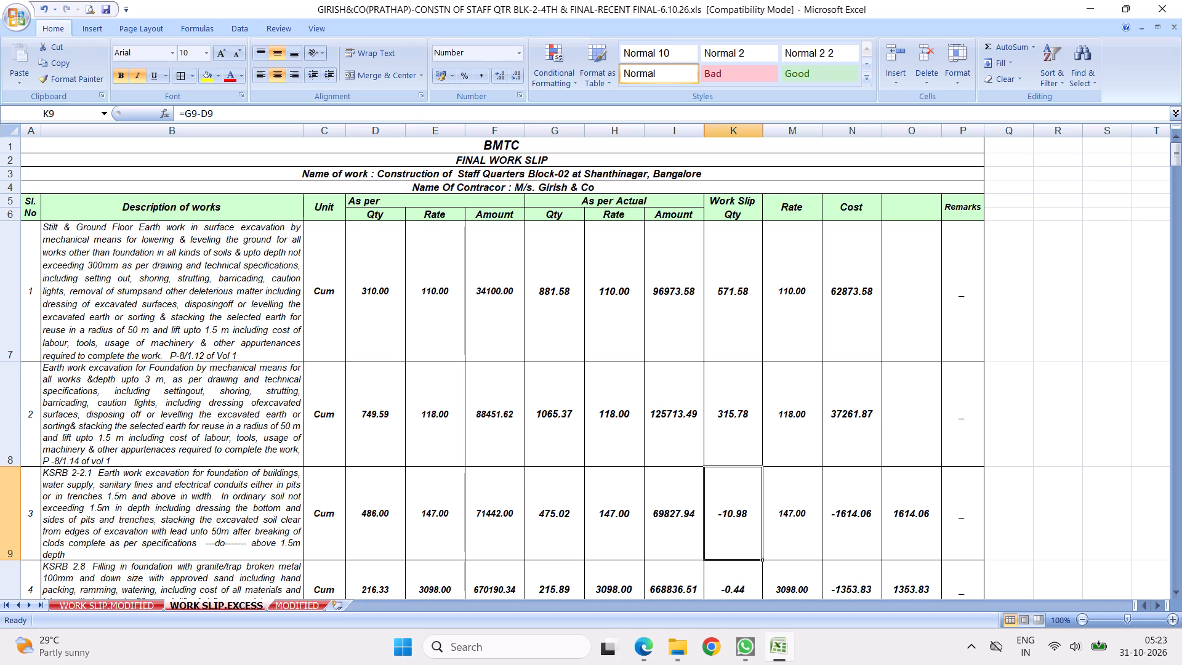
pyautogui.click(0, 514)
pyautogui.rightClick(0, 514)
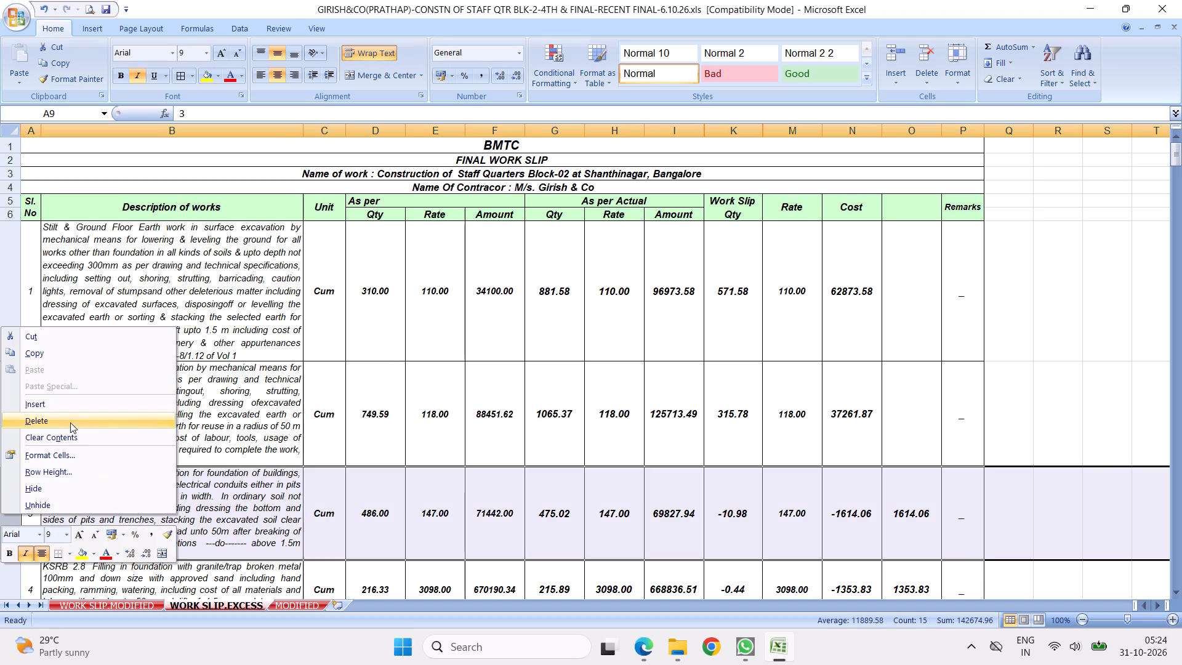
pyautogui.click(39, 419)
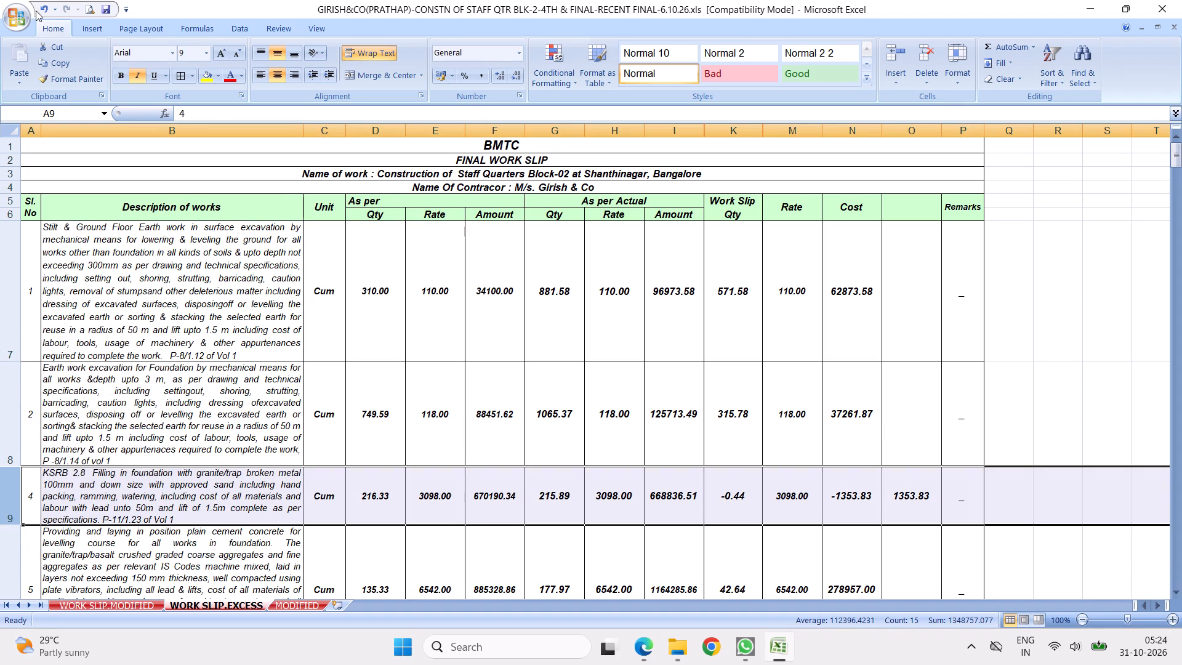
pyautogui.scroll(-2, 664, 469)
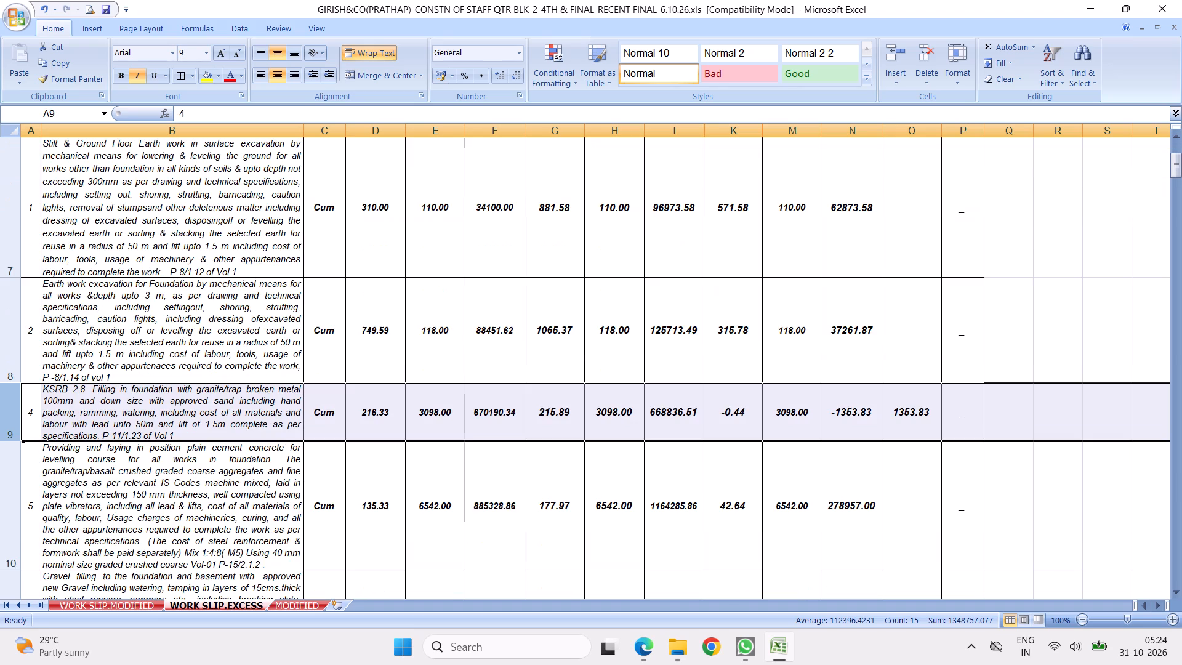
pyautogui.rightClick(497, 402)
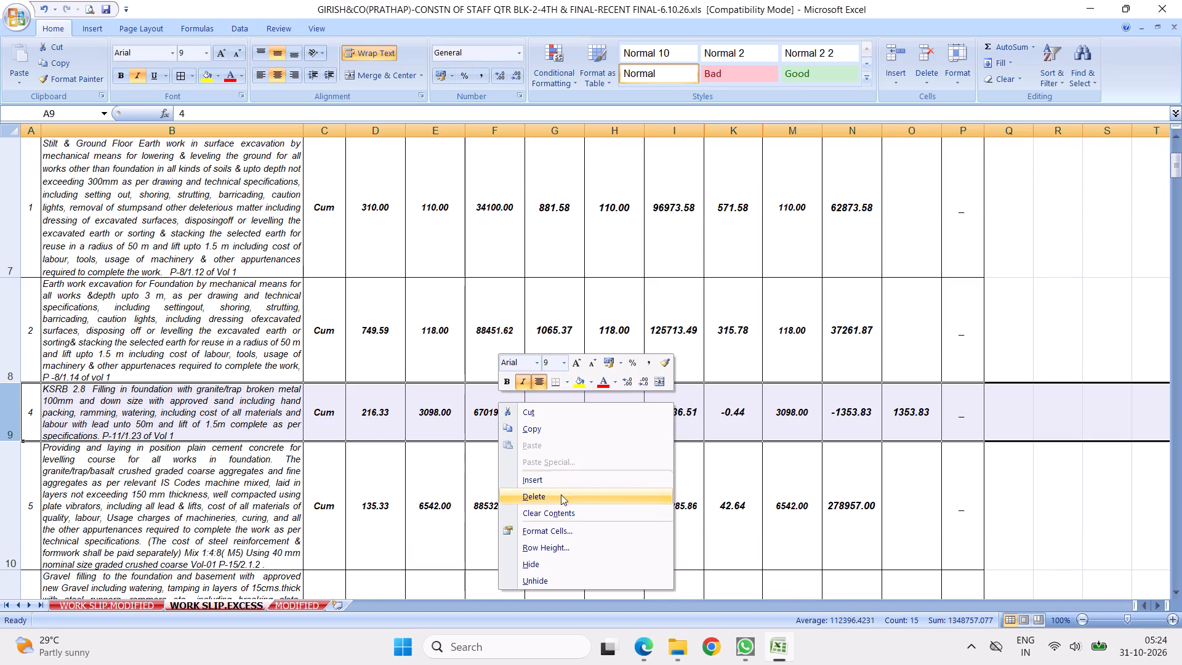
pyautogui.click(539, 497)
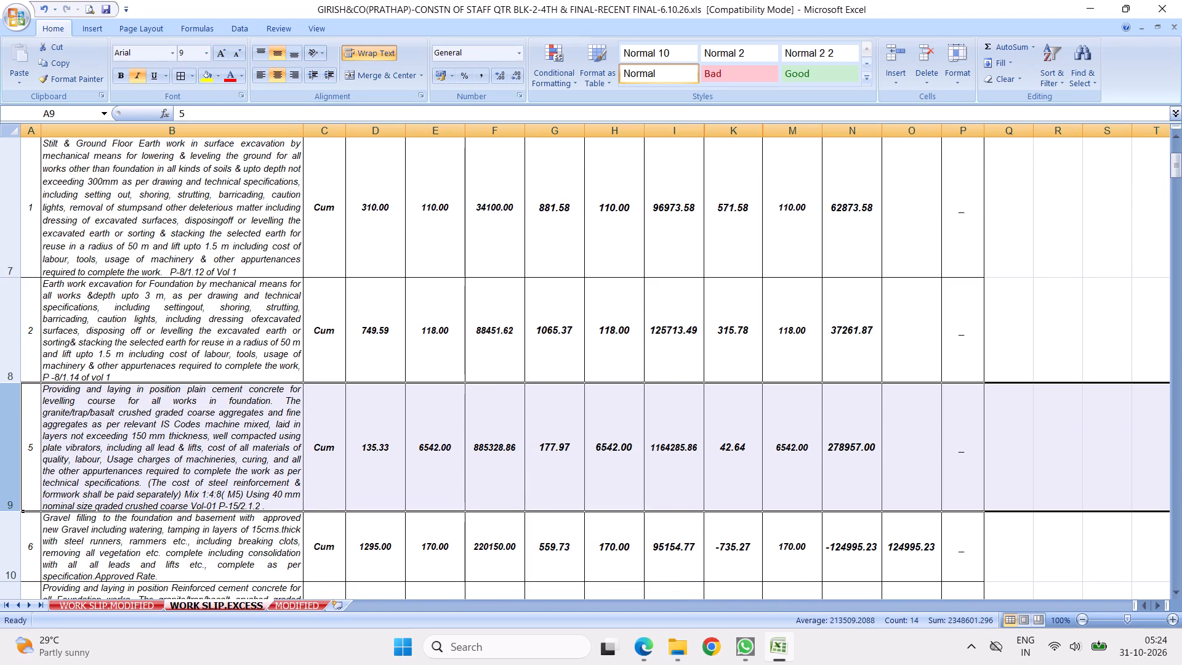
# Delete the rows of items 6 and 7, the gravel filling and footing concrete with negative Work Slip Qty.
pyautogui.click(0, 547)
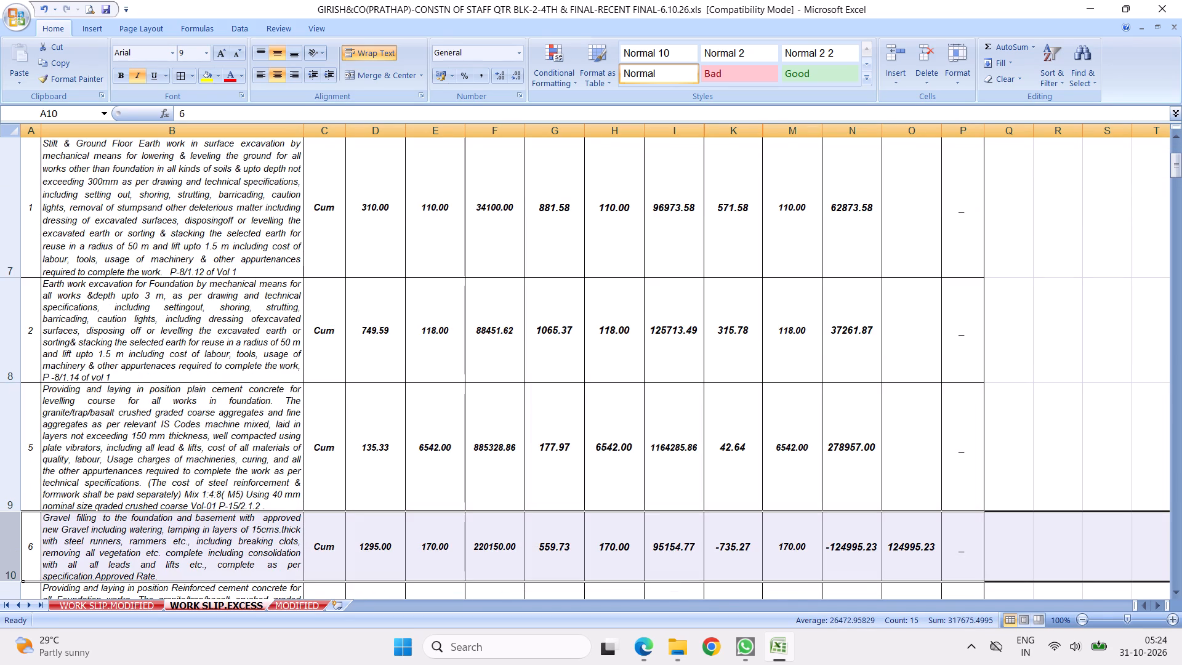
pyautogui.rightClick(0, 547)
pyautogui.click(52, 456)
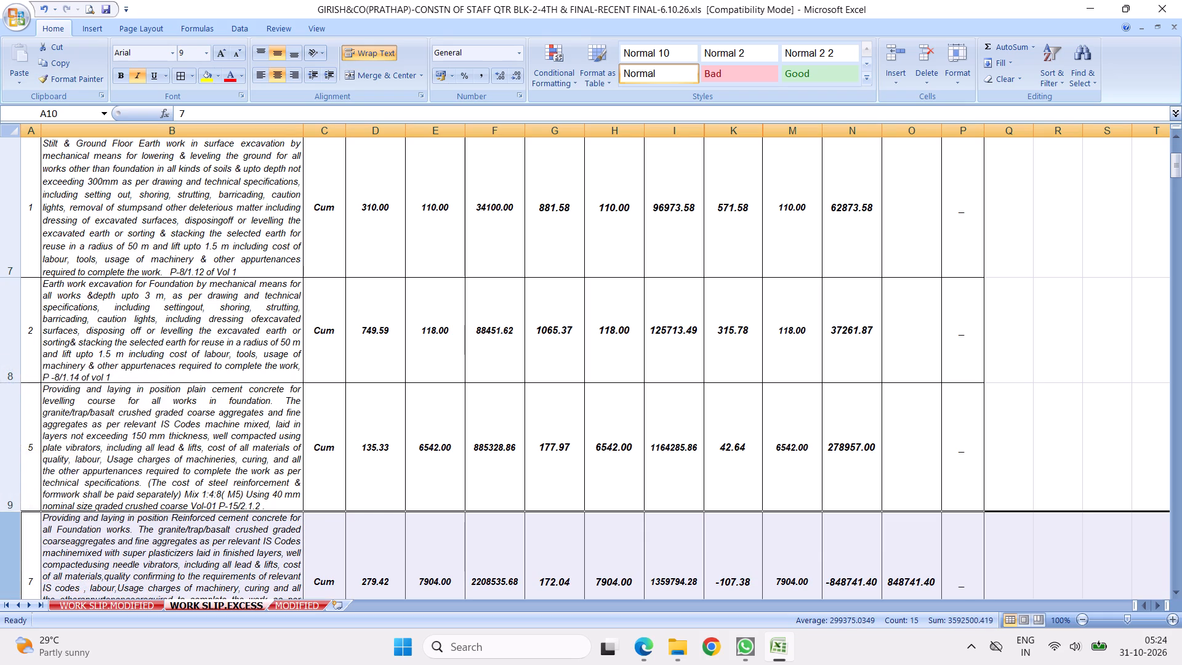
pyautogui.click(730, 424)
pyautogui.press('Down')
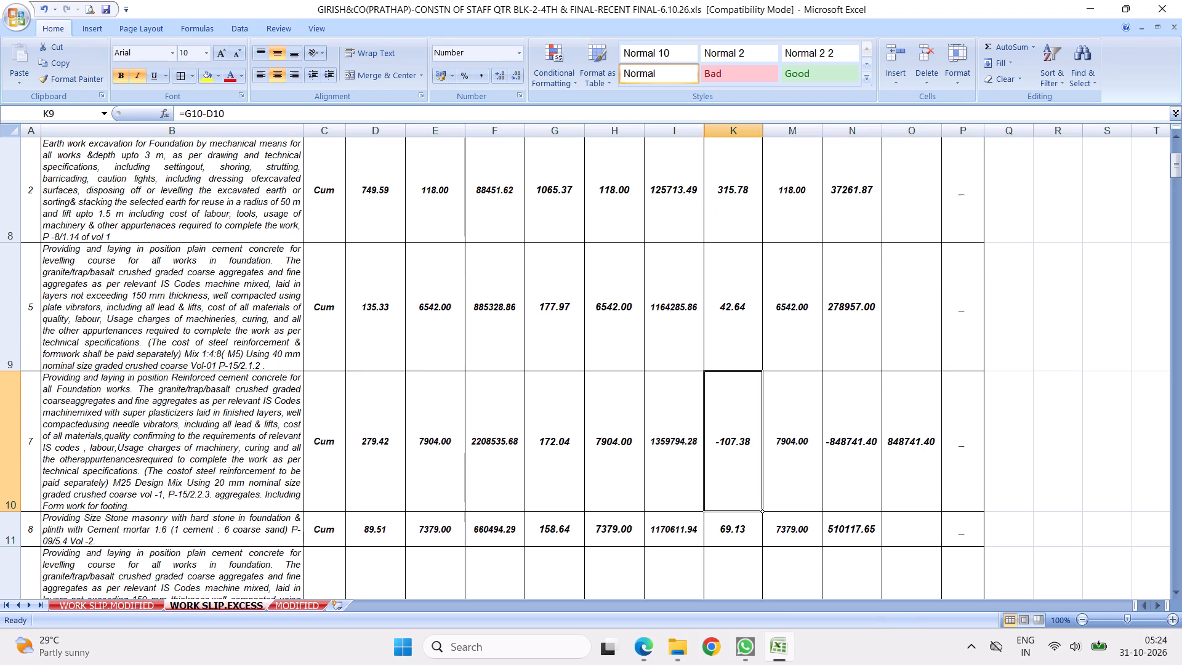
pyautogui.click(0, 431)
pyautogui.rightClick(0, 431)
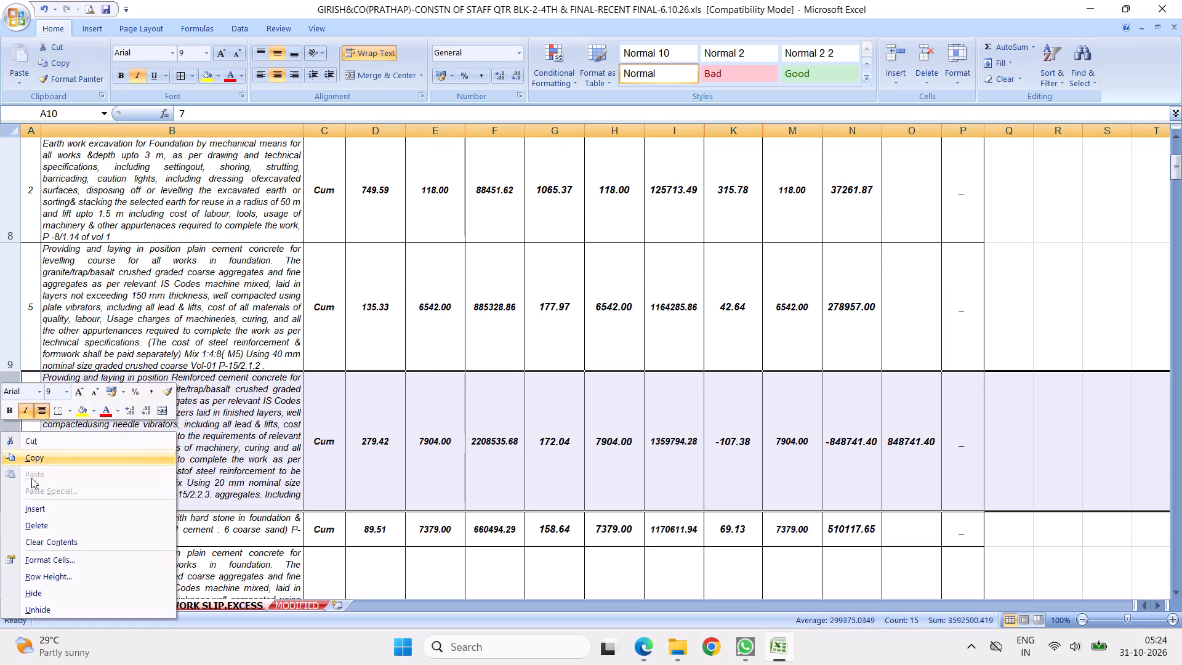
pyautogui.click(35, 522)
# Check the Work Slip Qty of the following items and delete the rows of items 11 to 18, which have no excess.
pyautogui.click(726, 382)
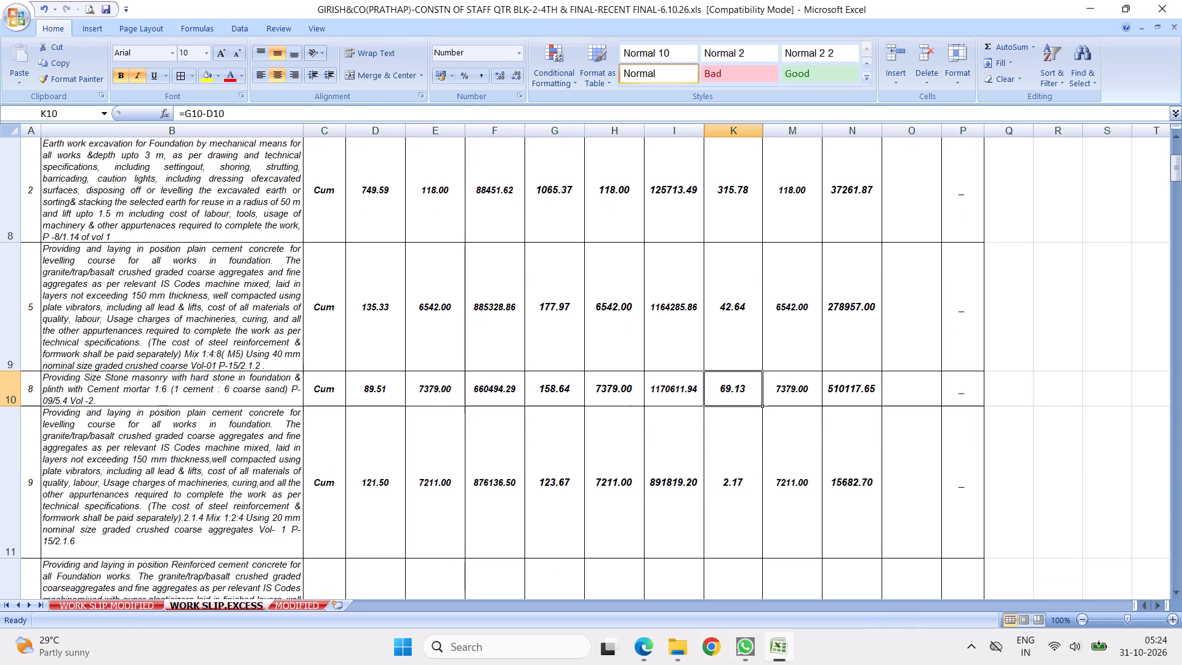
pyautogui.press('Down')
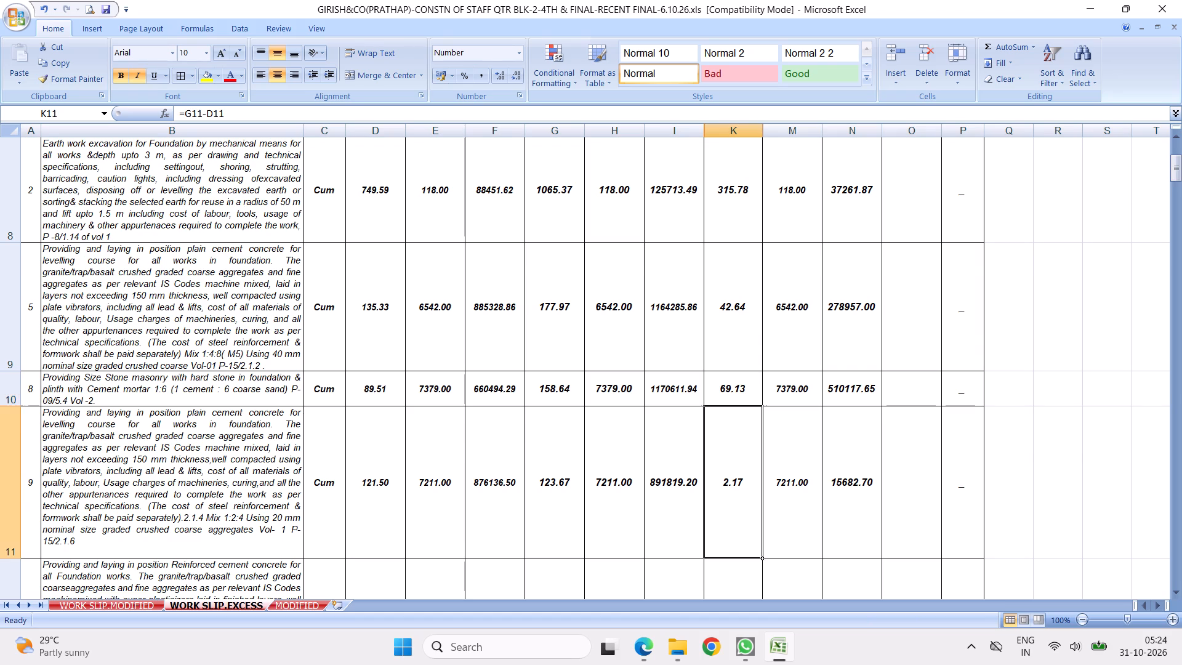
pyautogui.press('Down')
pyautogui.press('Down')
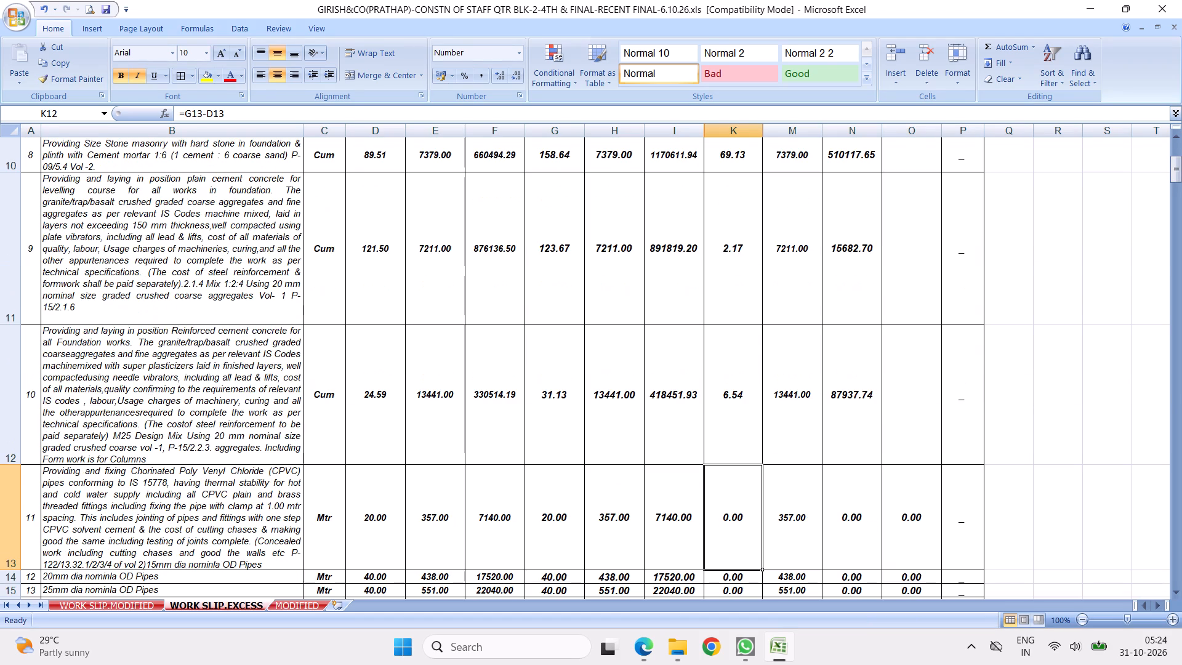
pyautogui.press('Down')
pyautogui.press('Down')
pyautogui.press('Down')
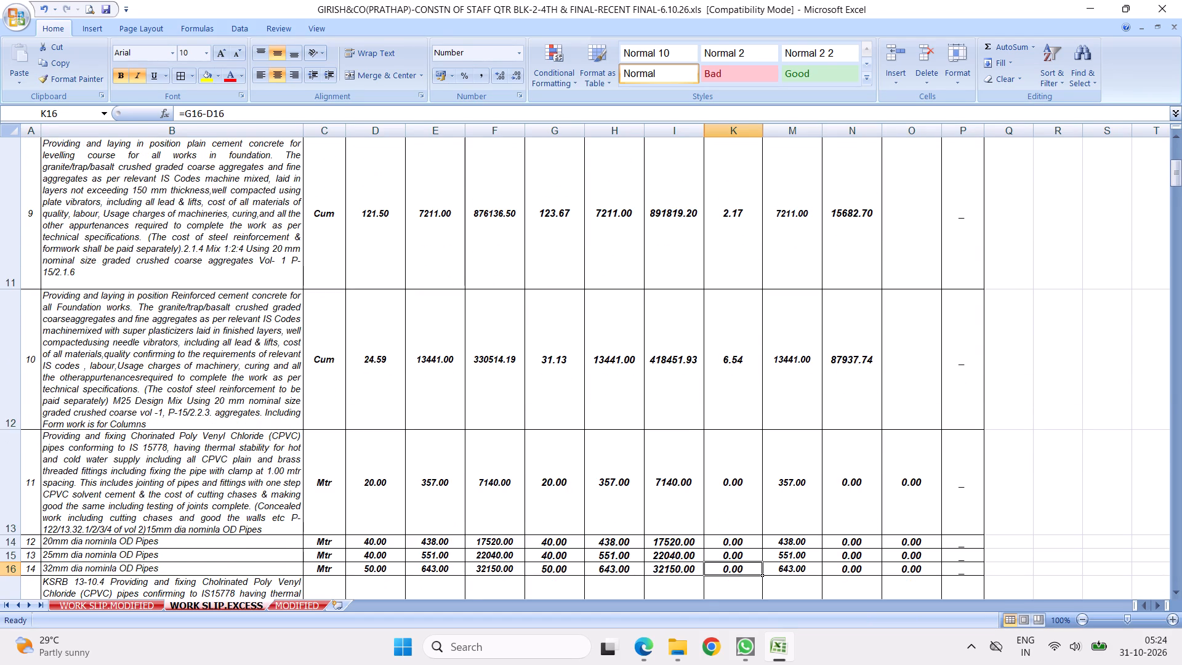
pyautogui.press('Down')
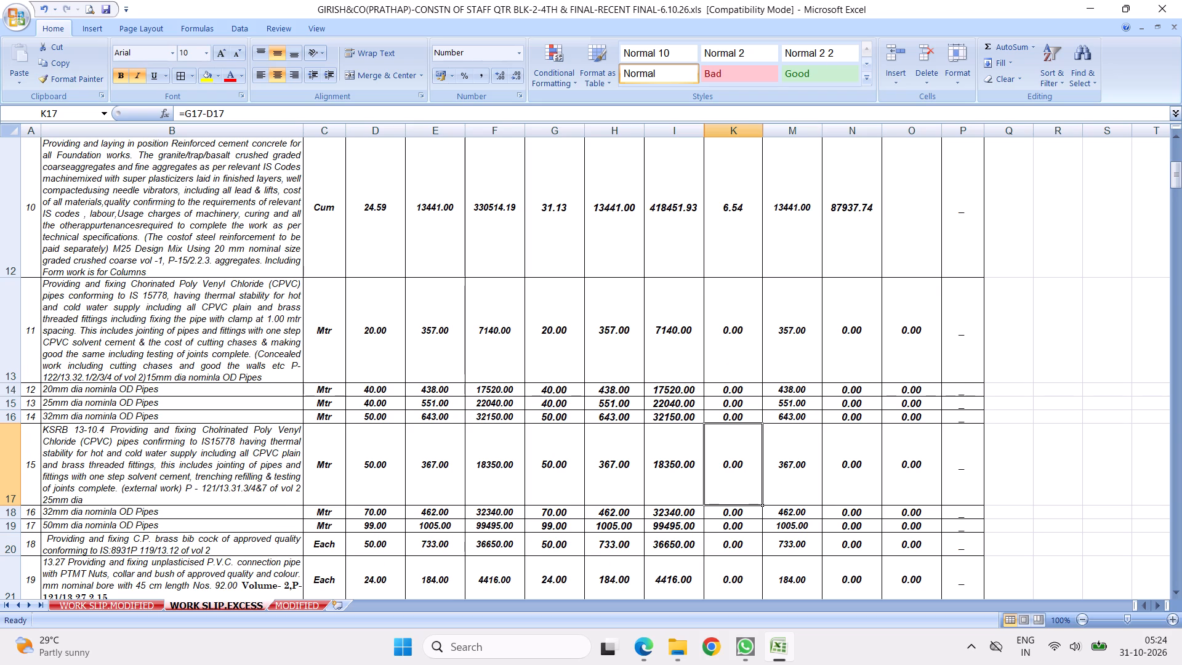
pyautogui.moveTo(1, 326); pyautogui.dragTo(23, 454)
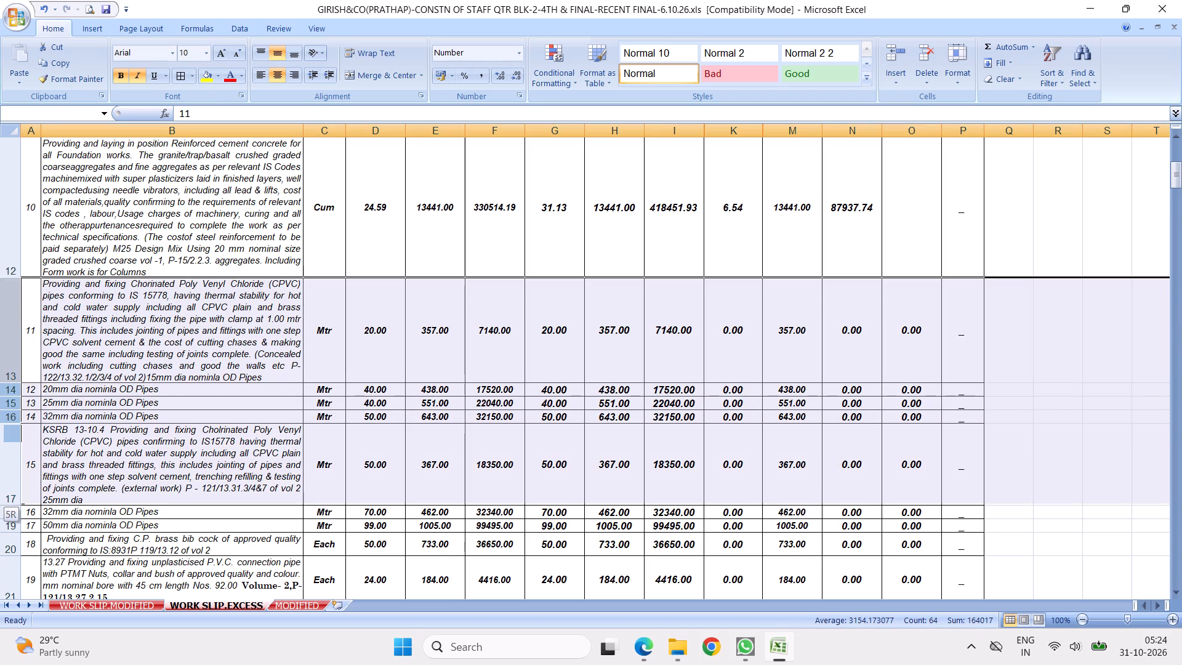
pyautogui.moveTo(23, 454); pyautogui.dragTo(45, 547)
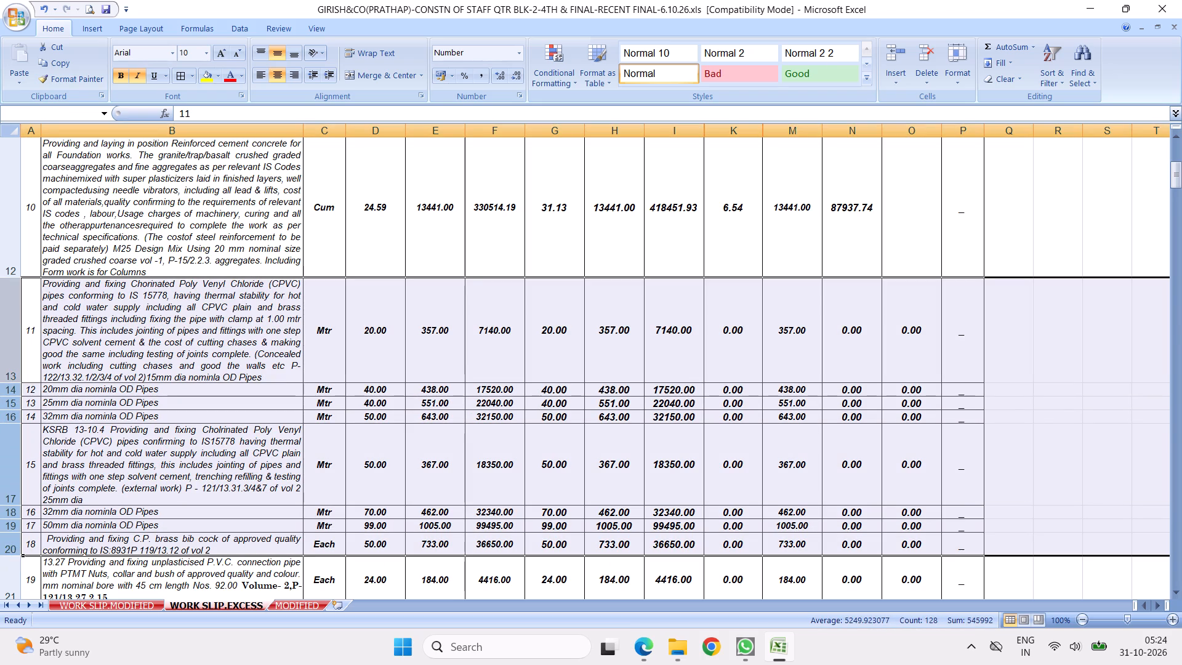
pyautogui.rightClick(126, 365)
pyautogui.click(177, 460)
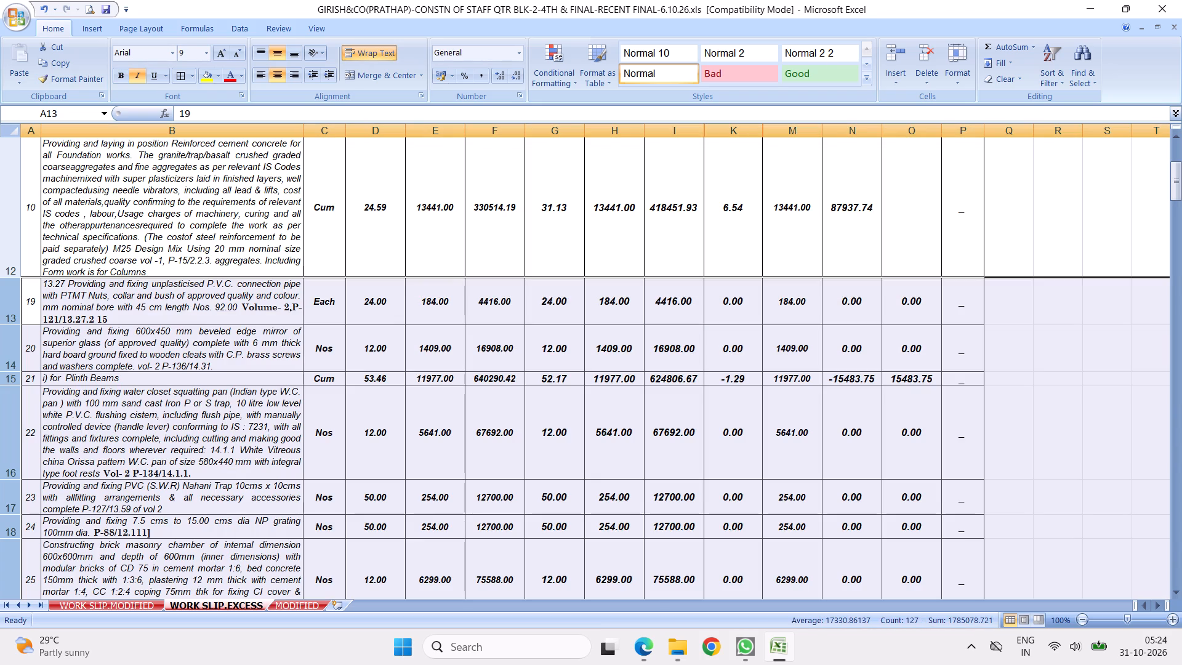
# Delete the rows of items 19 to 24, from the P.V.C. connection pipe through the NP grating.
pyautogui.moveTo(13, 297); pyautogui.dragTo(20, 354)
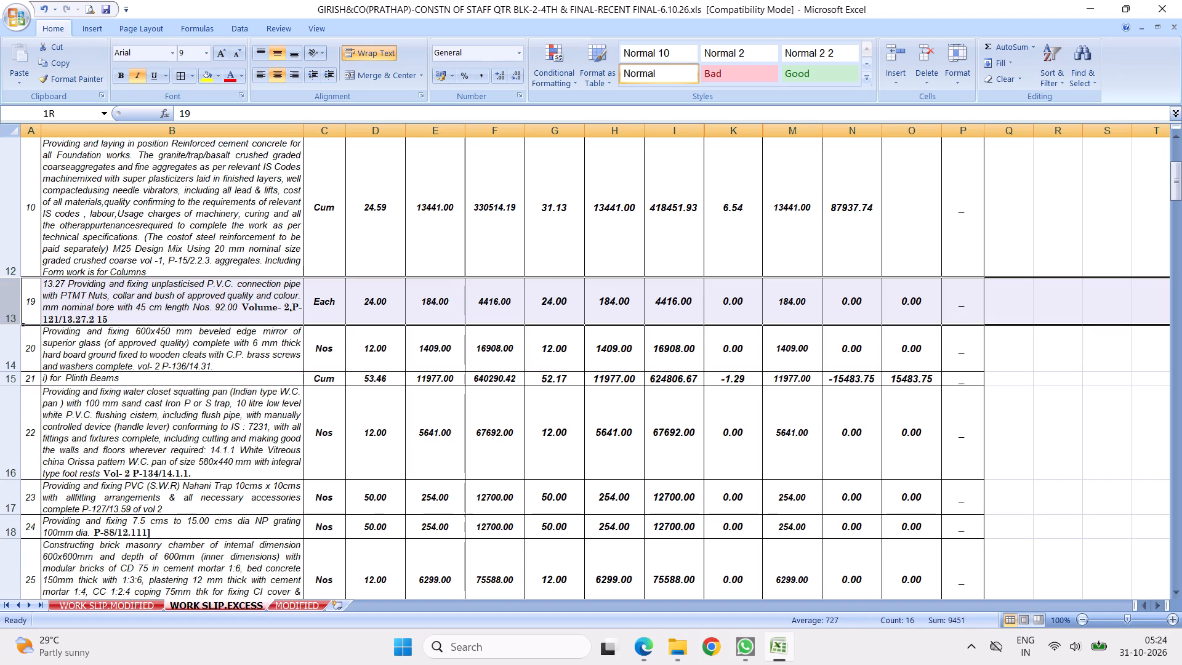
pyautogui.moveTo(20, 354); pyautogui.dragTo(31, 521)
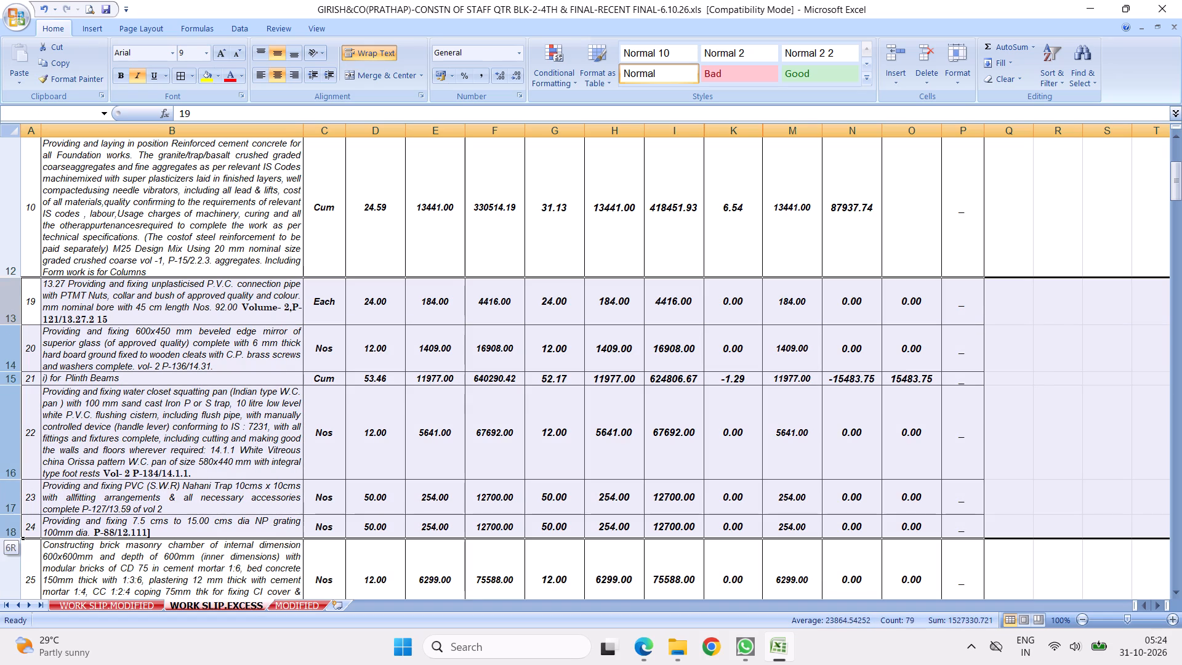
pyautogui.moveTo(31, 521); pyautogui.dragTo(34, 522)
pyautogui.rightClick(134, 353)
pyautogui.click(183, 445)
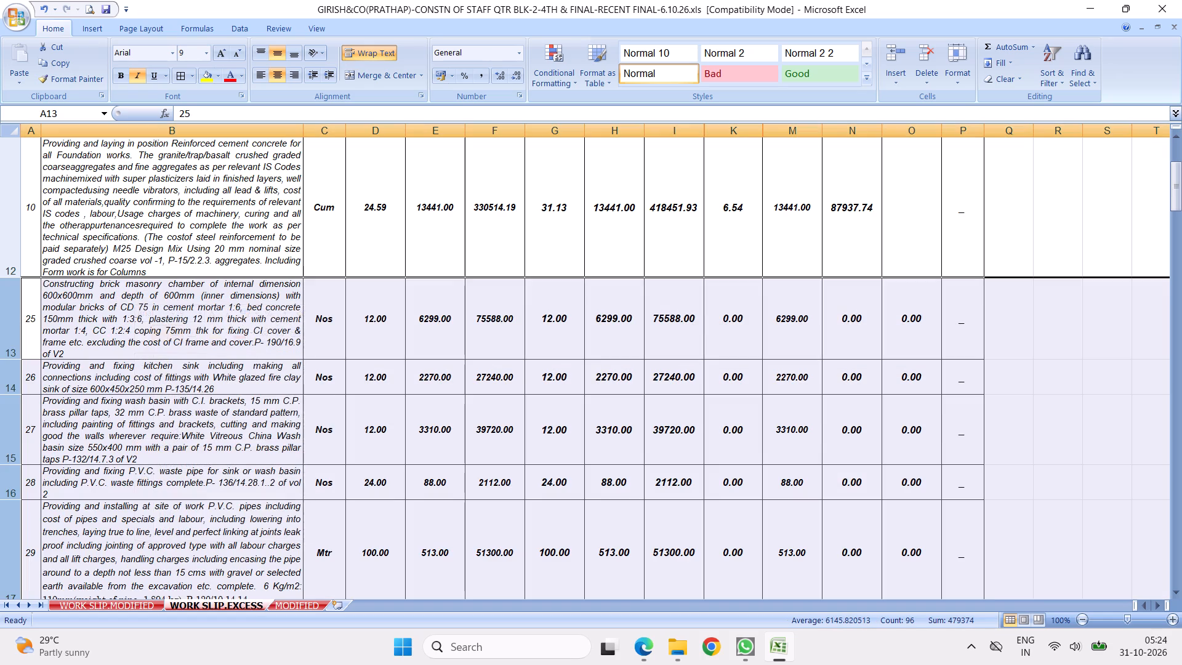
# Delete the rows of items 25 to 32, from the brick masonry chamber through the Roof Slab.
pyautogui.moveTo(10, 318); pyautogui.dragTo(52, 514)
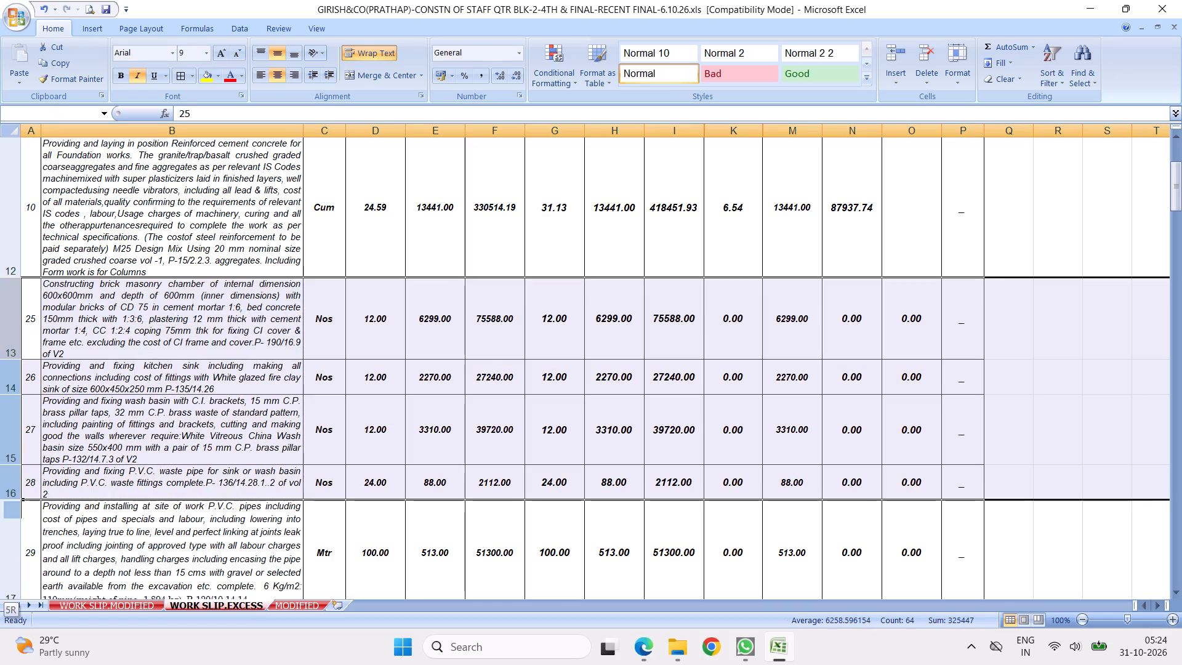
pyautogui.moveTo(52, 514); pyautogui.dragTo(116, 474)
pyautogui.rightClick(284, 350)
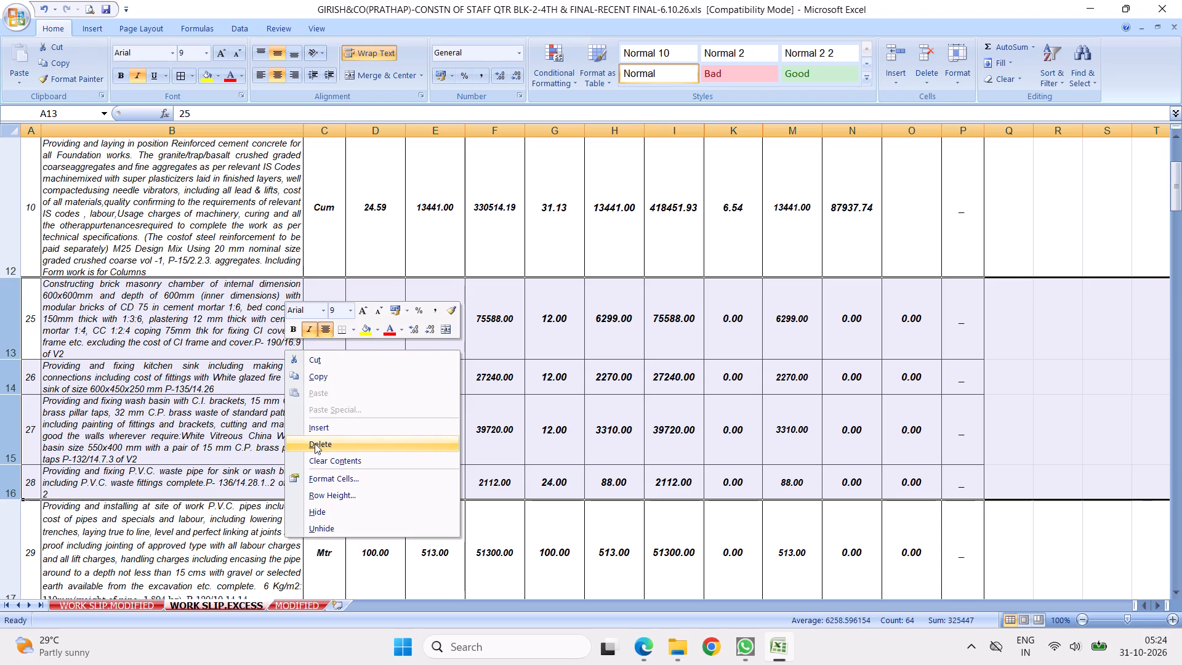
pyautogui.click(315, 443)
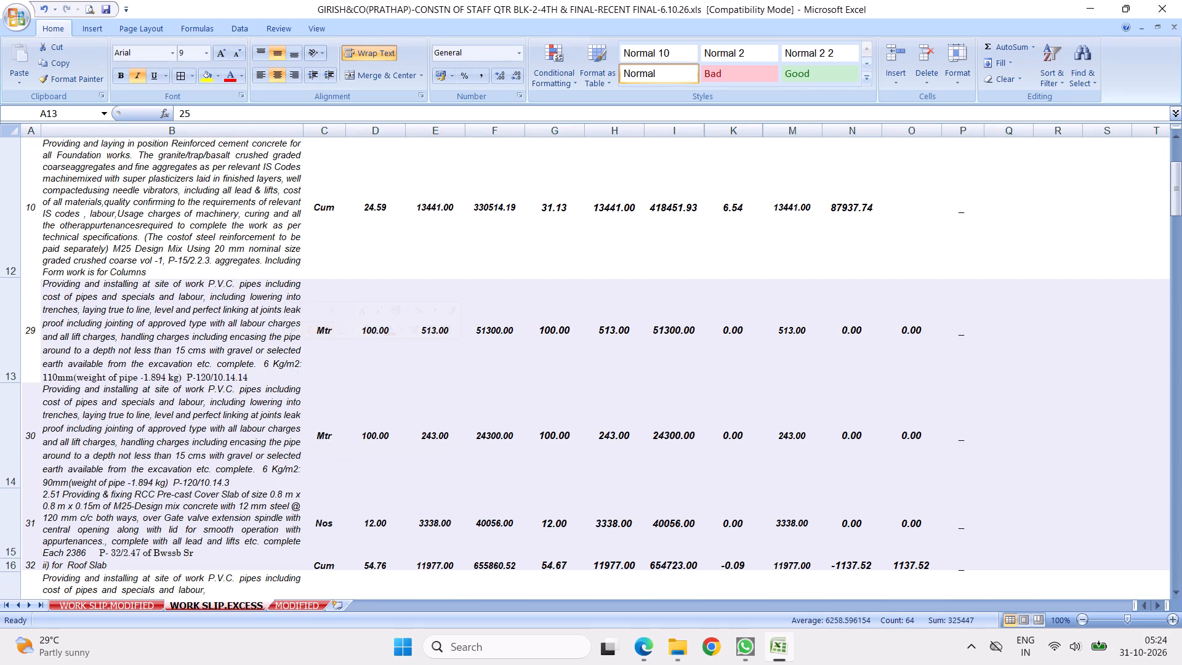
pyautogui.rightClick(321, 370)
pyautogui.click(361, 465)
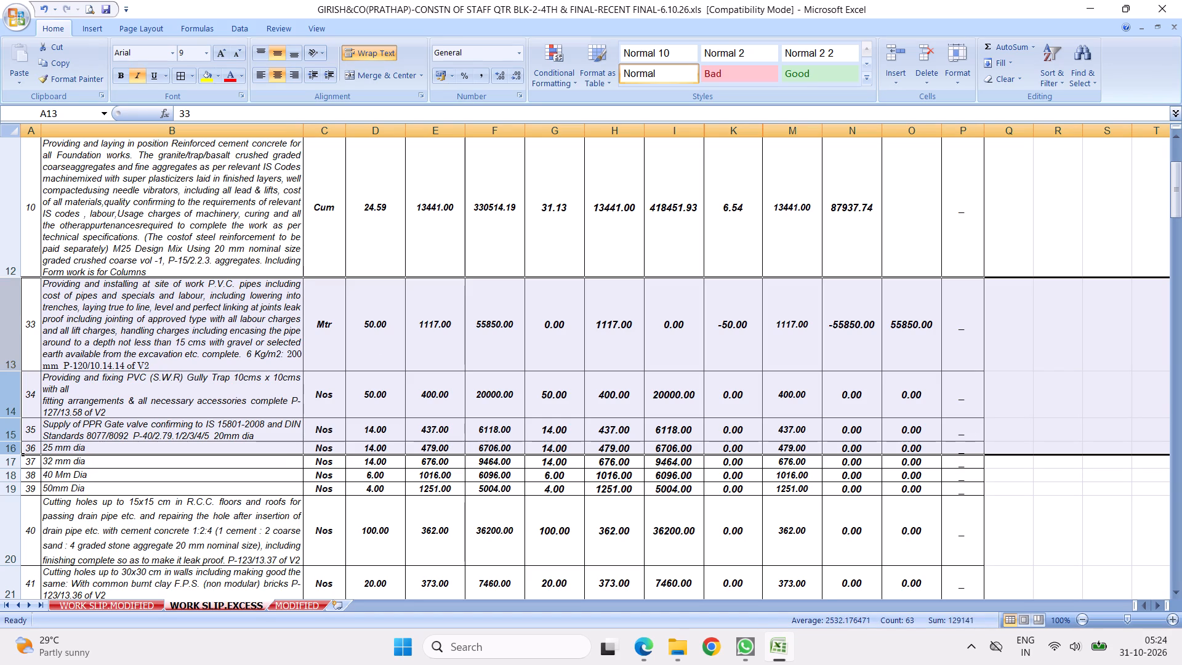
# Delete the rows of items 33 to 39, from the 200 mm P.V.C. pipes through the 50mm gate valve.
pyautogui.moveTo(0, 321); pyautogui.dragTo(79, 491)
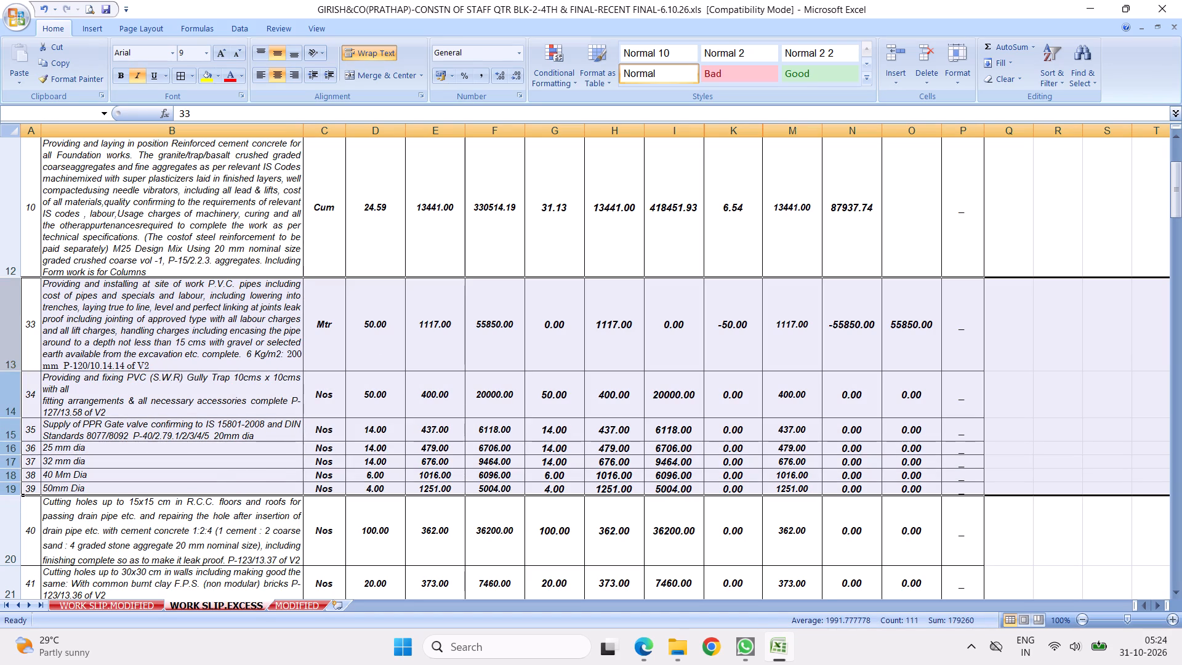
pyautogui.rightClick(203, 319)
pyautogui.click(245, 418)
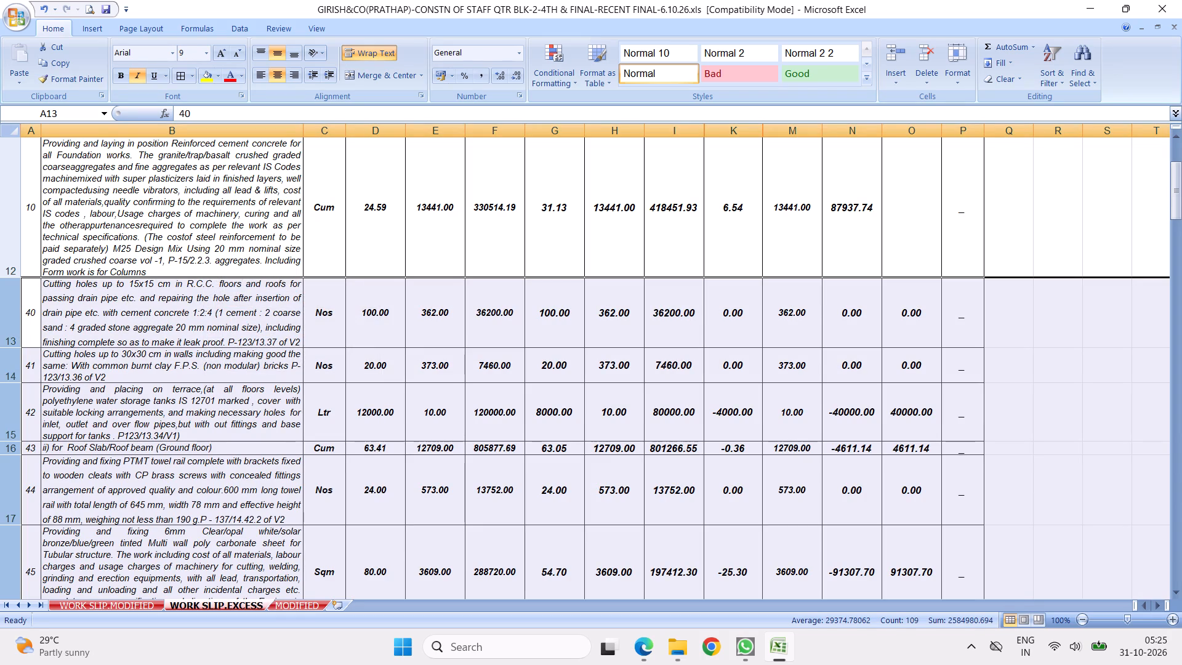
# Delete the rows of items 40 to 49, from cutting holes in R.C.C. floors through the 110mm P.V.C. pipes.
pyautogui.moveTo(0, 311); pyautogui.dragTo(31, 462)
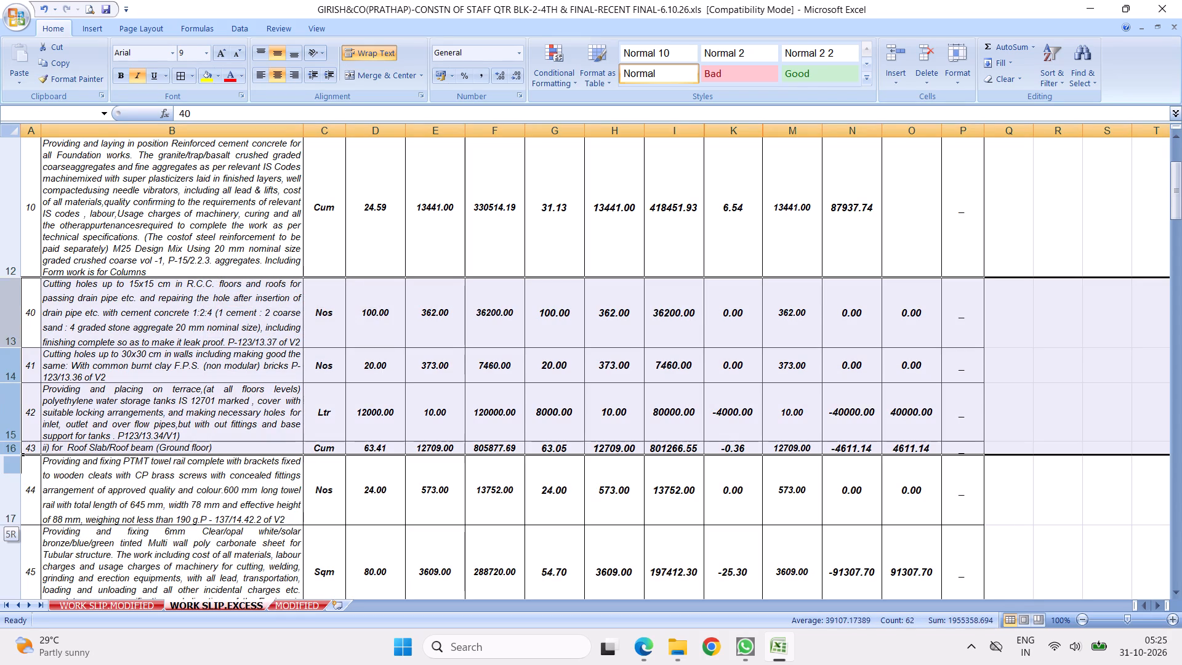
pyautogui.moveTo(31, 462); pyautogui.dragTo(31, 498)
pyautogui.rightClick(181, 362)
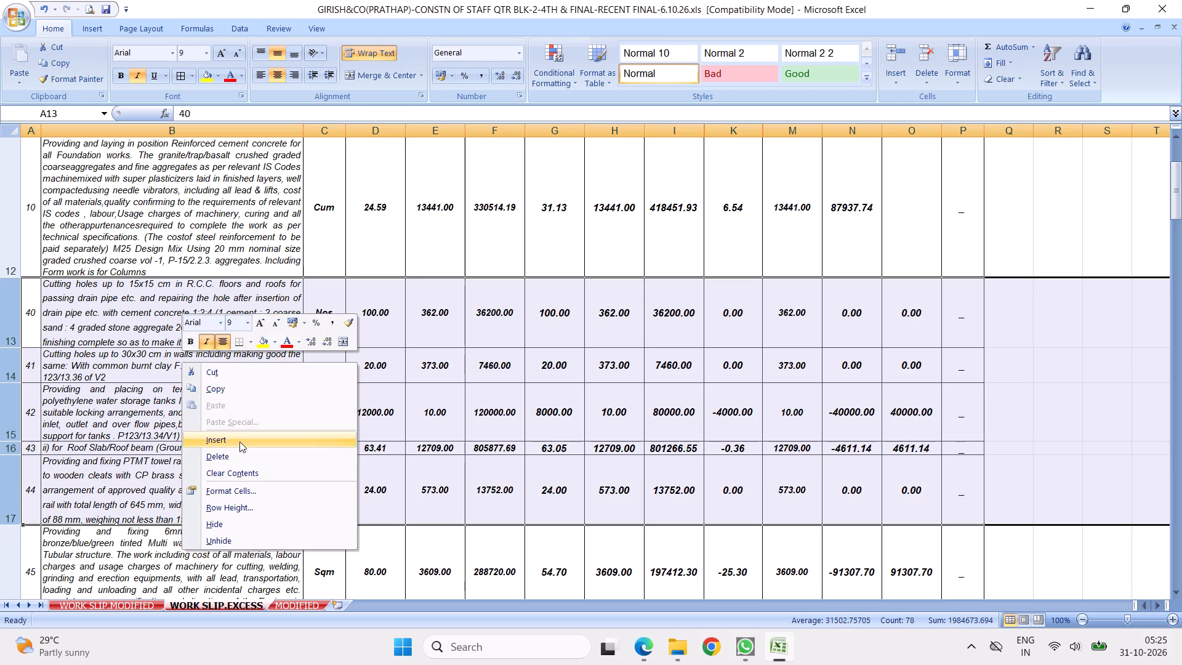
pyautogui.click(225, 455)
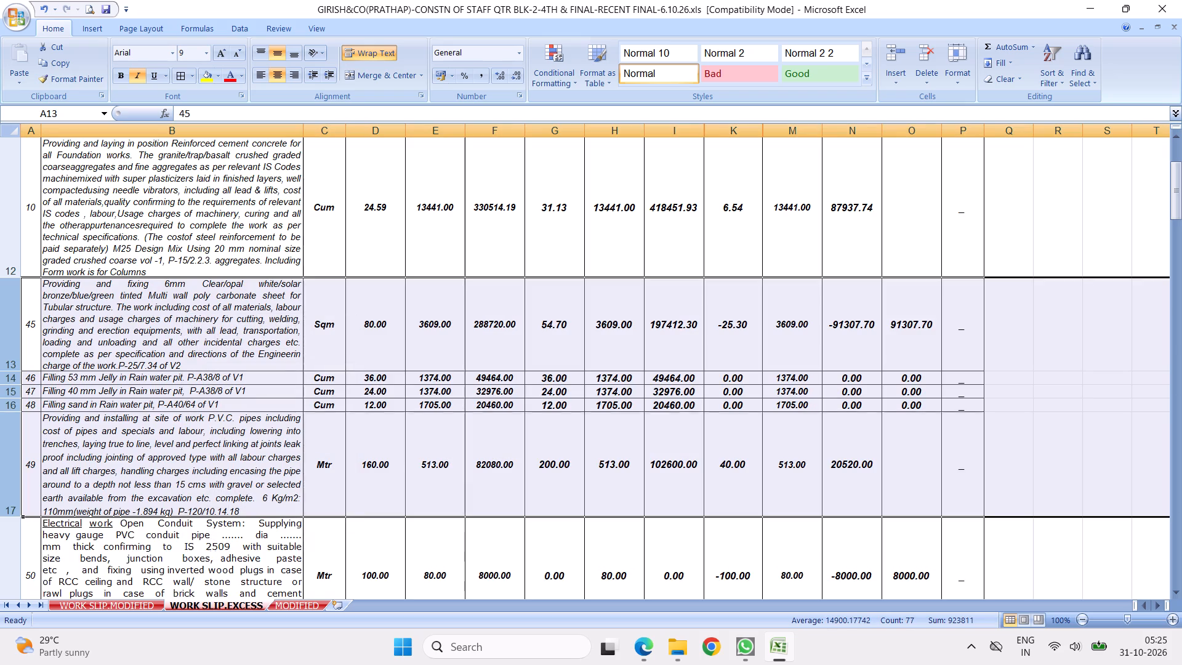
pyautogui.moveTo(6, 332); pyautogui.dragTo(48, 477)
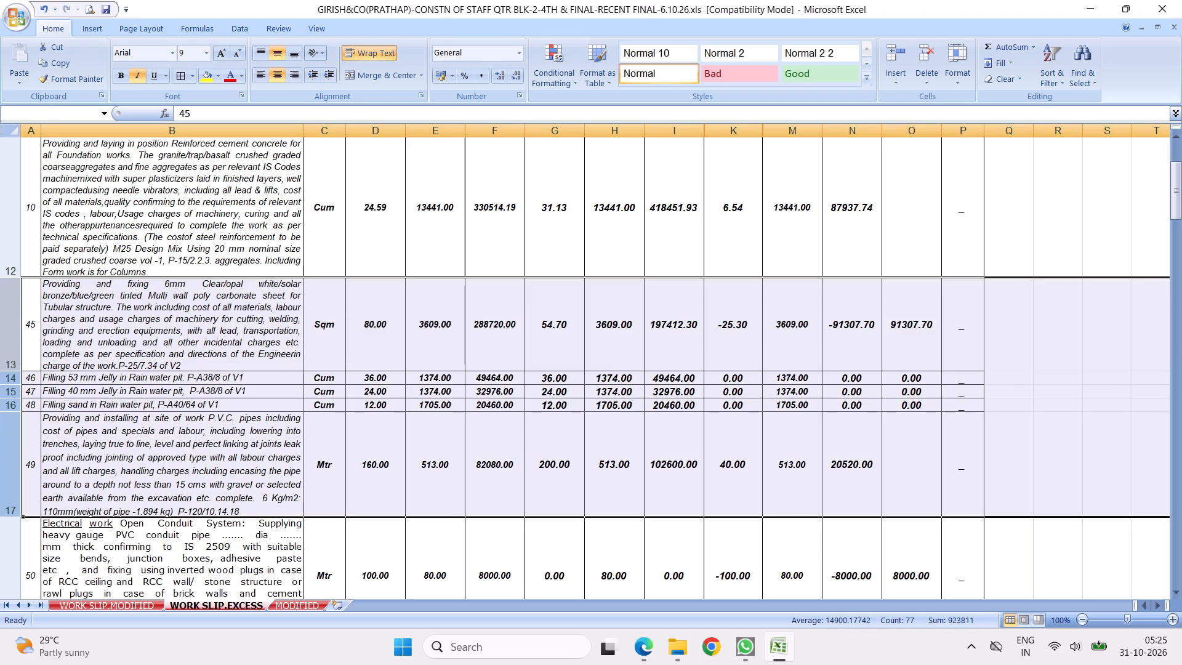
pyautogui.rightClick(149, 352)
pyautogui.click(195, 444)
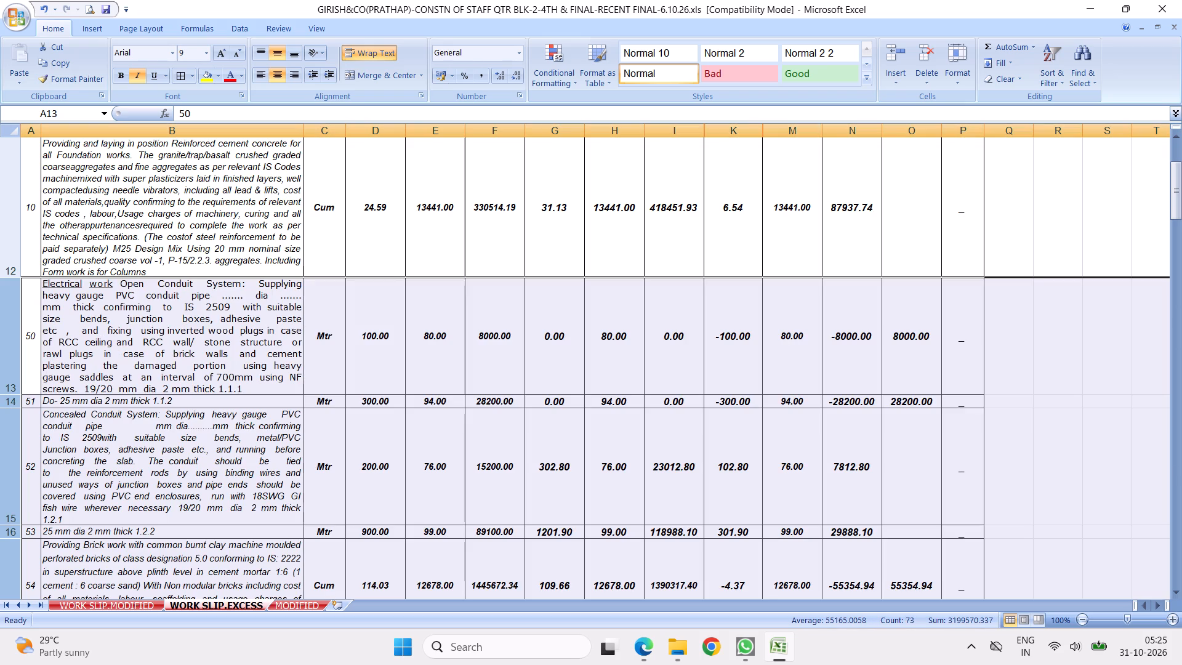
# Delete the rows of items 50 and 51 (open conduit system) and item 54 (brick work with perforated bricks).
pyautogui.moveTo(2, 332); pyautogui.dragTo(76, 465)
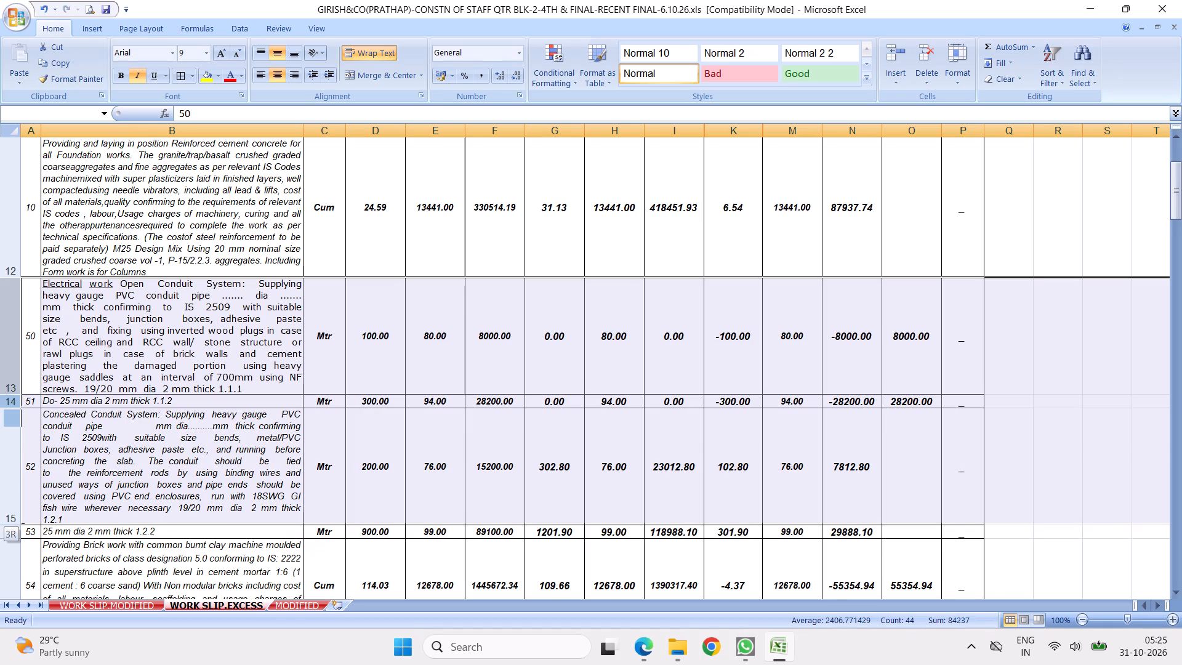
pyautogui.moveTo(76, 465); pyautogui.dragTo(141, 398)
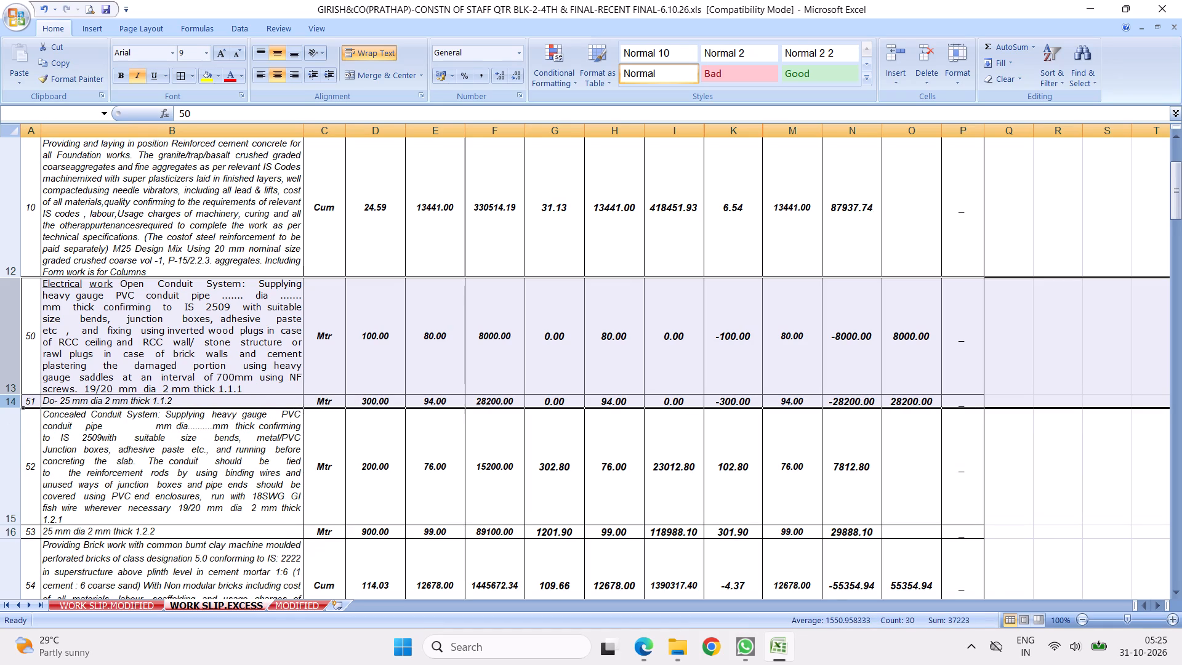
pyautogui.rightClick(194, 330)
pyautogui.click(247, 423)
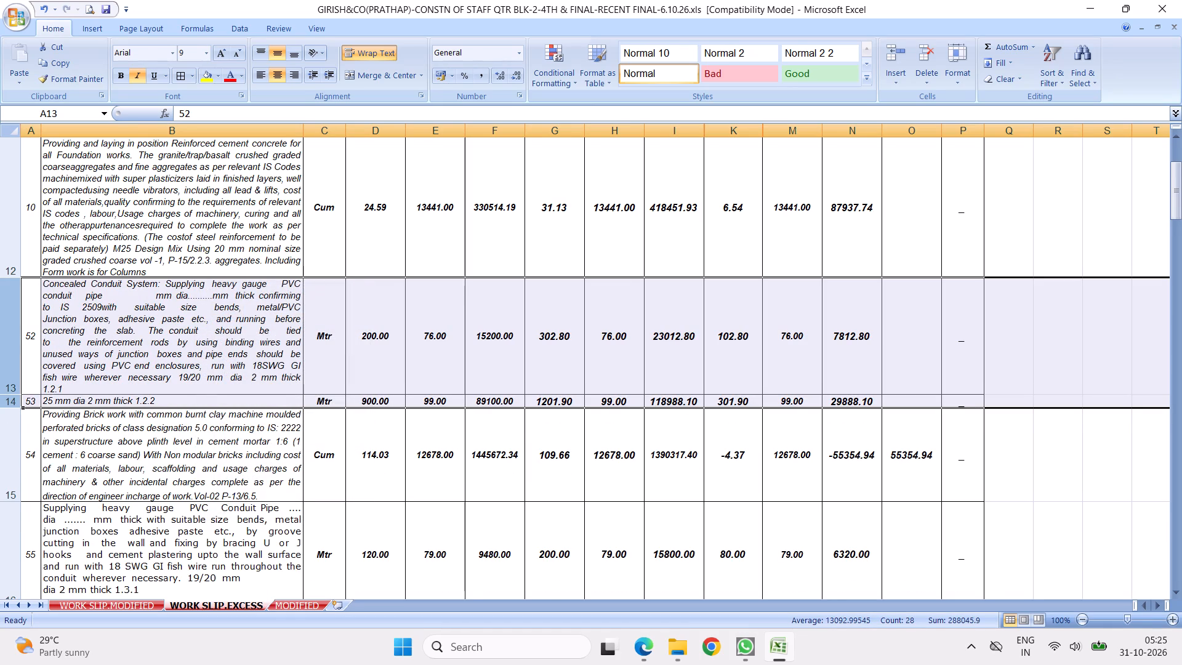
pyautogui.click(0, 447)
pyautogui.rightClick(0, 447)
pyautogui.click(50, 350)
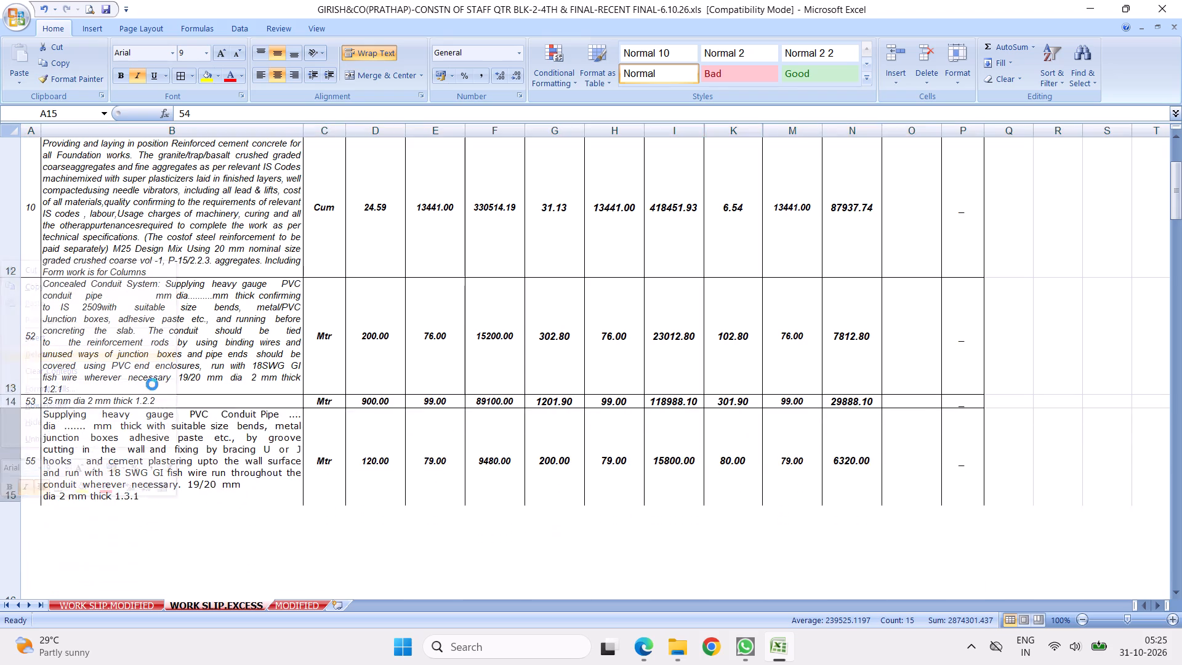
# Delete the rows of items 57 to 60, from PVC casing through the metal fan box, and item 62, the medium point wiring.
pyautogui.scroll(-2, 513, 354)
pyautogui.scroll(1, 518, 322)
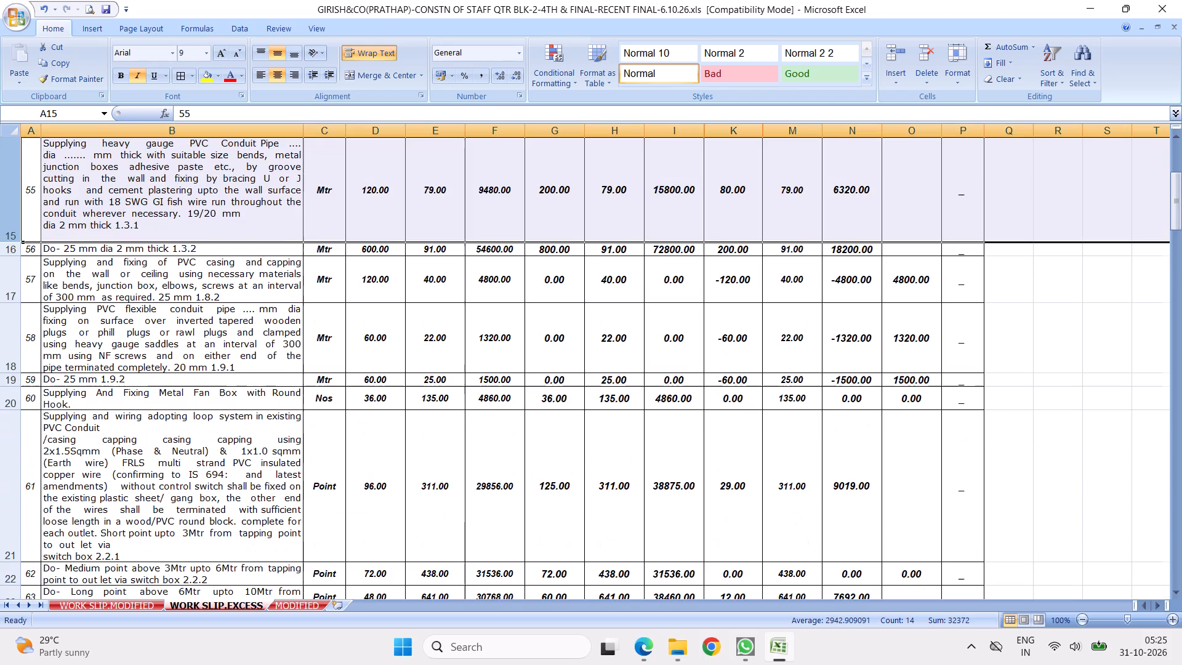
pyautogui.click(731, 283)
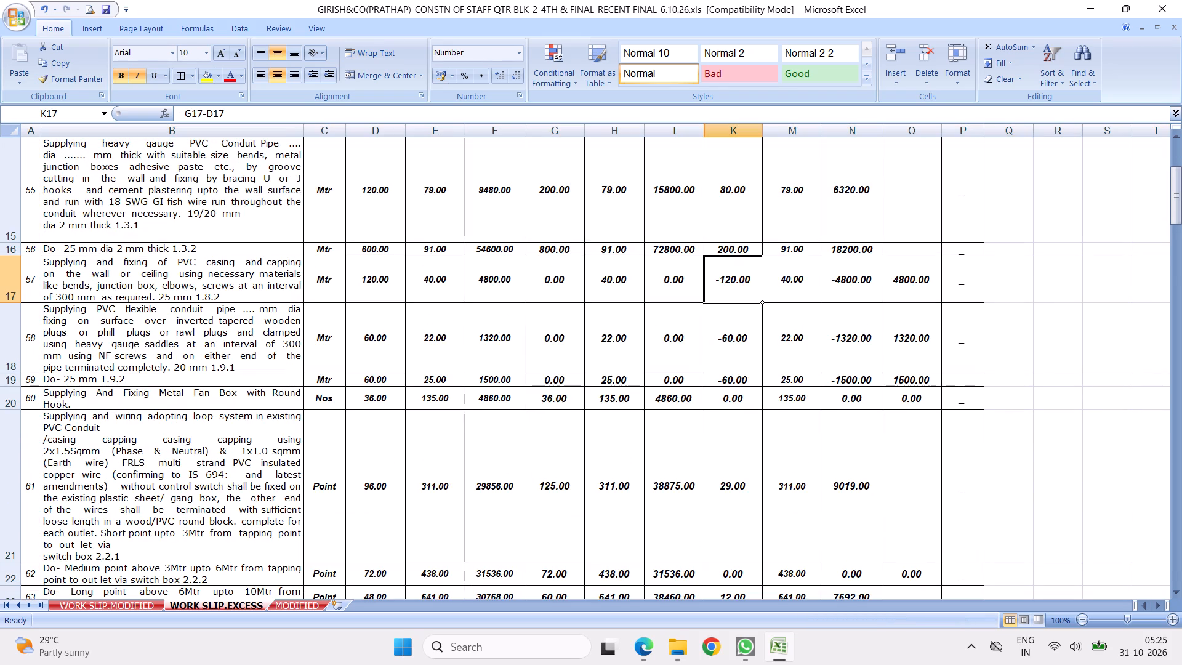
pyautogui.moveTo(3, 288); pyautogui.dragTo(20, 339)
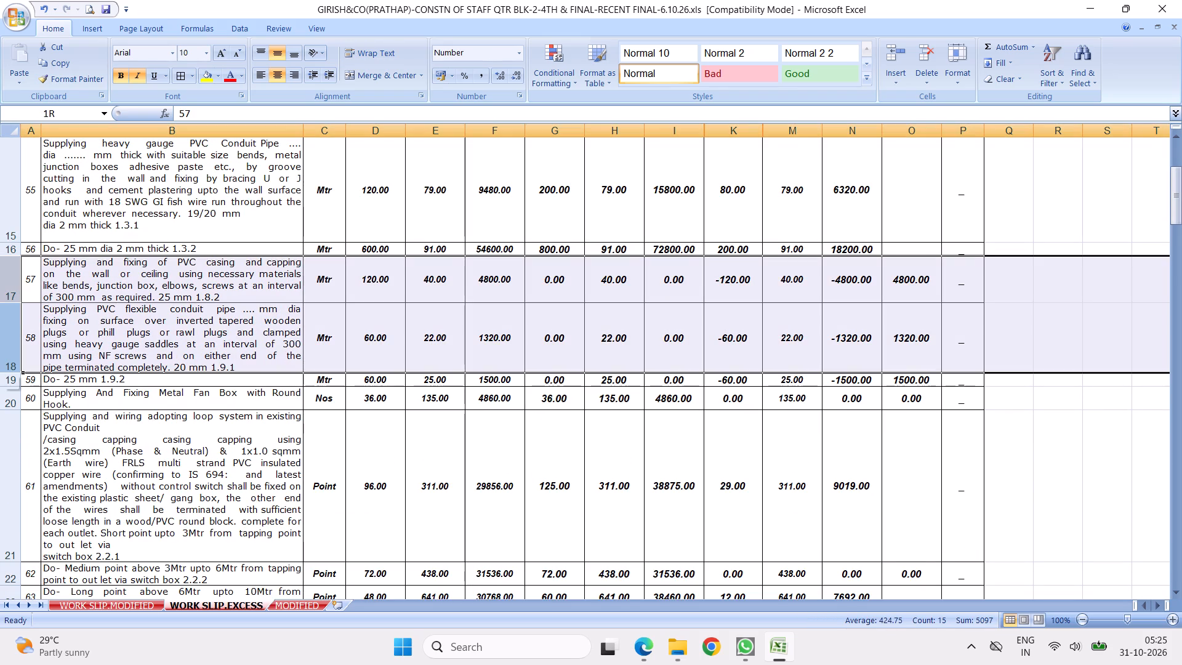
pyautogui.moveTo(20, 339); pyautogui.dragTo(36, 398)
pyautogui.rightClick(161, 325)
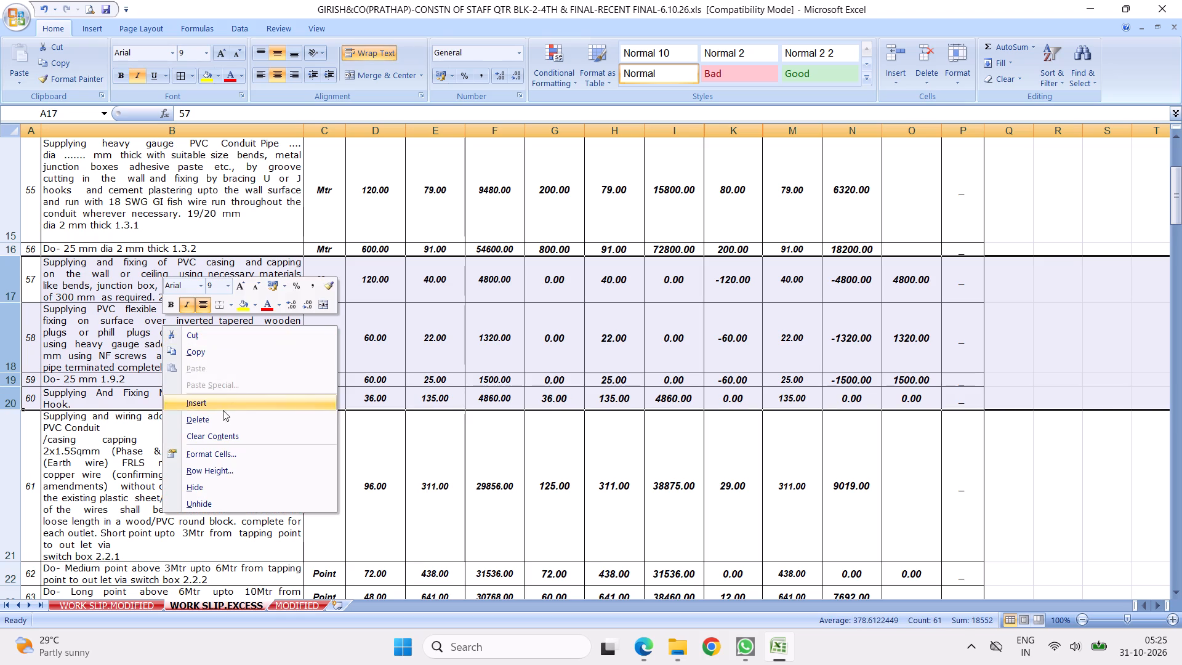
pyautogui.click(210, 418)
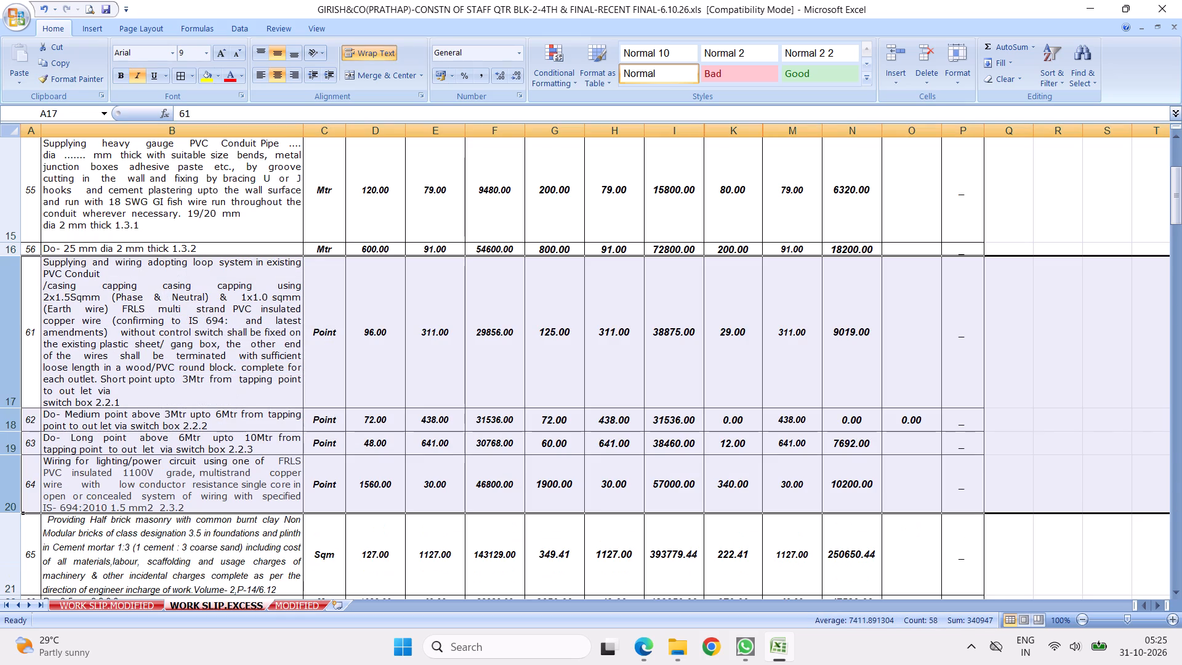
pyautogui.click(111, 376)
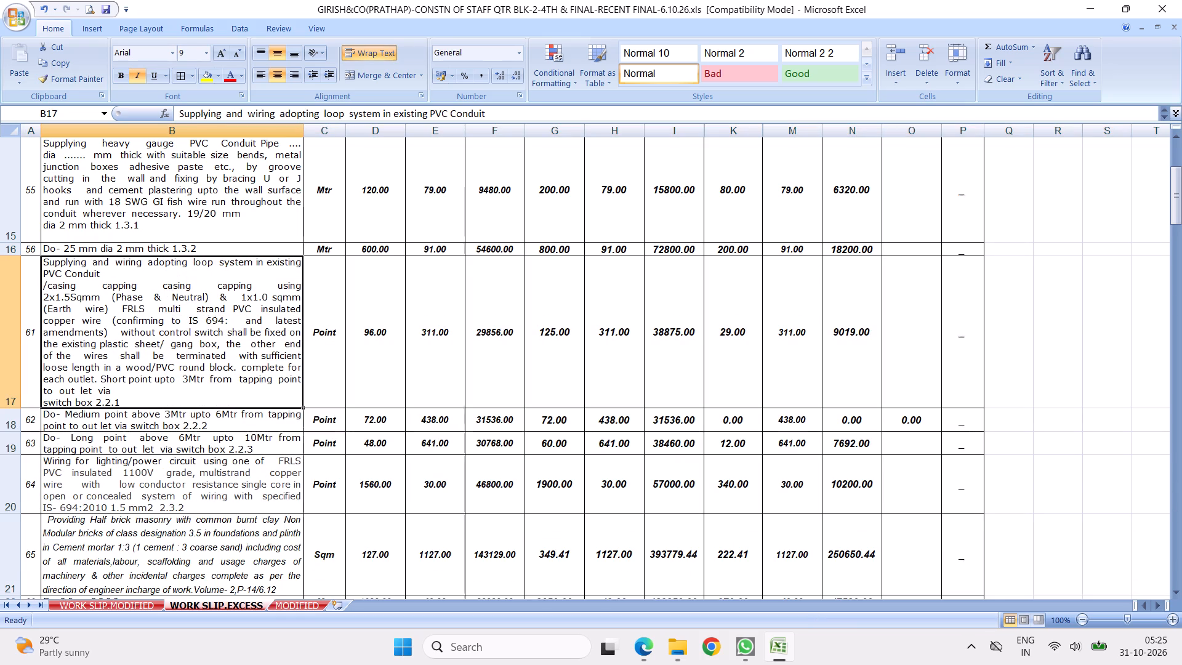
pyautogui.click(9, 420)
pyautogui.rightClick(9, 420)
pyautogui.click(46, 510)
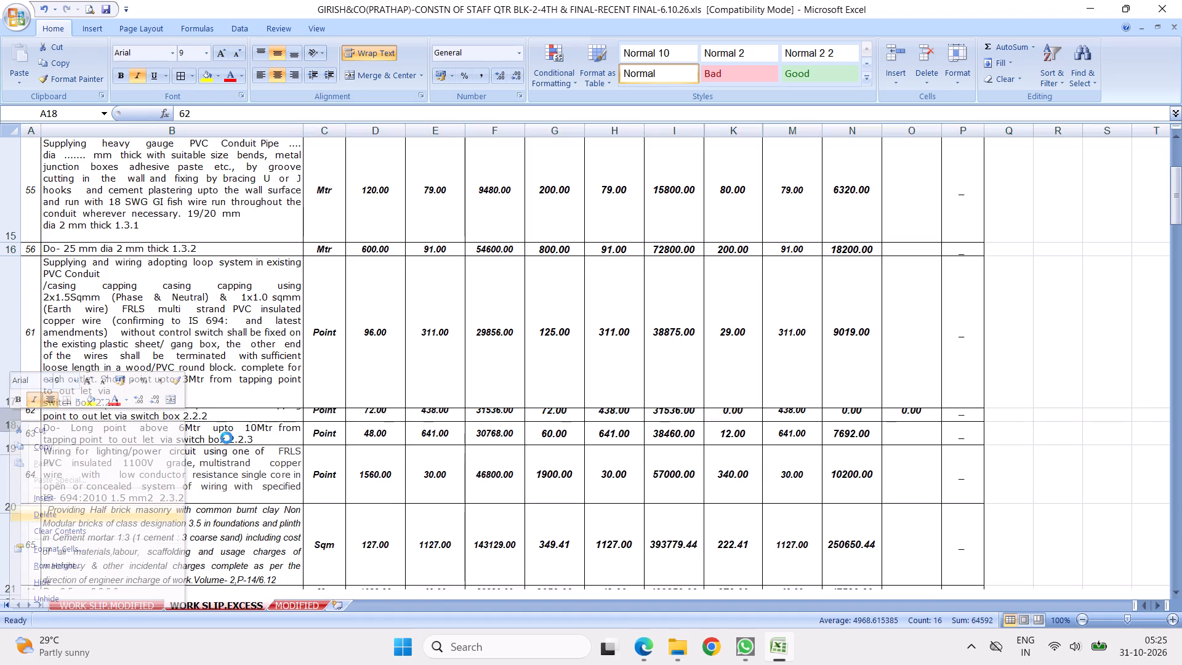
# Check the quantity differences below item 64 and delete the rows of items 68 to 70, the 6, 10 and 16 mm2 wiring.
pyautogui.click(718, 474)
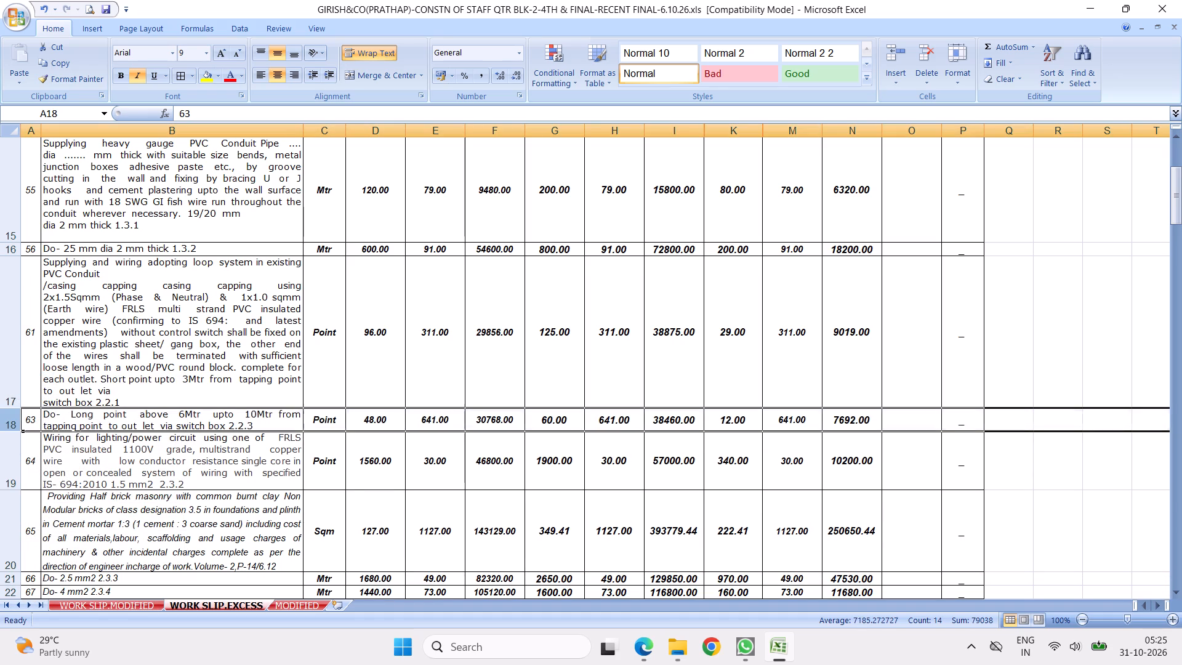
pyautogui.press('Down')
pyautogui.press('Down')
pyautogui.press('Down')
pyautogui.press('Down')
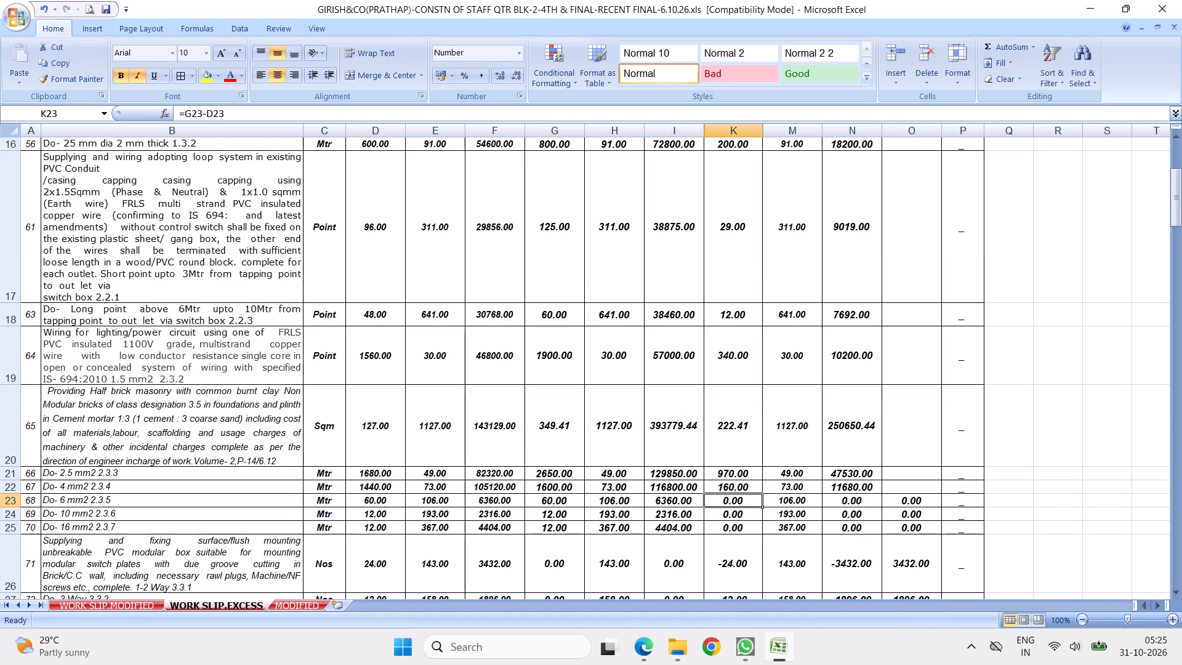
pyautogui.moveTo(14, 502); pyautogui.dragTo(19, 522)
pyautogui.rightClick(98, 507)
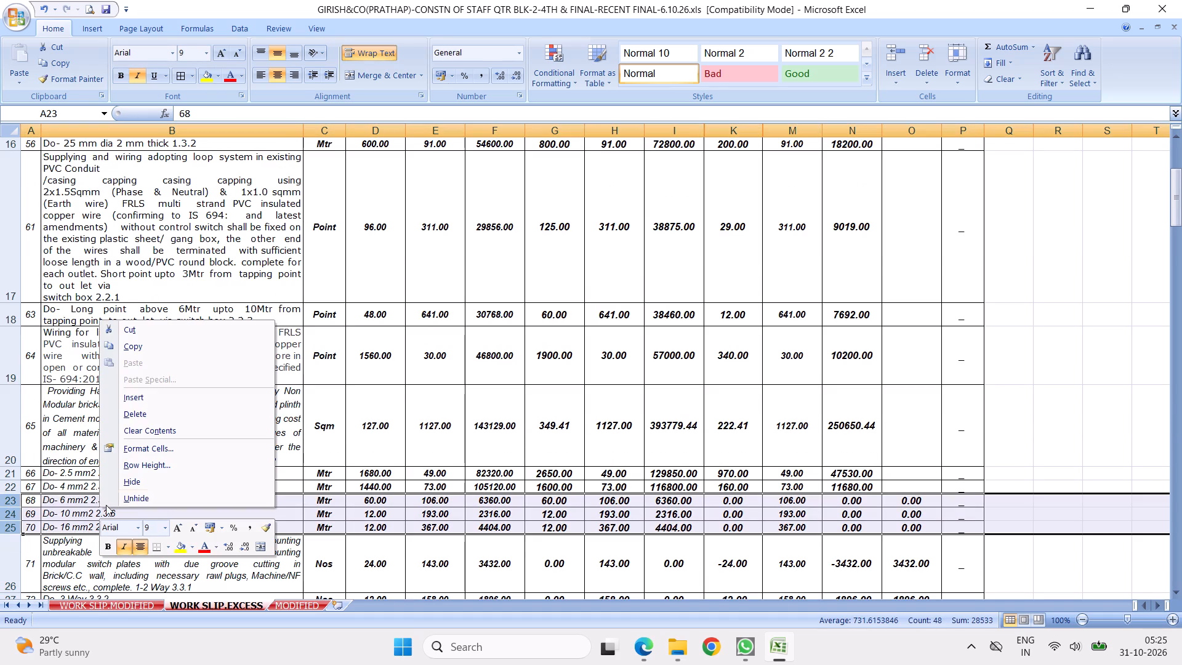
pyautogui.click(145, 410)
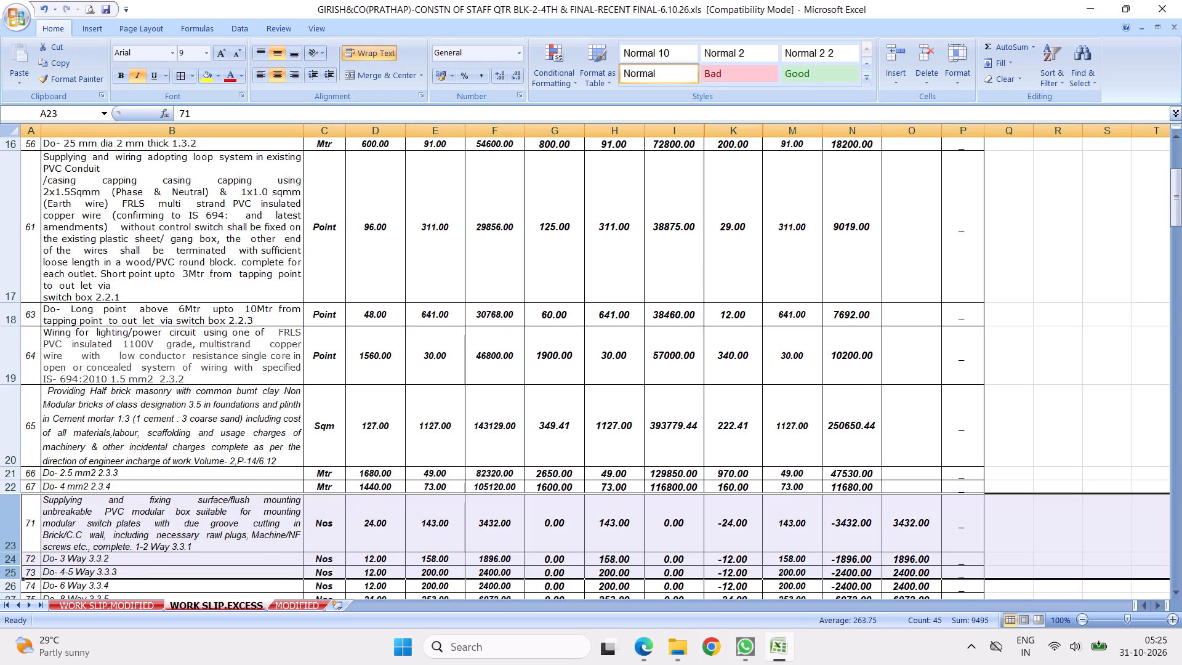
# Delete the rows of items 71 to 83, from the 1-2 Way 3.3.1 PVC modular box through the 8 Way 3.4.5 box.
pyautogui.scroll(-1, 648, 344)
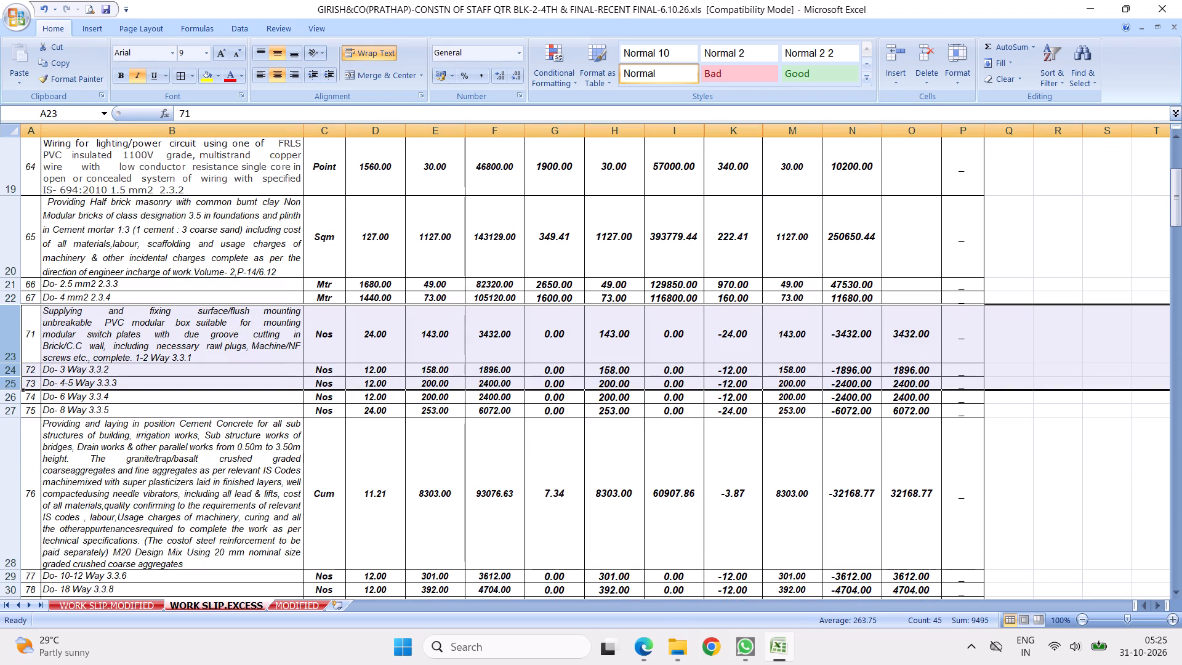
pyautogui.moveTo(9, 337); pyautogui.dragTo(14, 410)
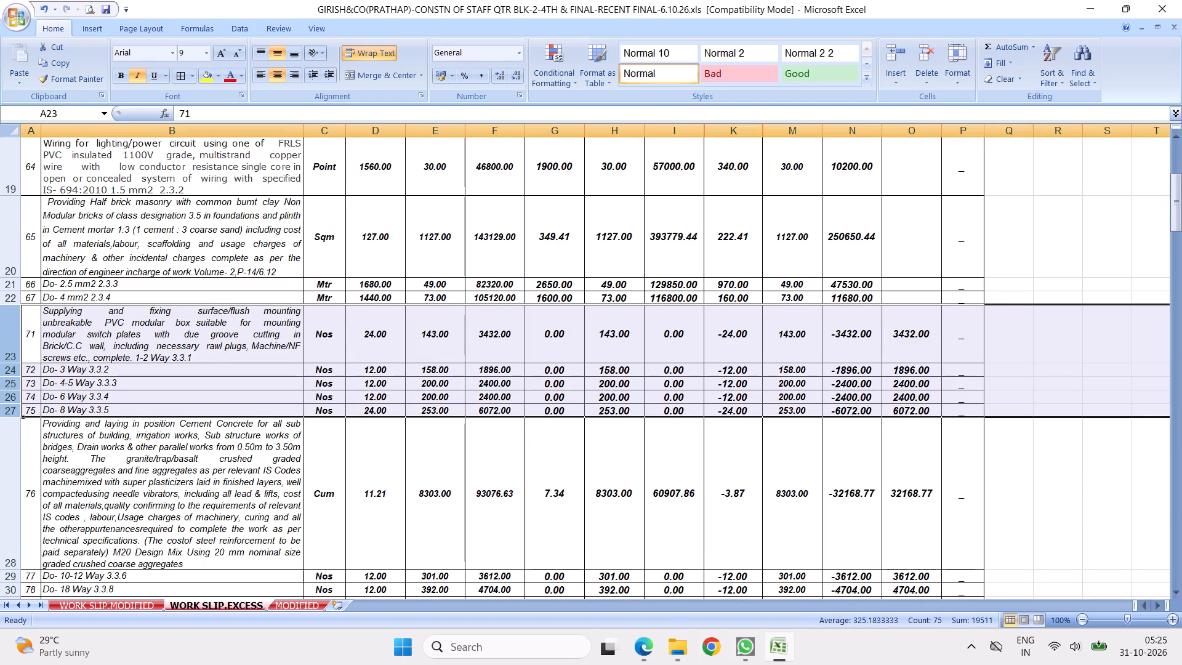
pyautogui.rightClick(184, 337)
pyautogui.click(231, 435)
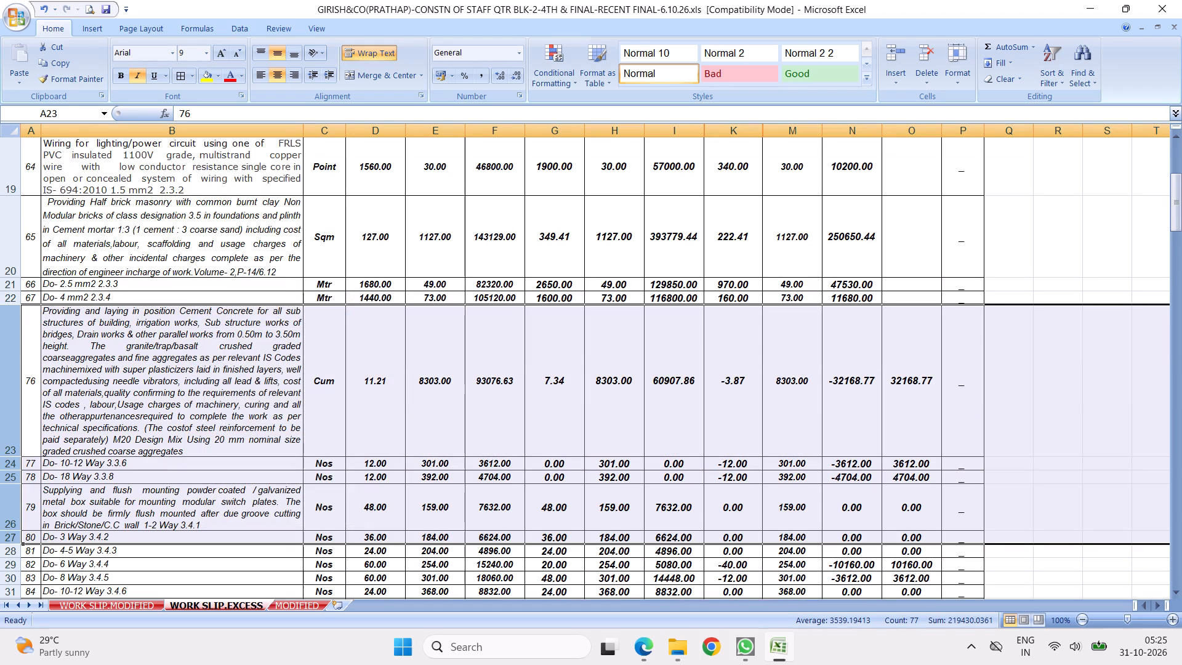
pyautogui.moveTo(0, 406); pyautogui.dragTo(31, 470)
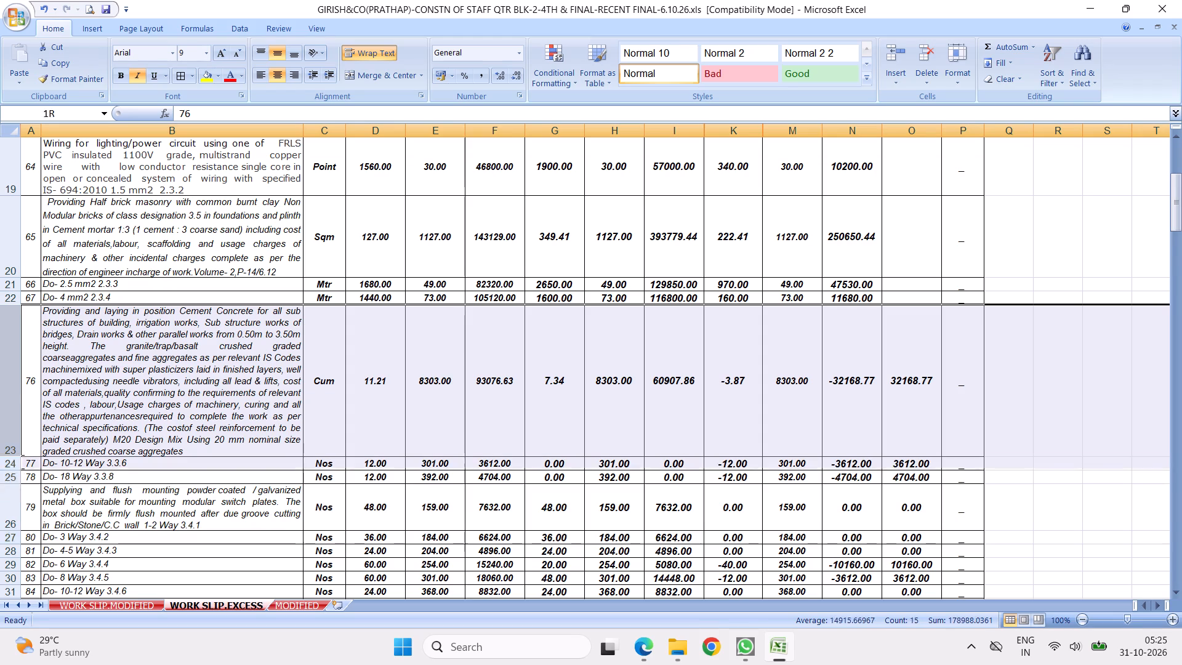
pyautogui.moveTo(31, 470); pyautogui.dragTo(30, 578)
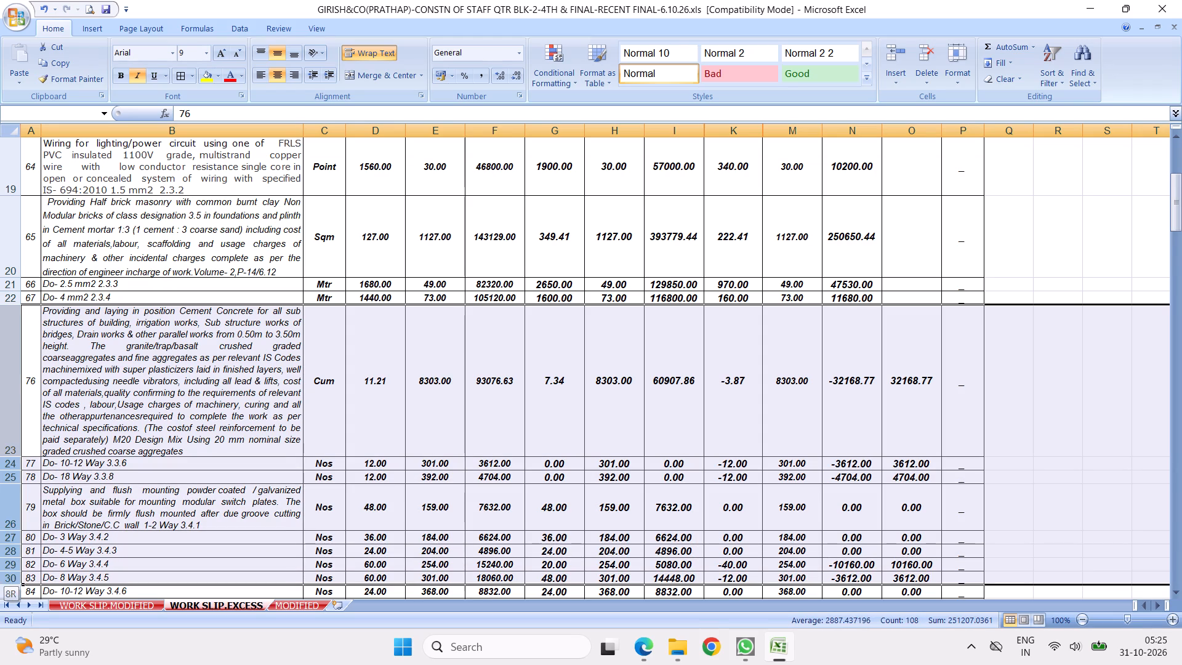
pyautogui.moveTo(30, 578); pyautogui.dragTo(30, 578)
pyautogui.rightClick(185, 376)
pyautogui.click(227, 472)
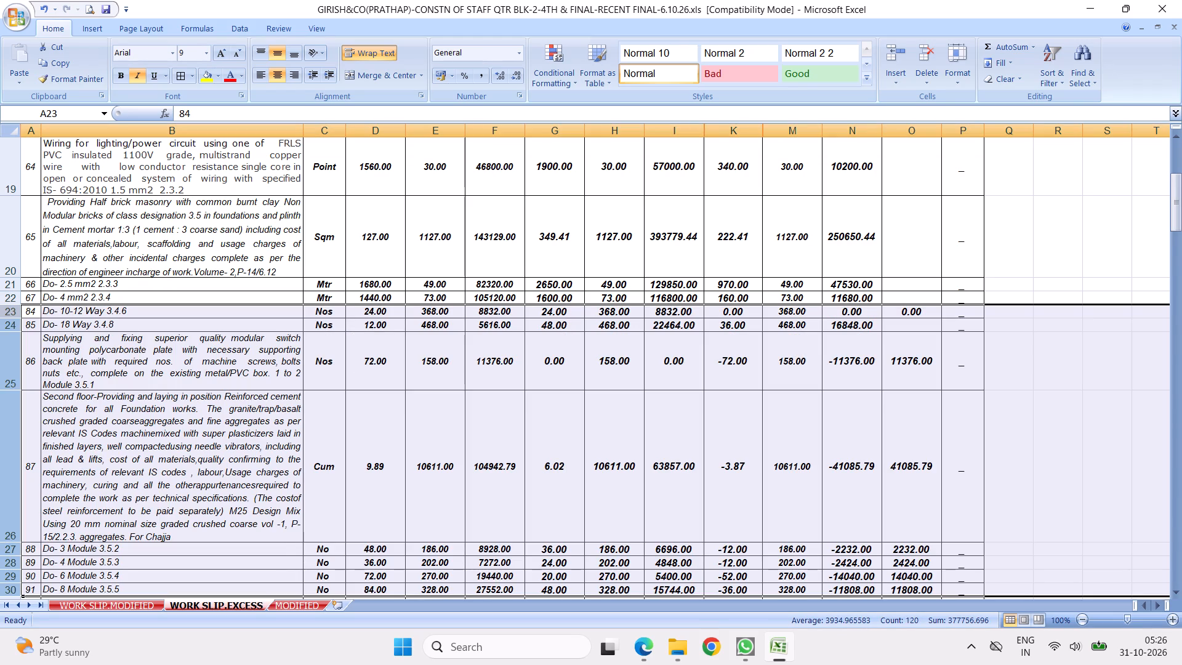
# Delete the rows of item 84 (10-12 Way 3.4.6), item 86 (modular switch mounting plate) and item 87 (Chajja concrete), keeping item 85.
pyautogui.moveTo(14, 310); pyautogui.dragTo(77, 400)
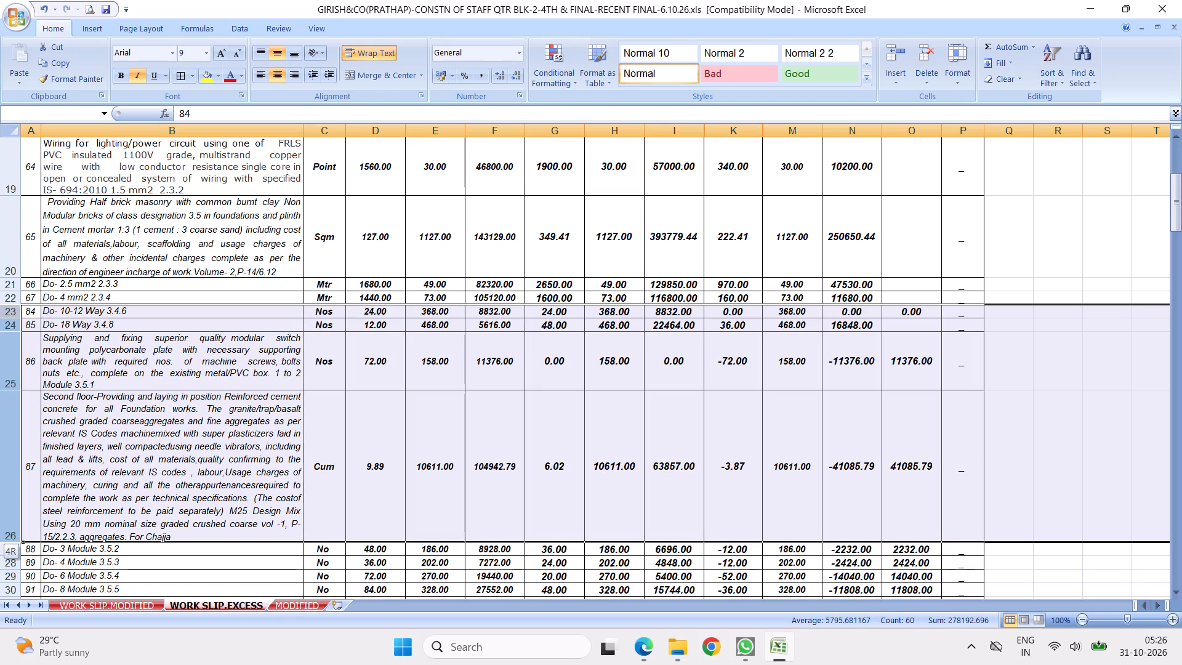
pyautogui.moveTo(77, 400); pyautogui.dragTo(151, 469)
pyautogui.moveTo(151, 469); pyautogui.dragTo(267, 306)
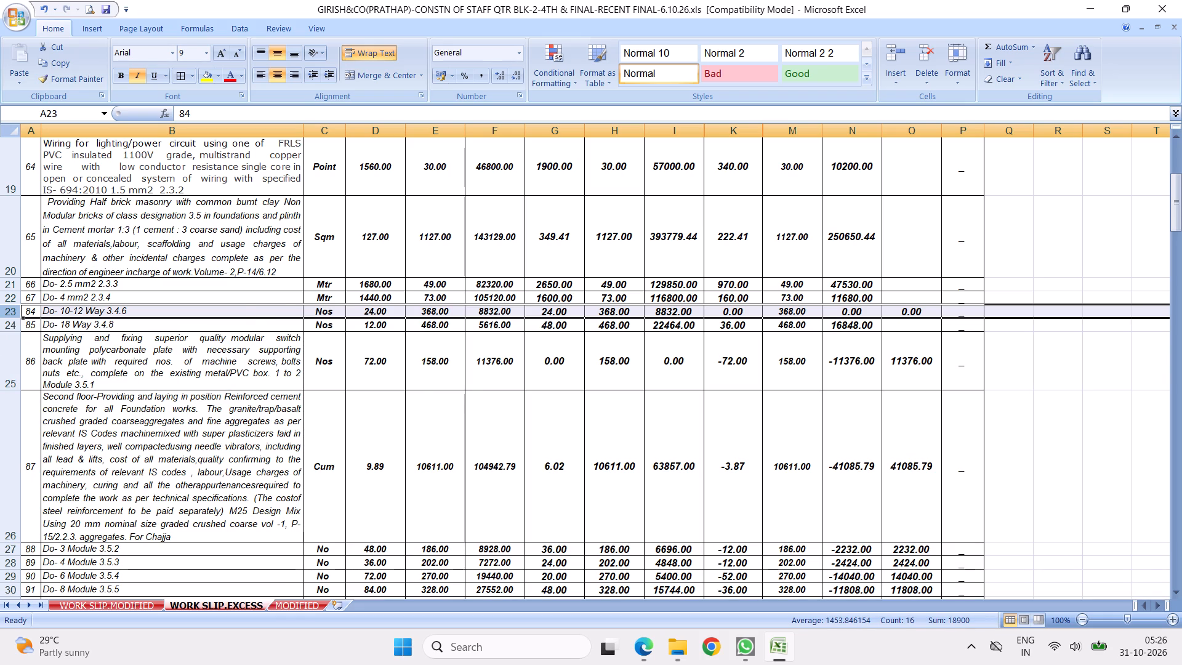
pyautogui.rightClick(245, 313)
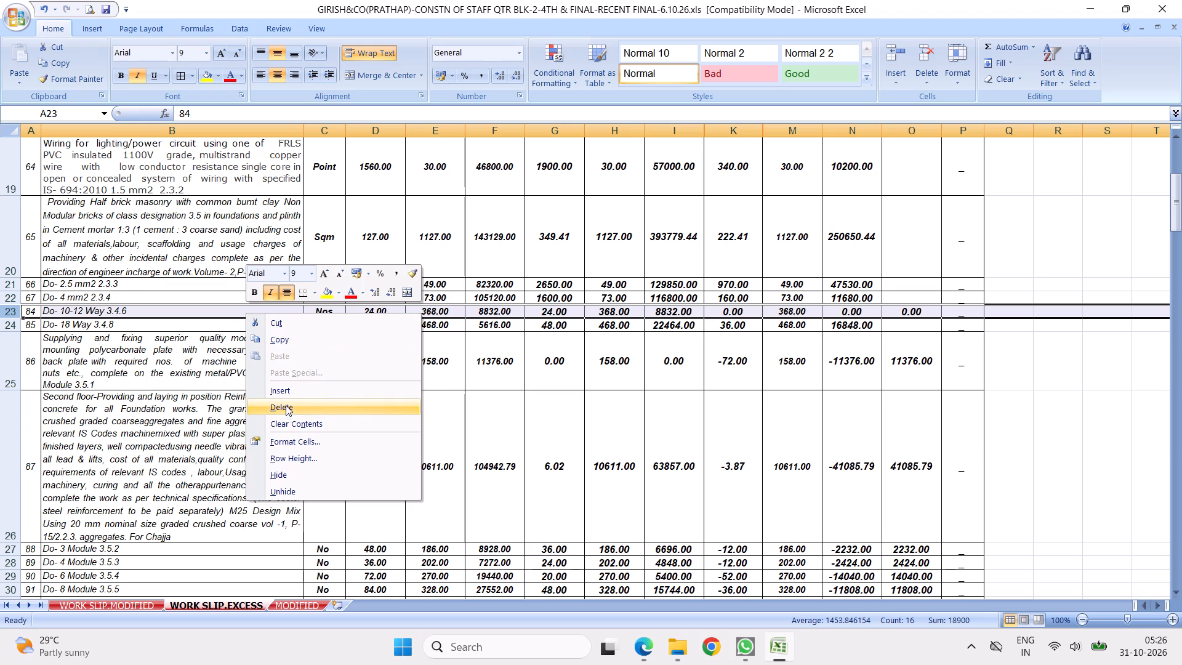
pyautogui.click(286, 405)
pyautogui.click(198, 334)
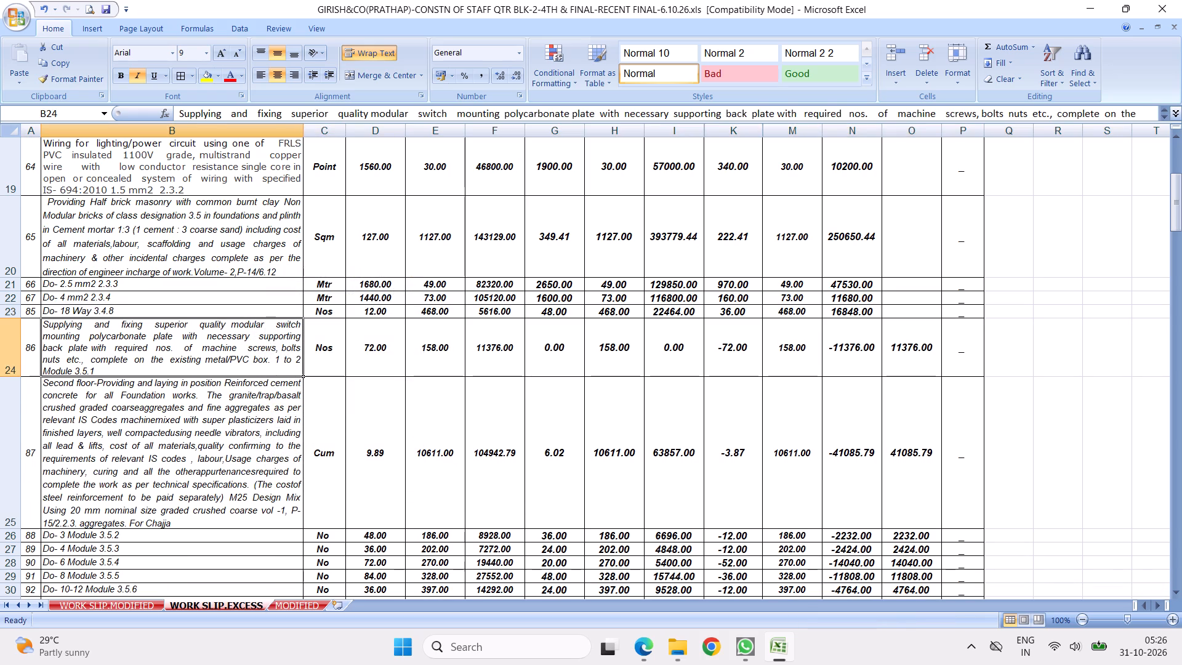
pyautogui.moveTo(2, 353); pyautogui.dragTo(20, 388)
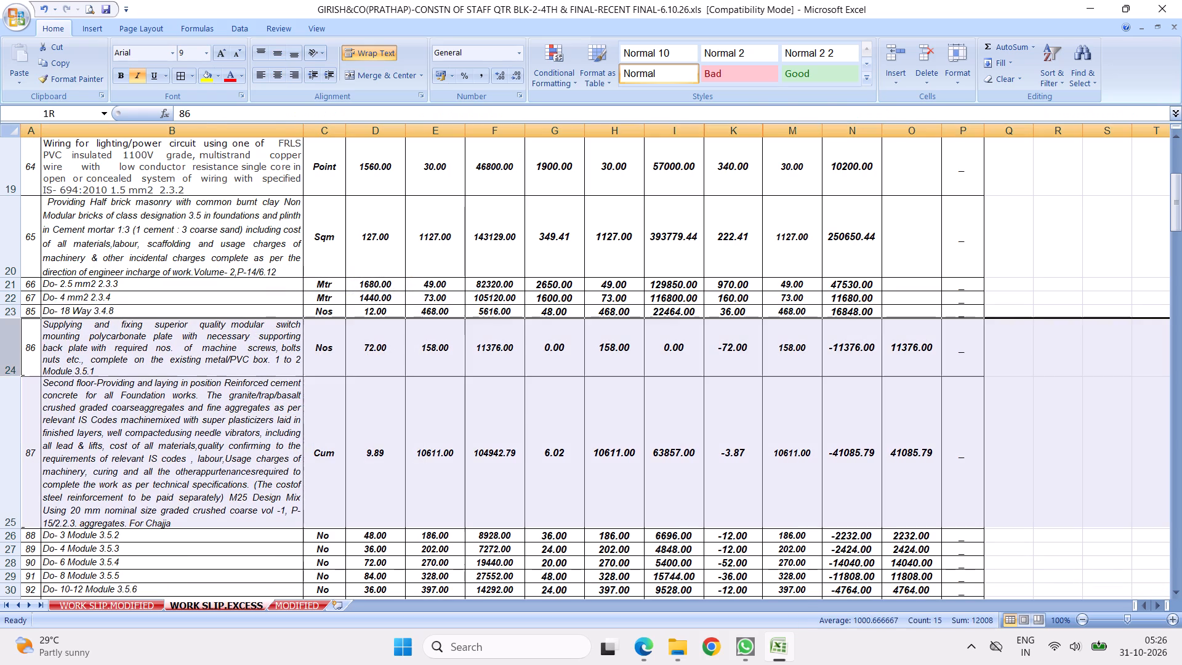
pyautogui.moveTo(20, 388); pyautogui.dragTo(34, 437)
pyautogui.rightClick(123, 365)
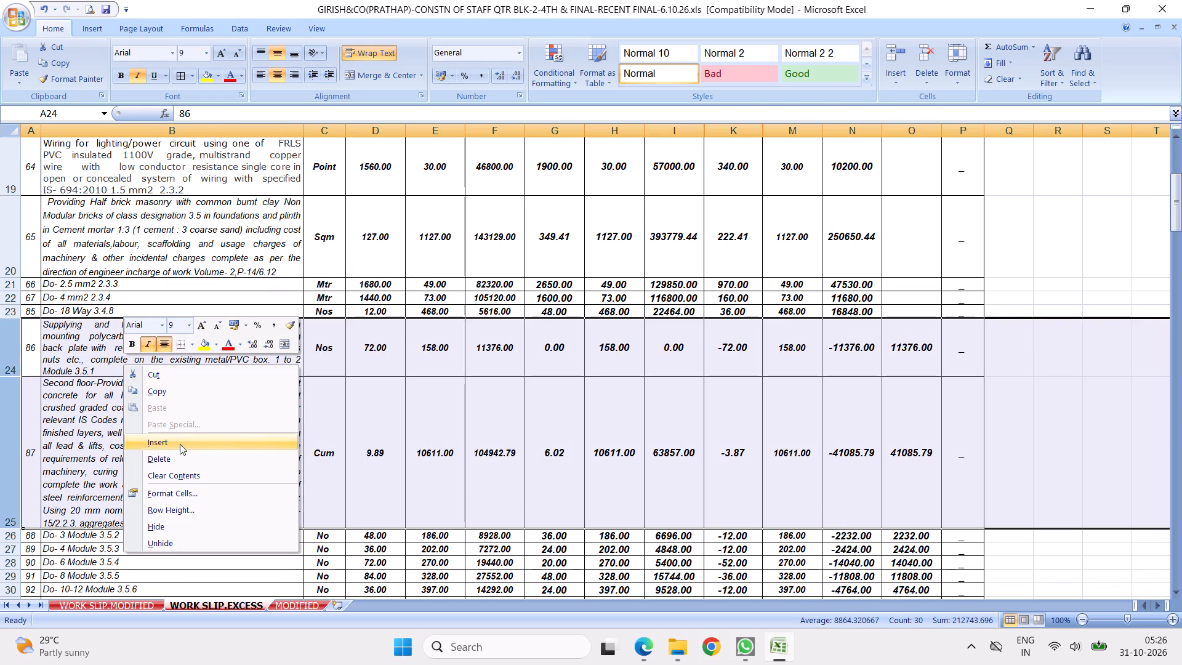
pyautogui.click(170, 459)
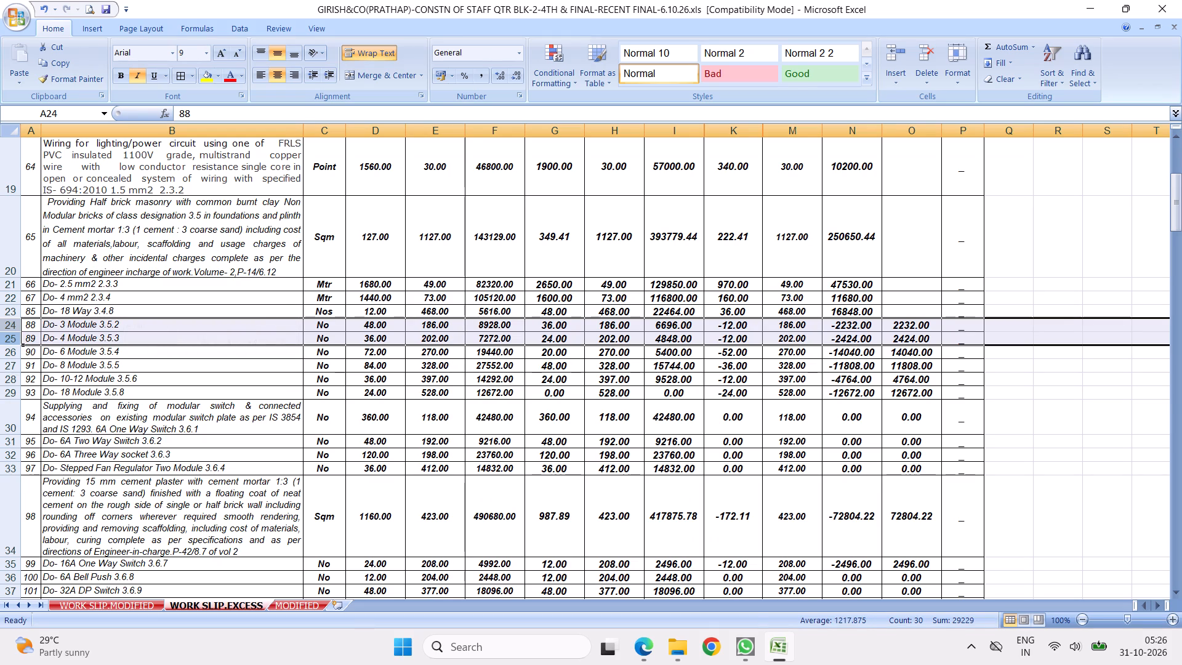
# Delete the rows of items 88 to 106, from the 3 Module 3.5.2 plate through the 40 A TPN 5.18.8.
pyautogui.moveTo(11, 326); pyautogui.dragTo(26, 365)
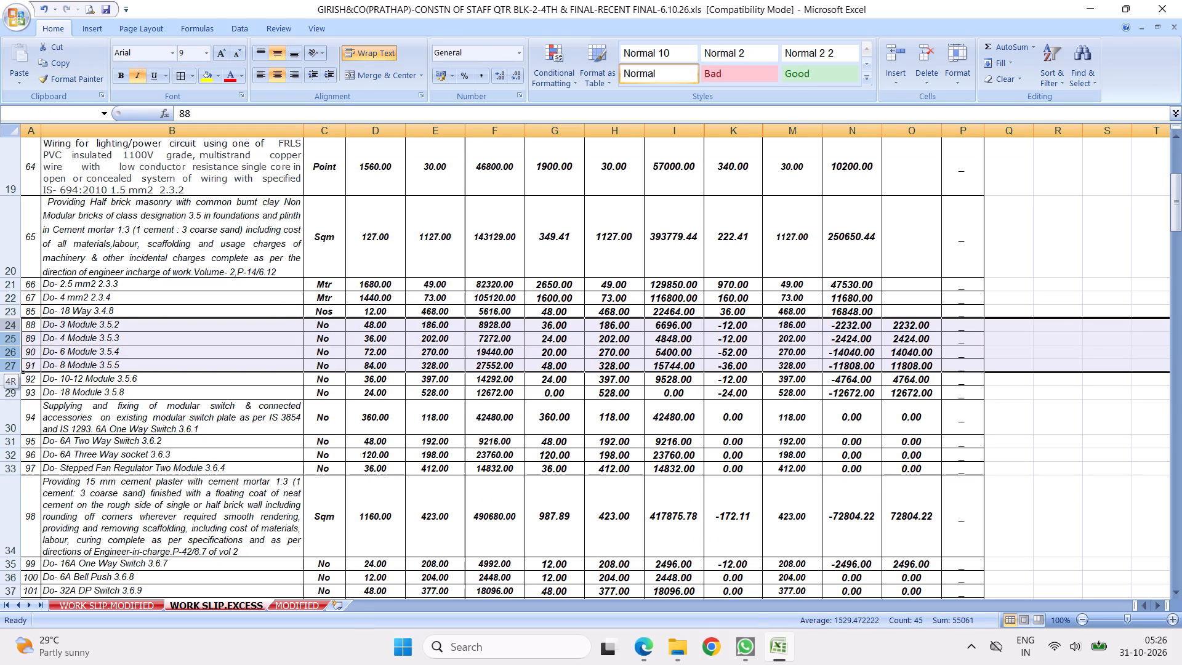
pyautogui.moveTo(26, 365); pyautogui.dragTo(36, 464)
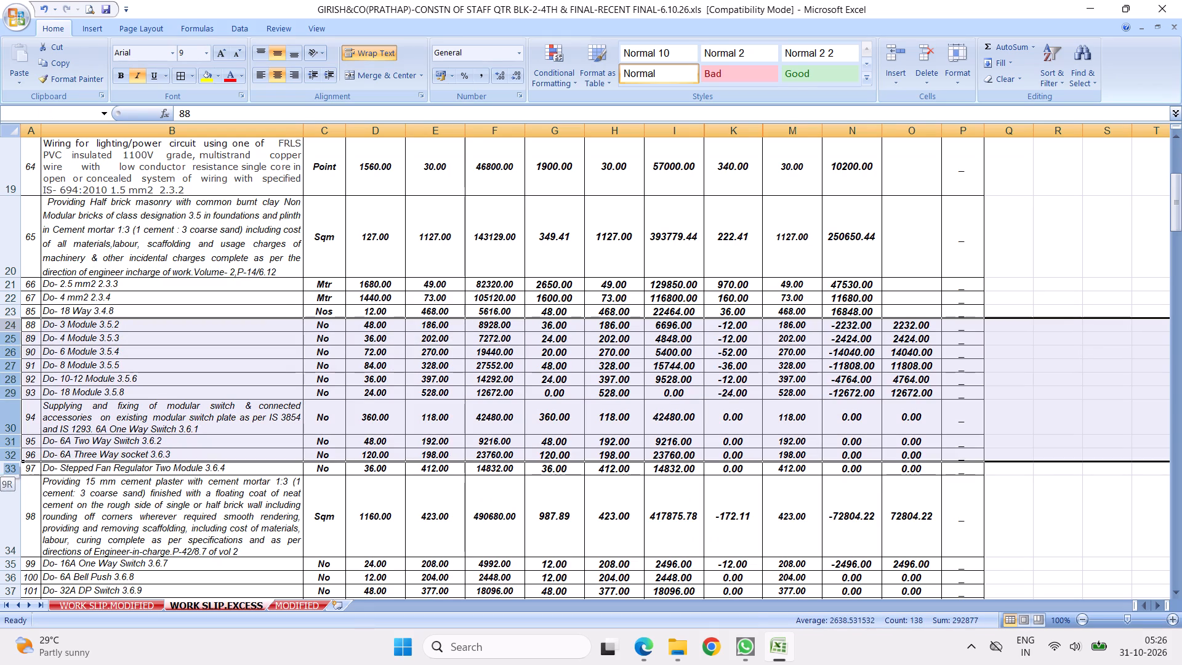
pyautogui.moveTo(36, 464); pyautogui.dragTo(35, 469)
pyautogui.rightClick(156, 393)
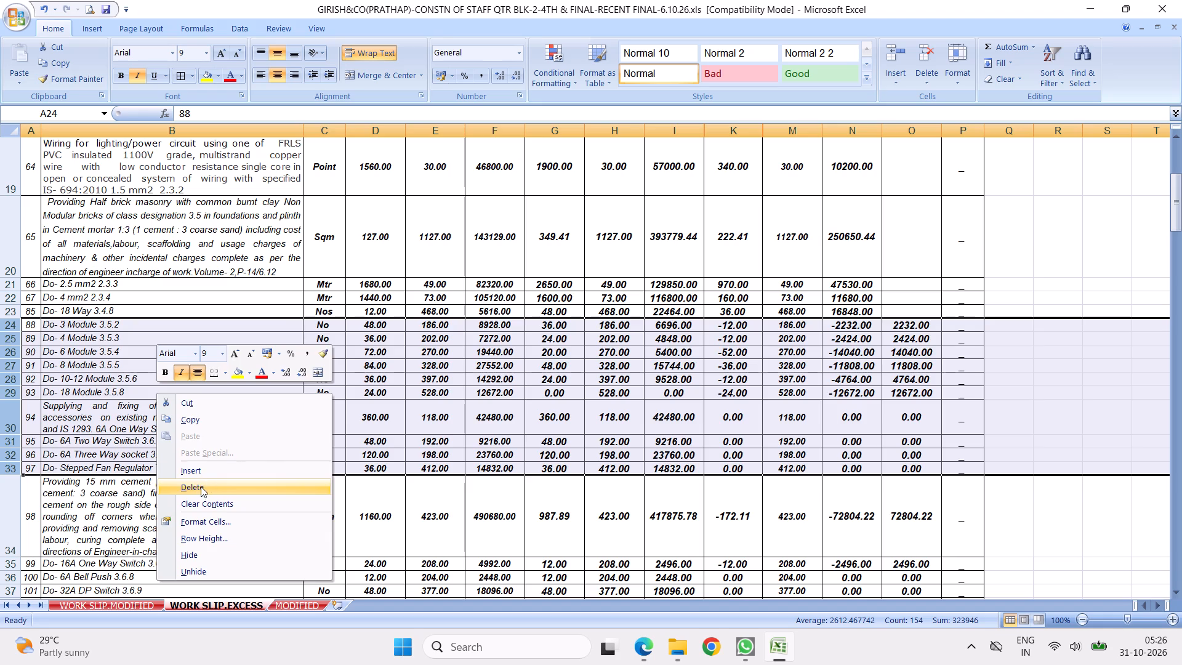
pyautogui.click(201, 486)
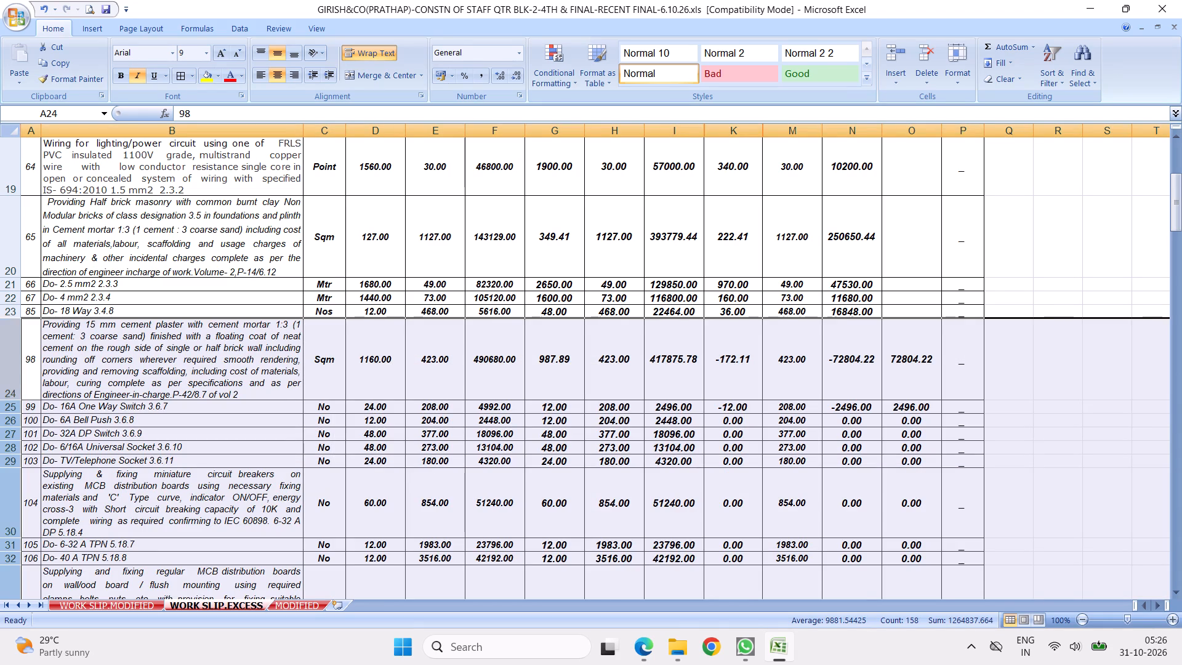
pyautogui.moveTo(10, 373); pyautogui.dragTo(49, 539)
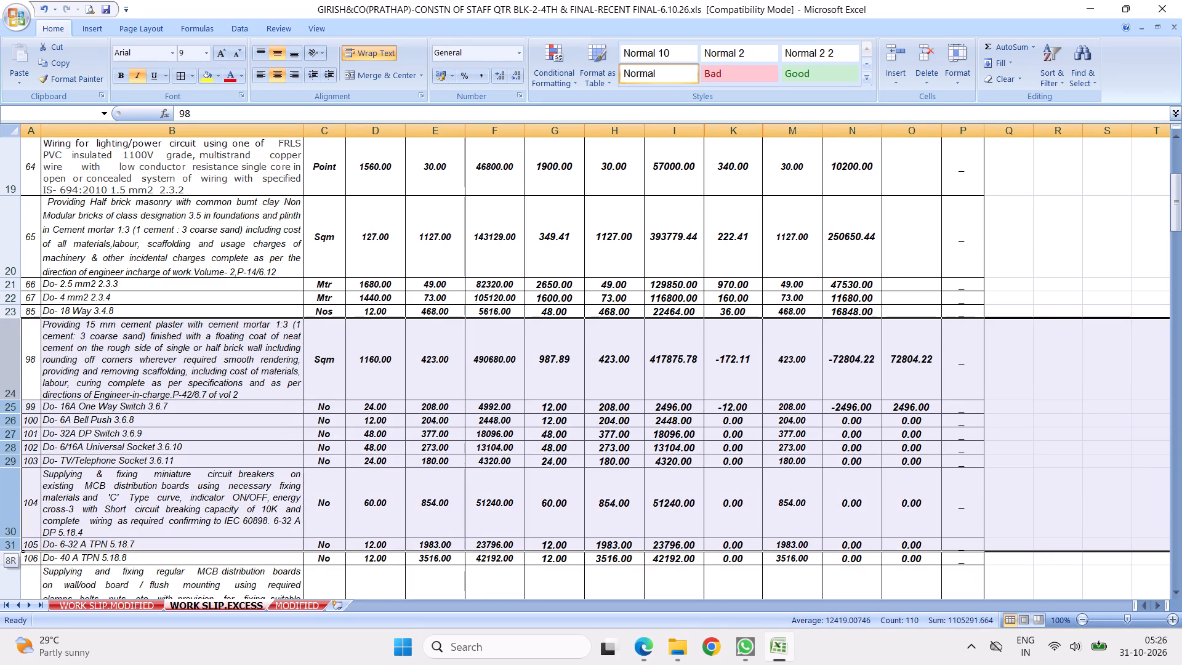
pyautogui.moveTo(49, 539); pyautogui.dragTo(47, 560)
pyautogui.rightClick(161, 421)
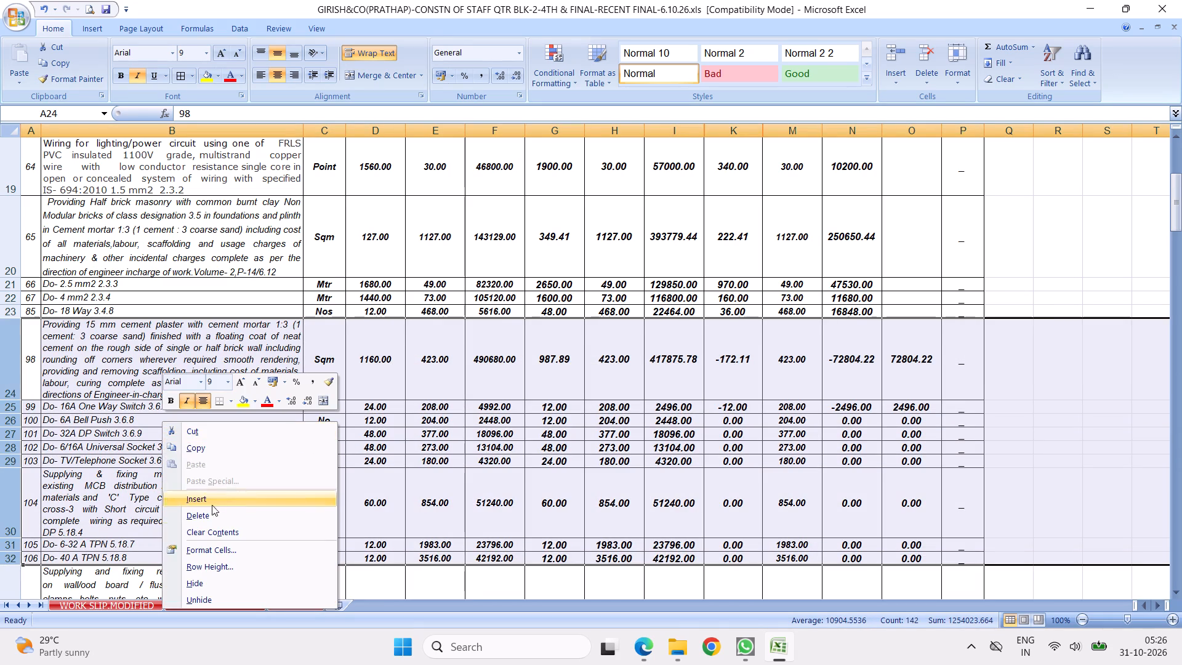
pyautogui.click(204, 517)
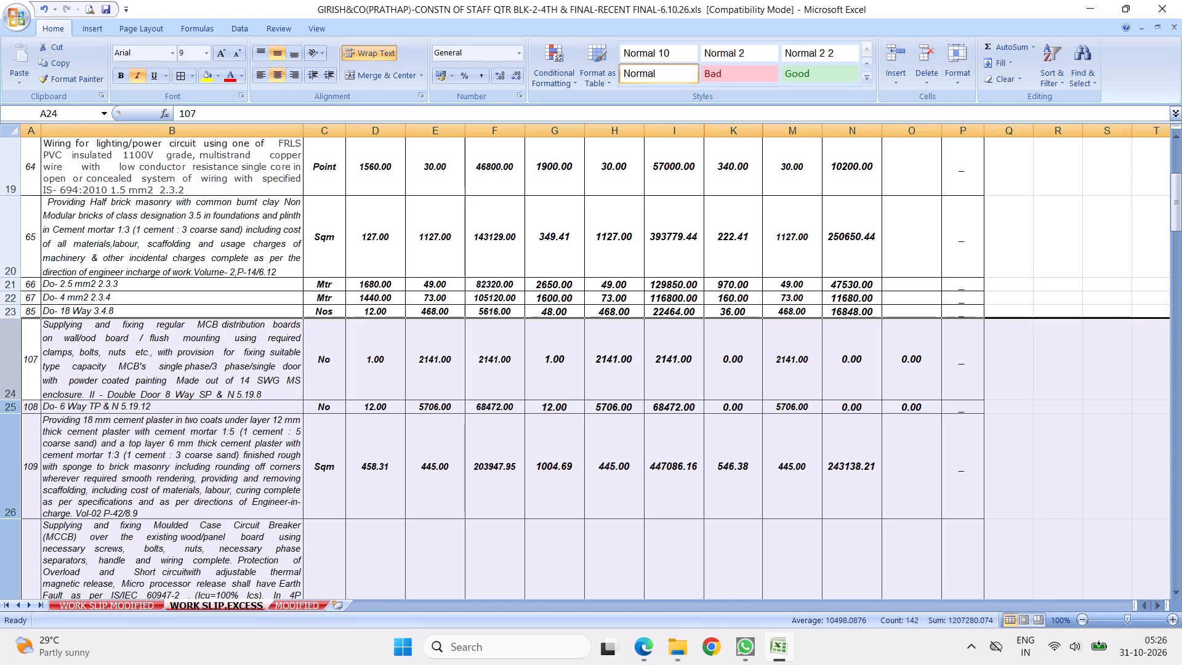
# Delete the rows of items 107 and 108 (MCB distribution boards) and item 110 (MCCB), keeping the 18 mm plaster item 109.
pyautogui.moveTo(8, 350); pyautogui.dragTo(9, 401)
pyautogui.rightClick(123, 366)
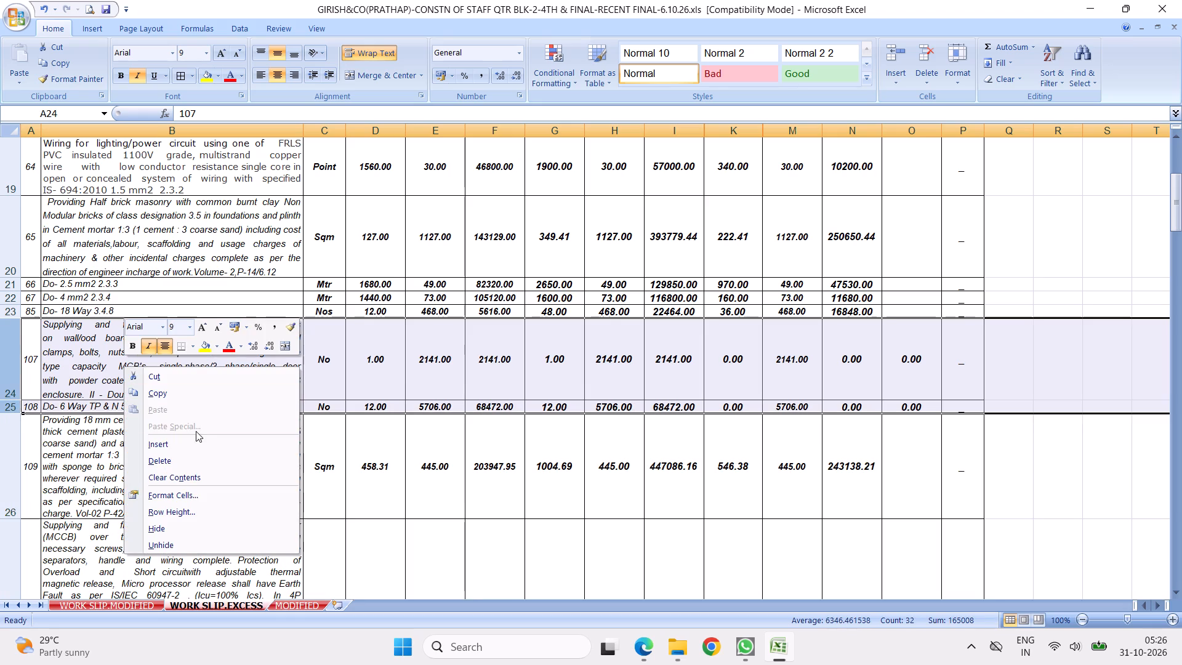
pyautogui.click(170, 455)
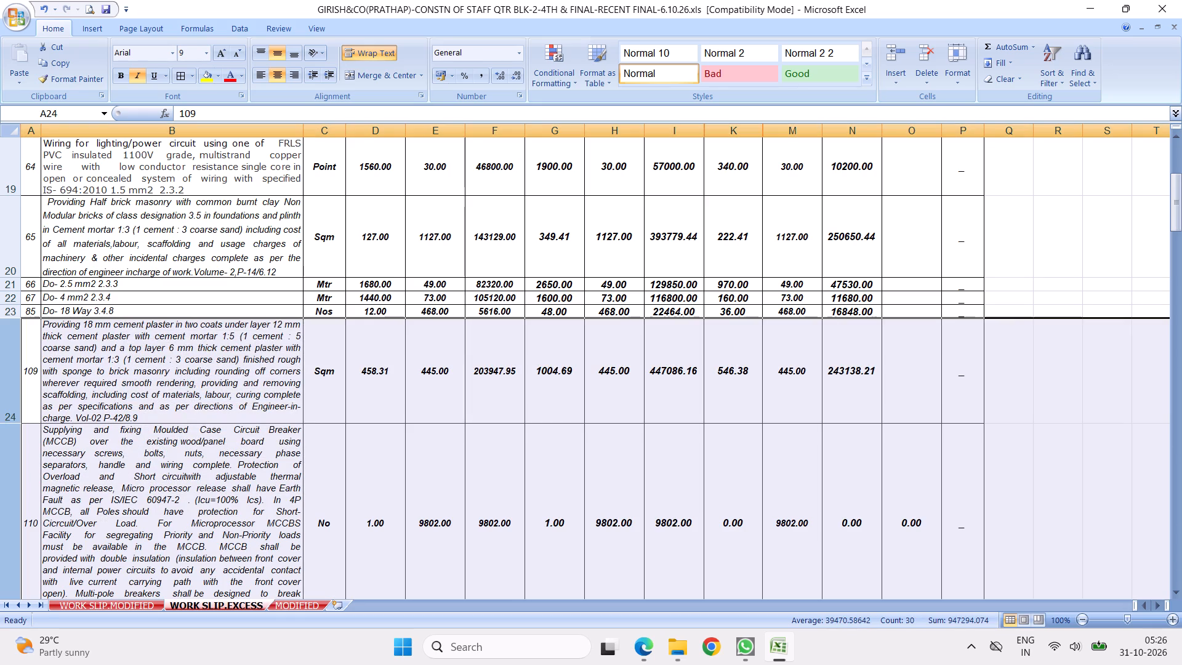
pyautogui.click(134, 377)
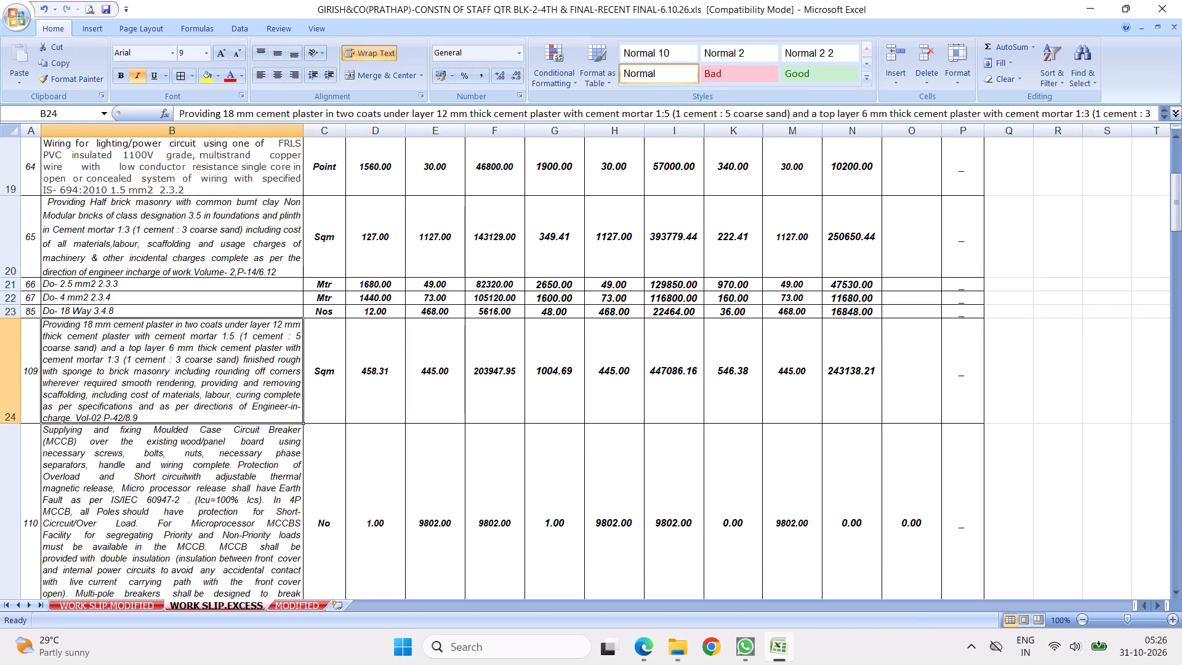
pyautogui.press('Down')
pyautogui.click(4, 455)
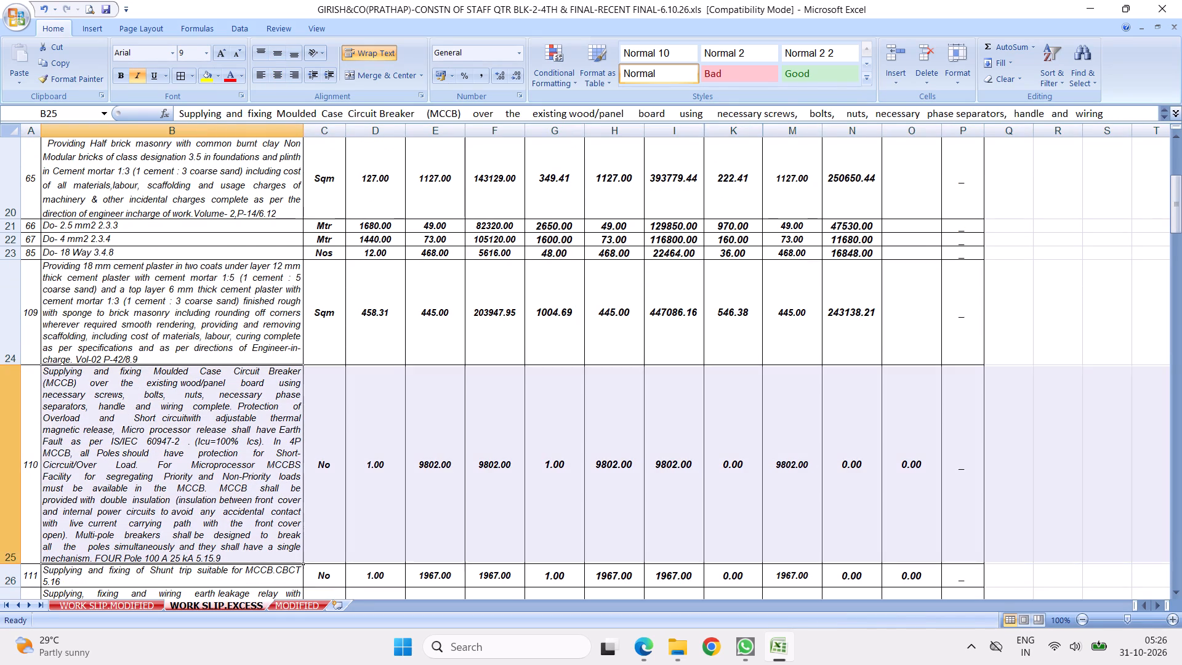
pyautogui.rightClick(4, 455)
pyautogui.click(48, 361)
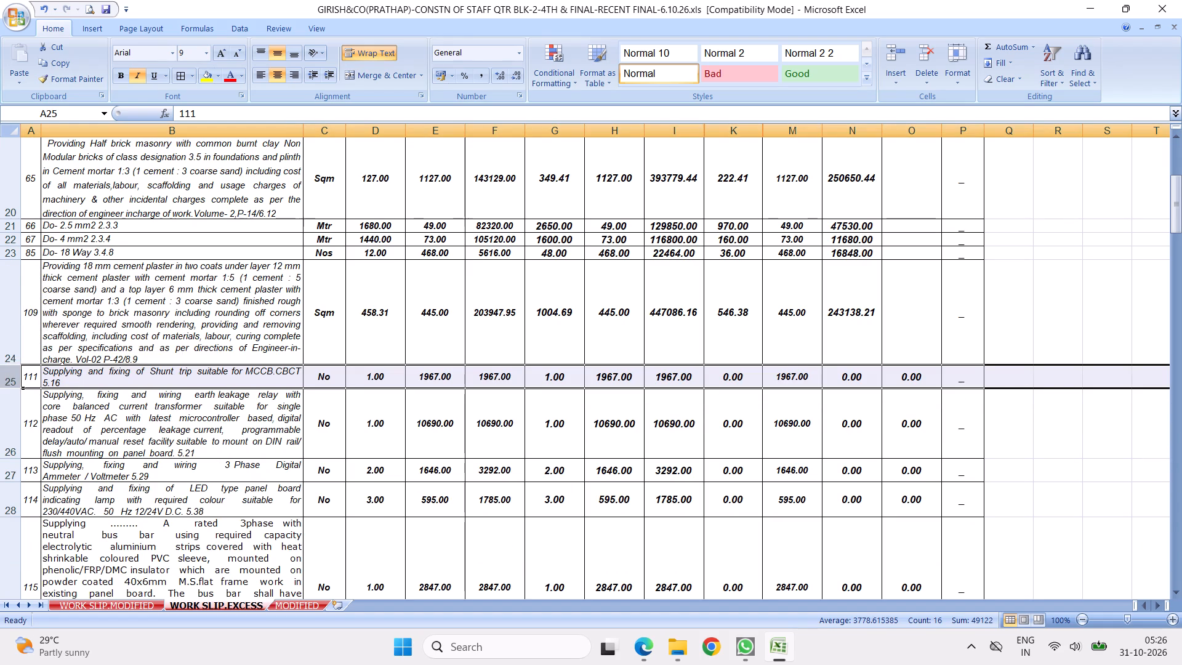
# Delete the rows of items 111 to 117, from the shunt trip through the C channel 5.41.4.
pyautogui.moveTo(6, 376); pyautogui.dragTo(72, 462)
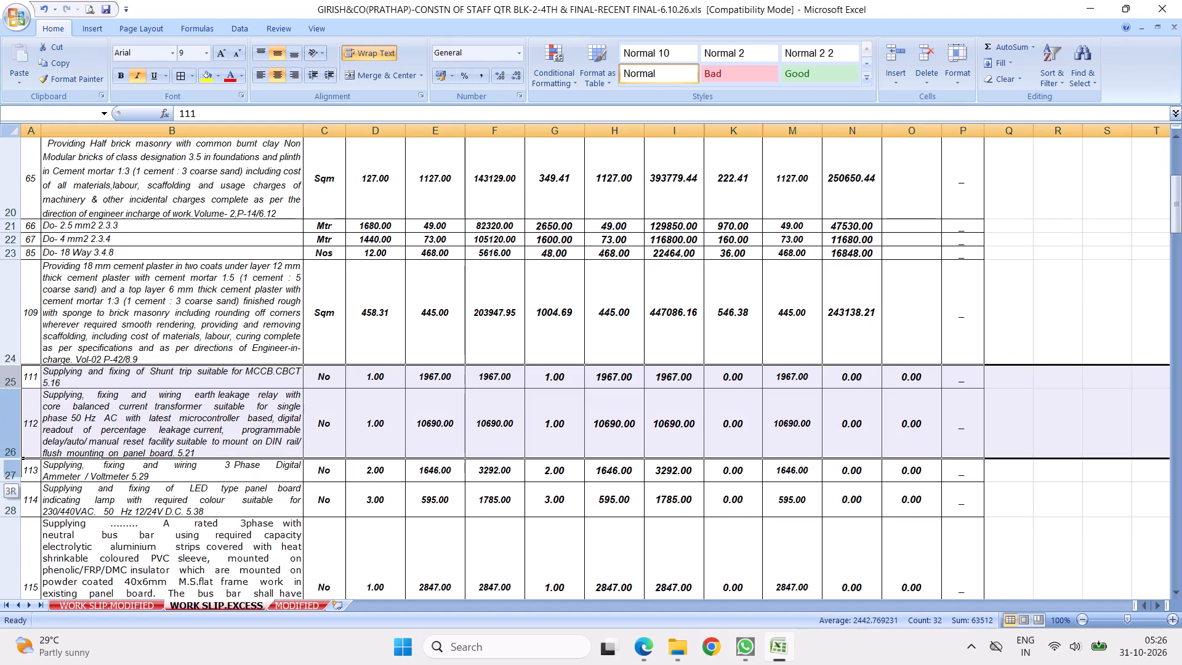
pyautogui.moveTo(72, 462); pyautogui.dragTo(74, 513)
pyautogui.rightClick(137, 459)
pyautogui.click(182, 363)
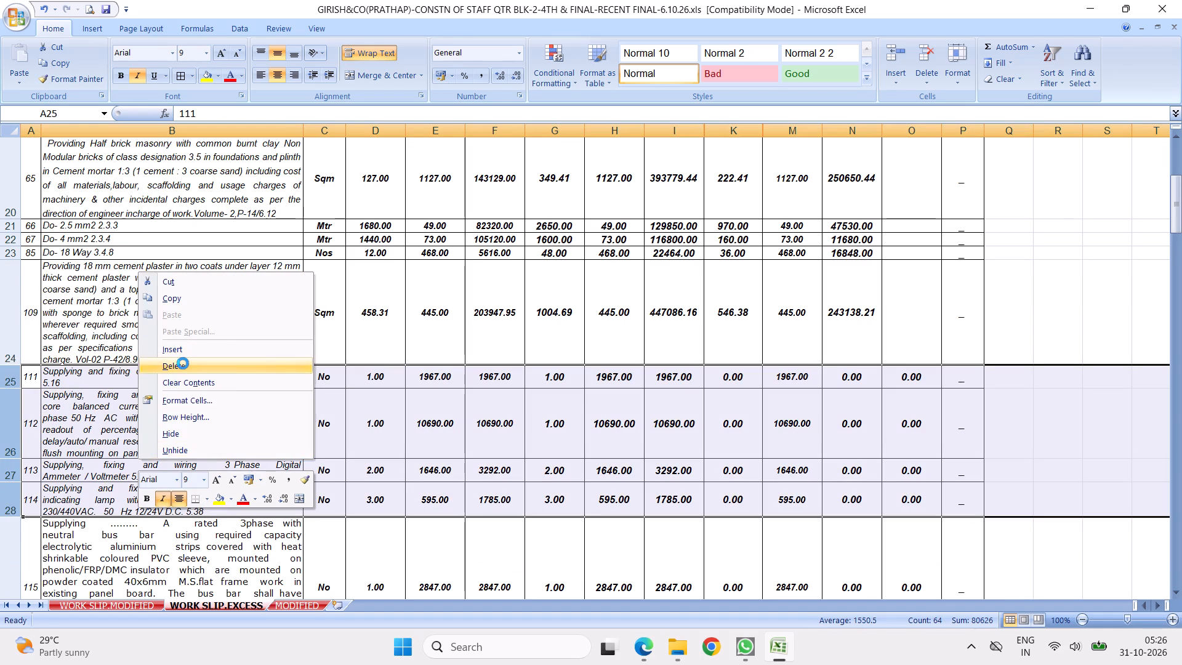
pyautogui.moveTo(9, 398); pyautogui.dragTo(10, 402)
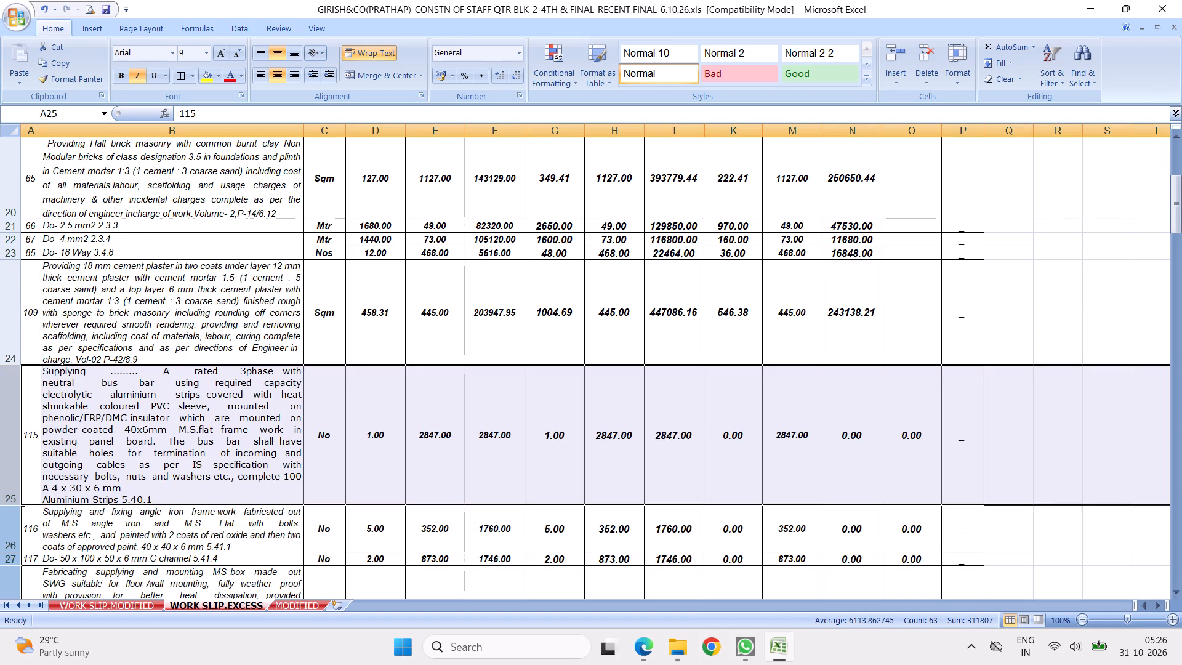
pyautogui.moveTo(10, 402); pyautogui.dragTo(47, 566)
pyautogui.moveTo(3, 451); pyautogui.dragTo(10, 557)
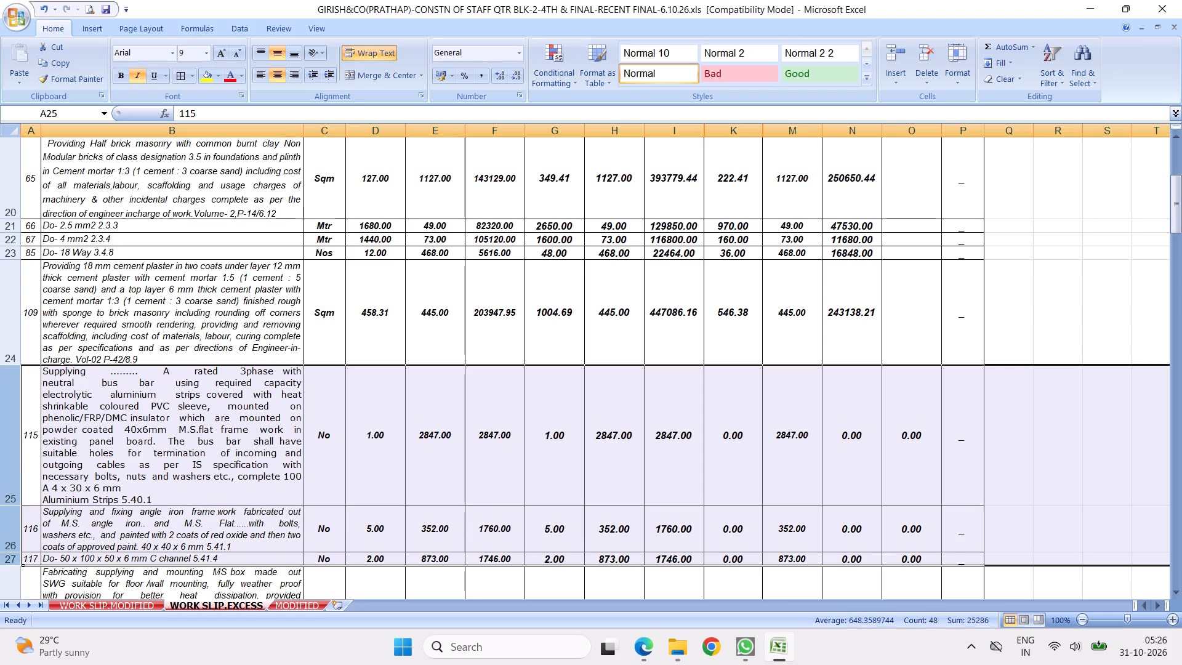
pyautogui.rightClick(102, 438)
pyautogui.click(132, 532)
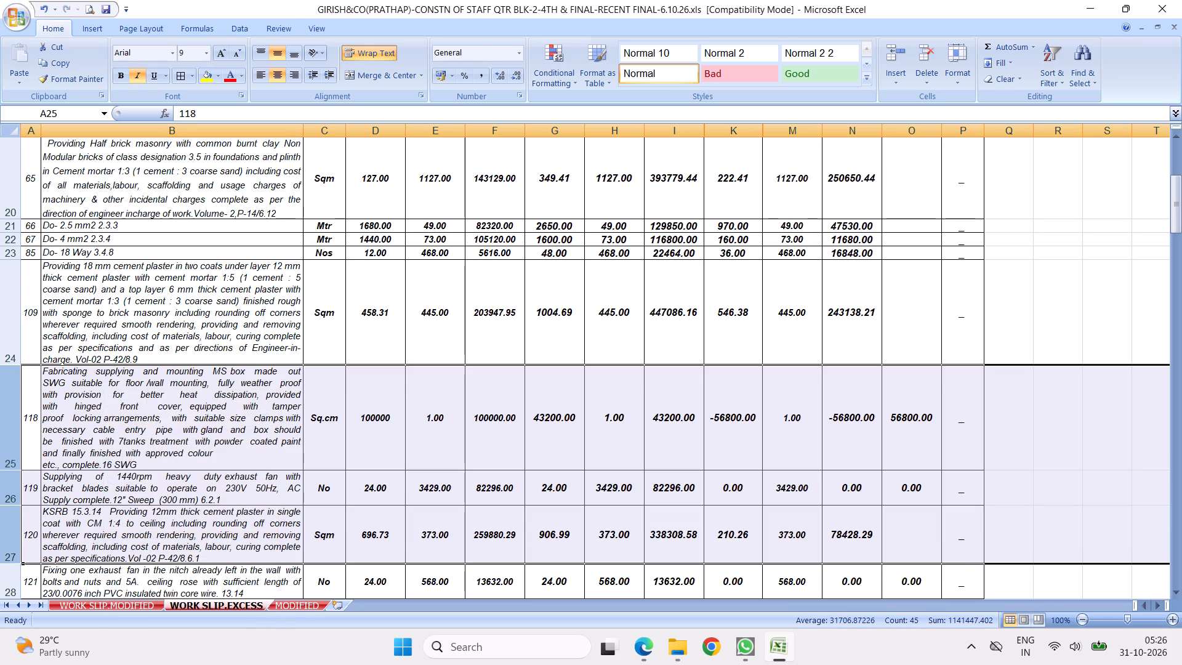
# Delete the rows of items 118 and 119 (MS box, exhaust fan) and items 121 to 123 (fan items), keeping ceiling plaster item 120.
pyautogui.moveTo(2, 424); pyautogui.dragTo(19, 522)
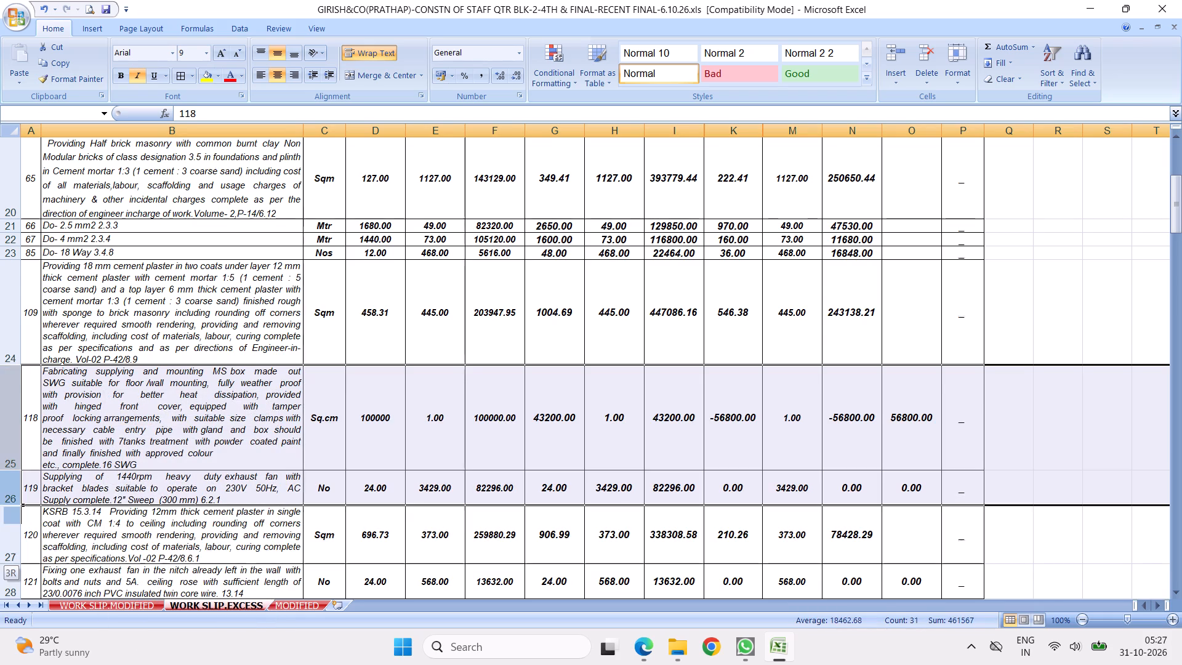
pyautogui.moveTo(19, 522); pyautogui.dragTo(56, 498)
pyautogui.rightClick(119, 423)
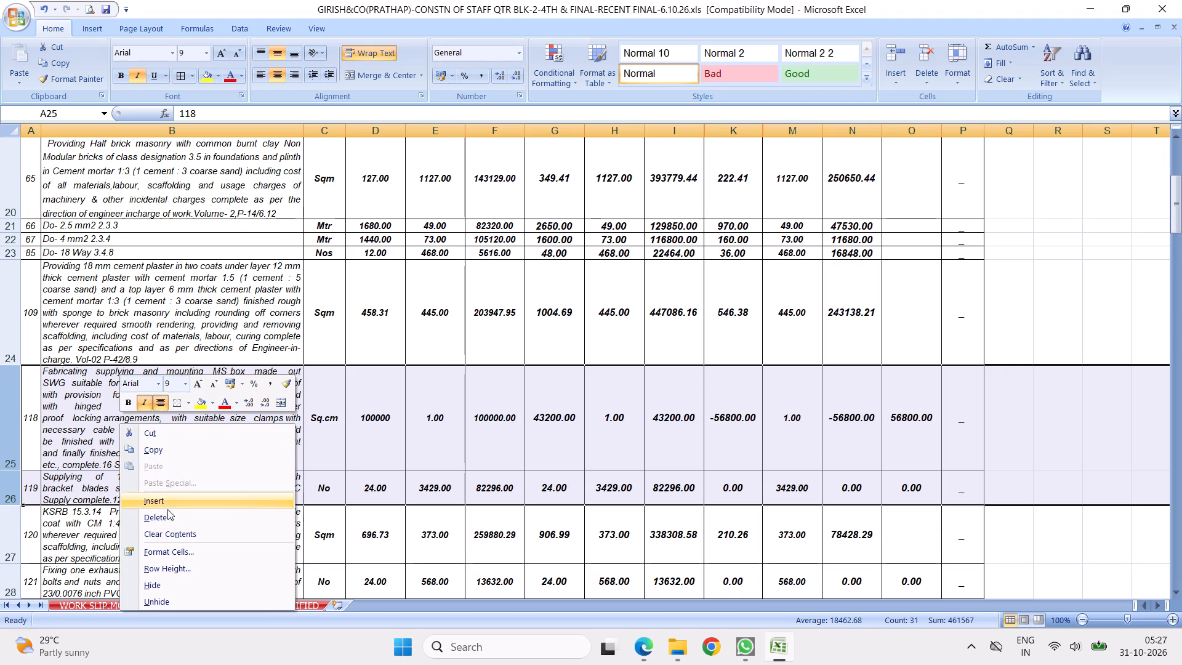
pyautogui.click(163, 515)
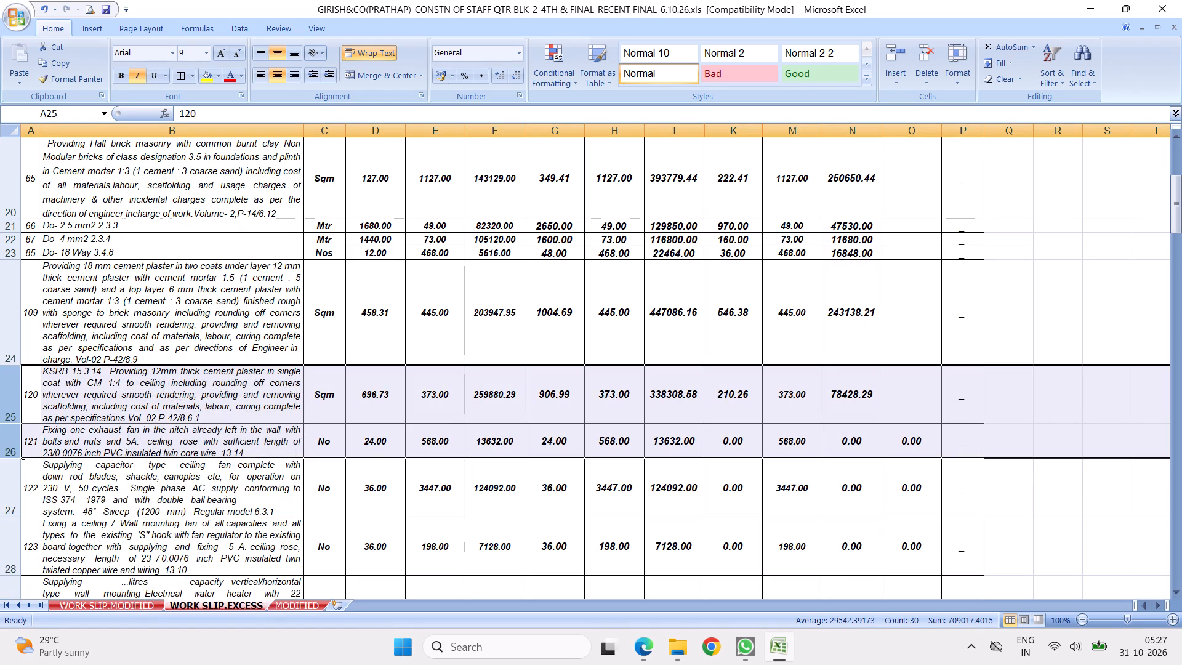
pyautogui.moveTo(9, 444); pyautogui.dragTo(35, 535)
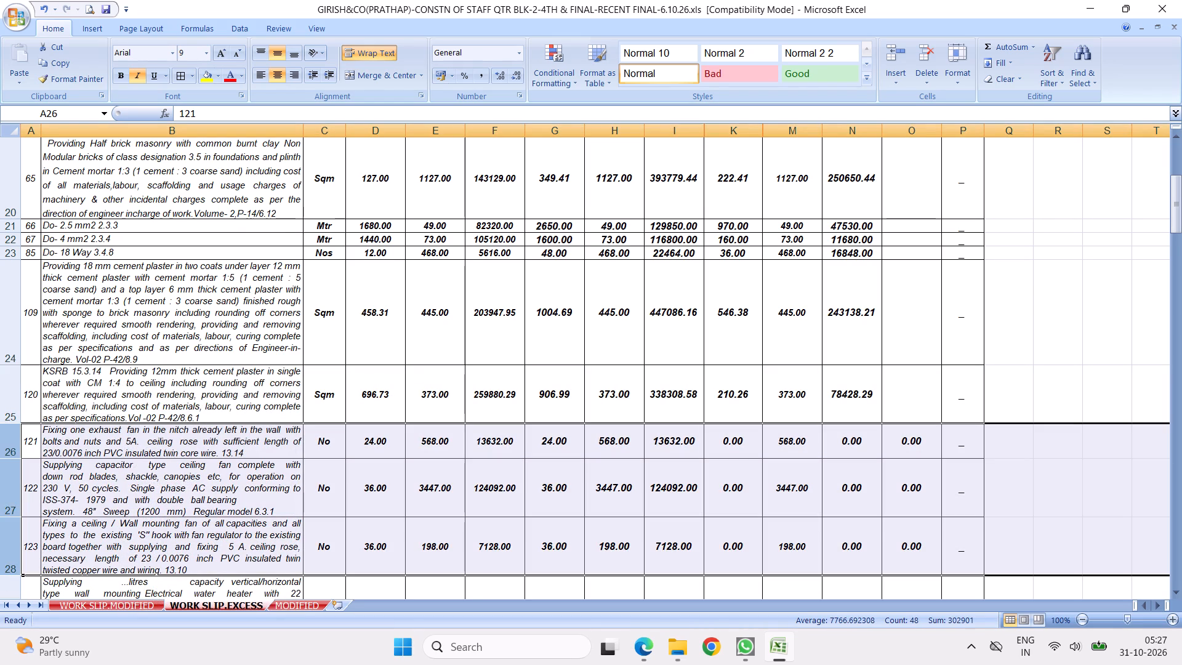
pyautogui.rightClick(116, 490)
pyautogui.click(163, 396)
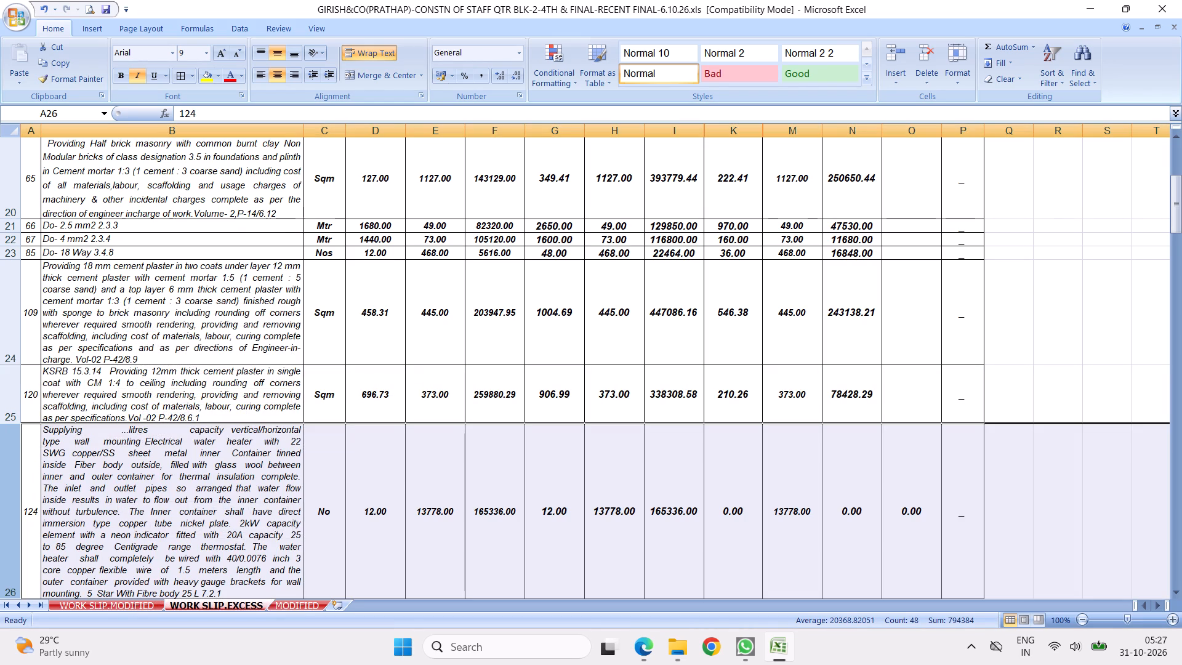
# Delete the rows of items 124 to 126, from the electric water heater through the solar hot water heater.
pyautogui.click(217, 478)
pyautogui.press('Down')
pyautogui.press('Down')
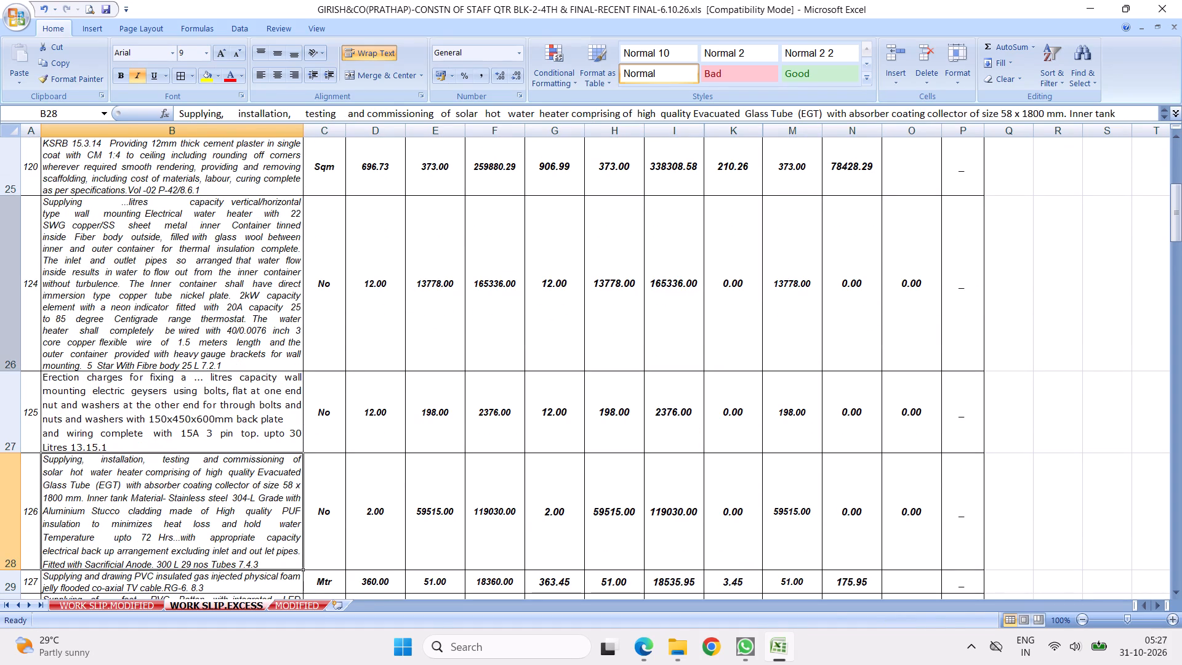
pyautogui.moveTo(0, 314); pyautogui.dragTo(52, 504)
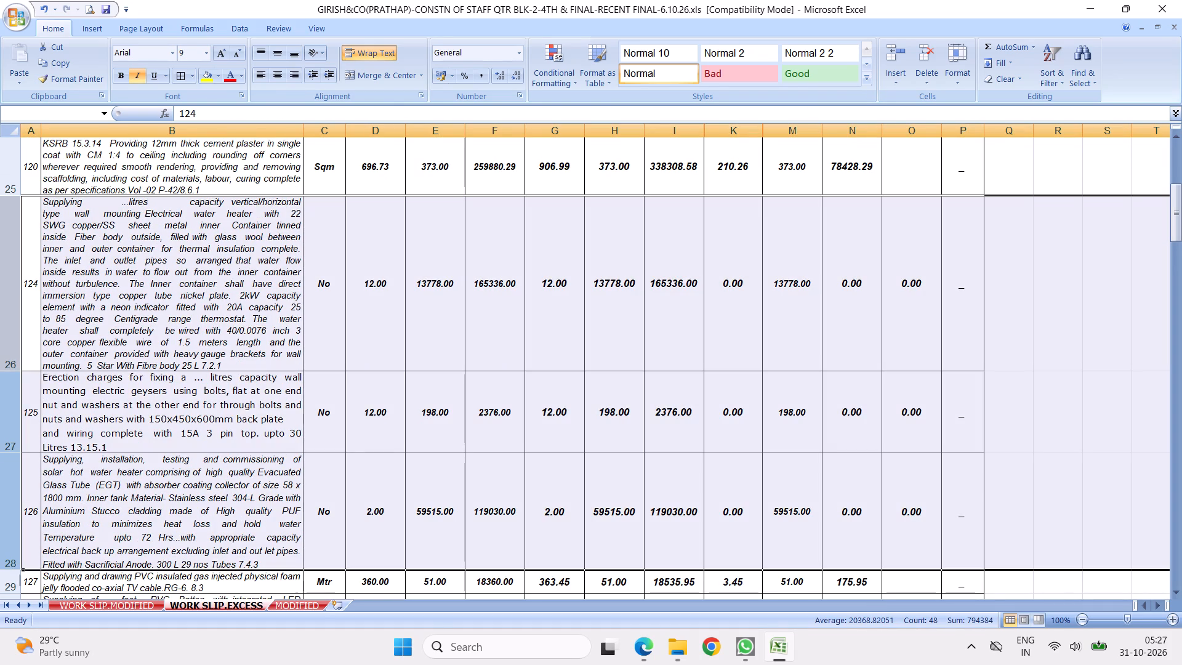
pyautogui.rightClick(119, 261)
pyautogui.click(167, 358)
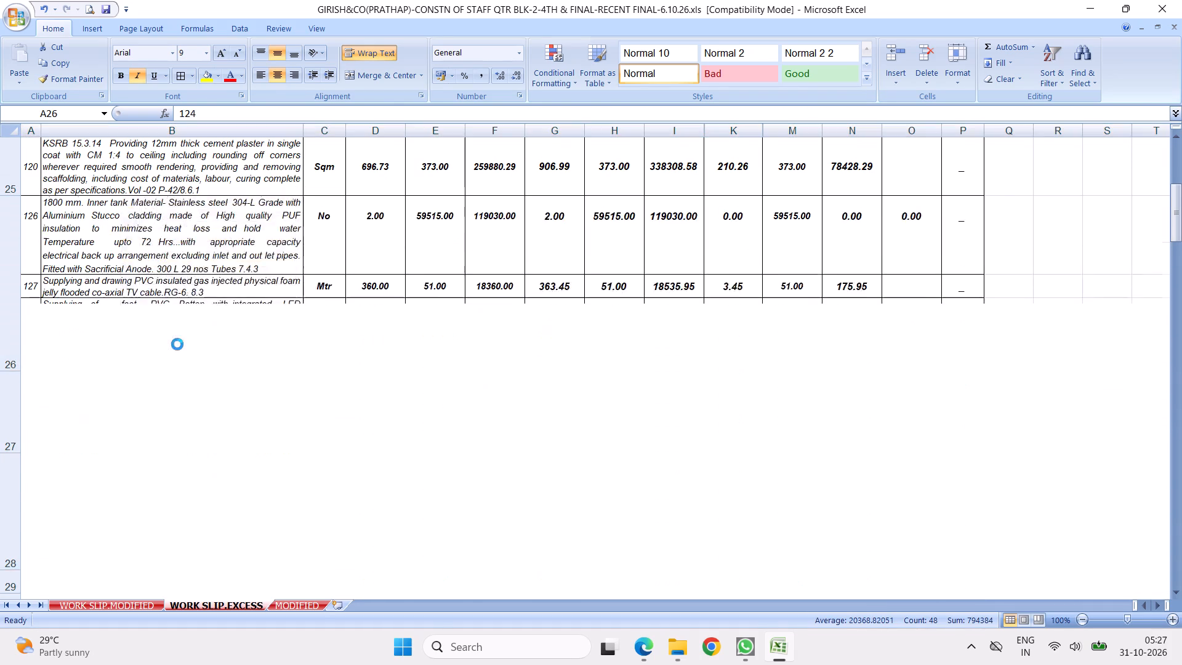
# Delete the rows of items 128, 129, 131, 133 and 134, keeping items 127, 130 and 132.
pyautogui.click(199, 251)
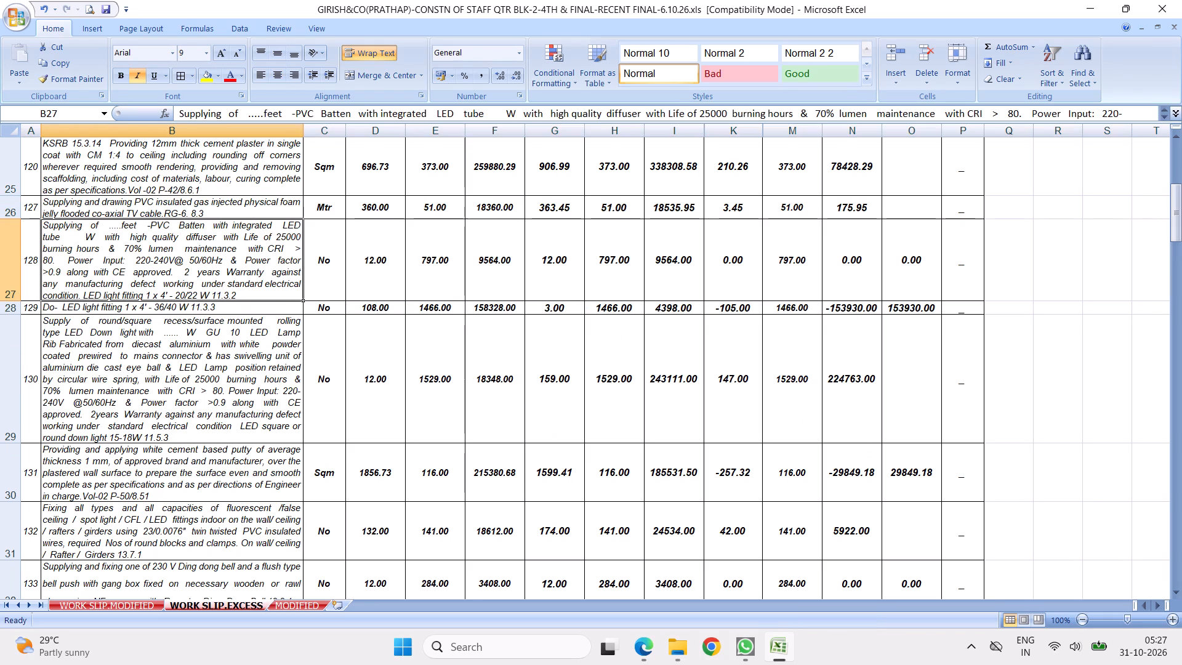
pyautogui.moveTo(8, 266); pyautogui.dragTo(148, 304)
pyautogui.rightClick(188, 264)
pyautogui.click(227, 355)
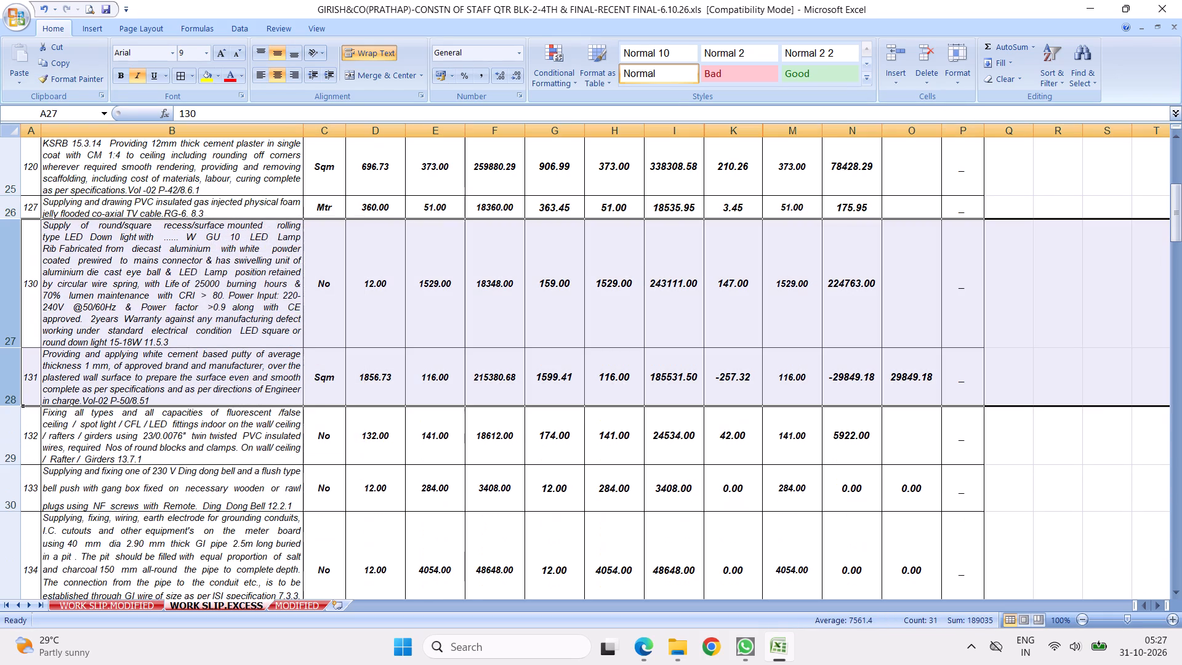
pyautogui.click(284, 286)
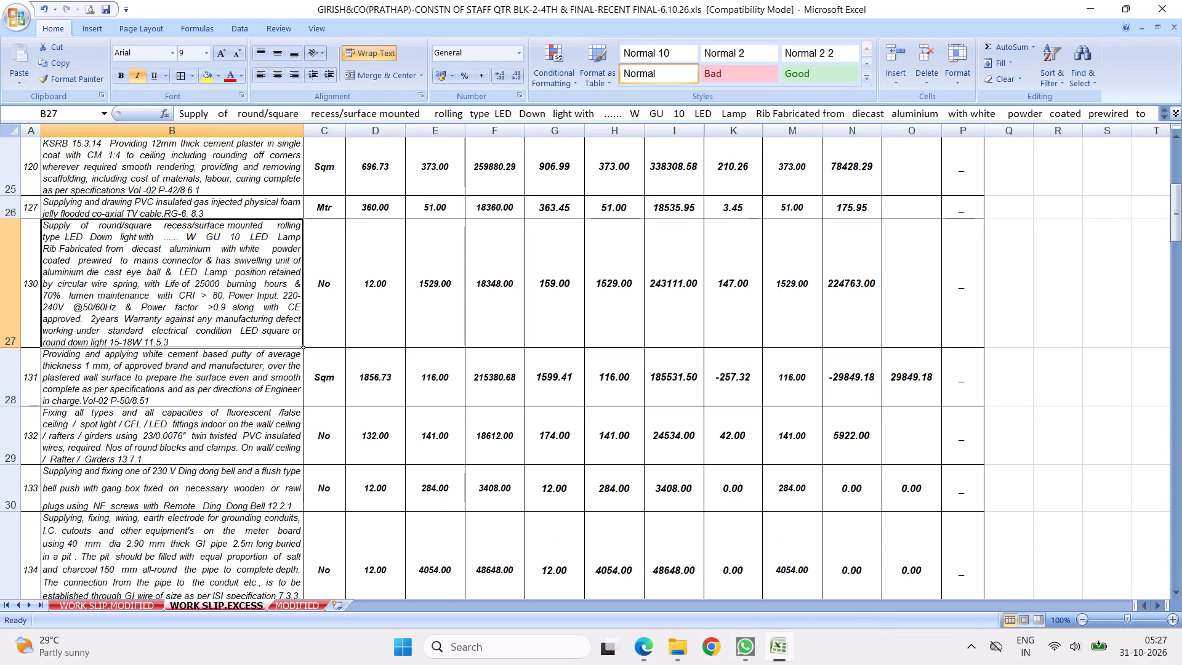
pyautogui.click(12, 380)
pyautogui.rightClick(12, 380)
pyautogui.click(53, 472)
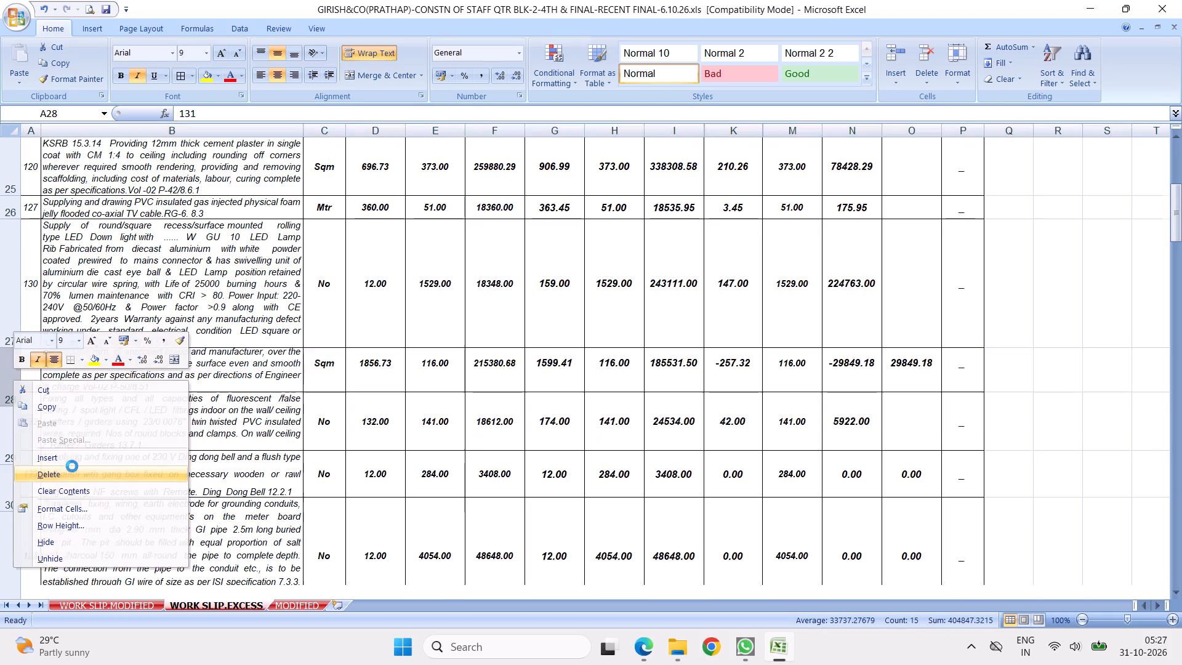
pyautogui.moveTo(2, 431); pyautogui.dragTo(14, 482)
pyautogui.rightClick(118, 457)
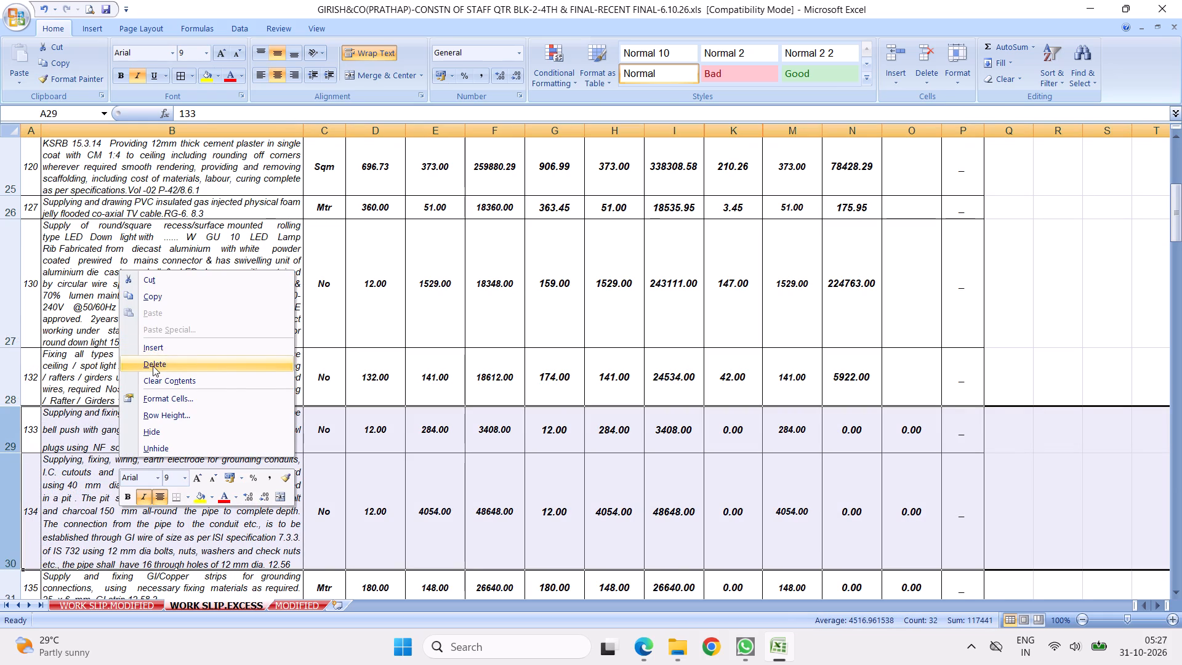
pyautogui.click(153, 366)
# Delete the rows of items 135 to 142, from the GI/copper grounding strips through the vitrified tile flooring.
pyautogui.scroll(-1, 436, 367)
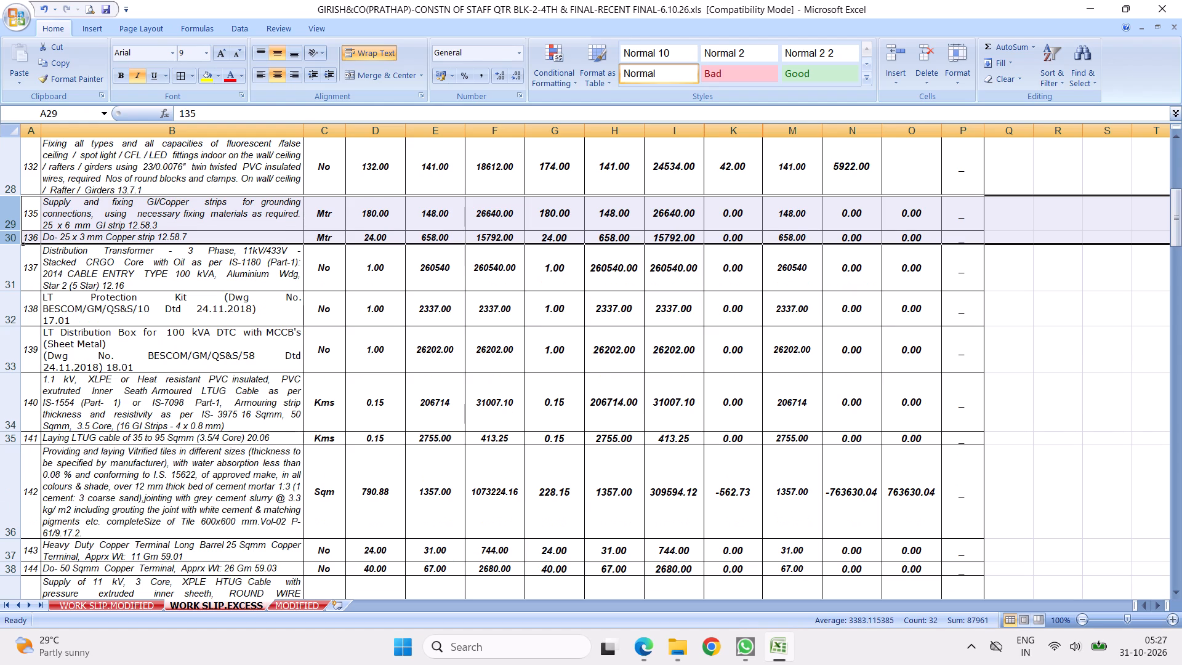
pyautogui.moveTo(10, 216); pyautogui.dragTo(17, 248)
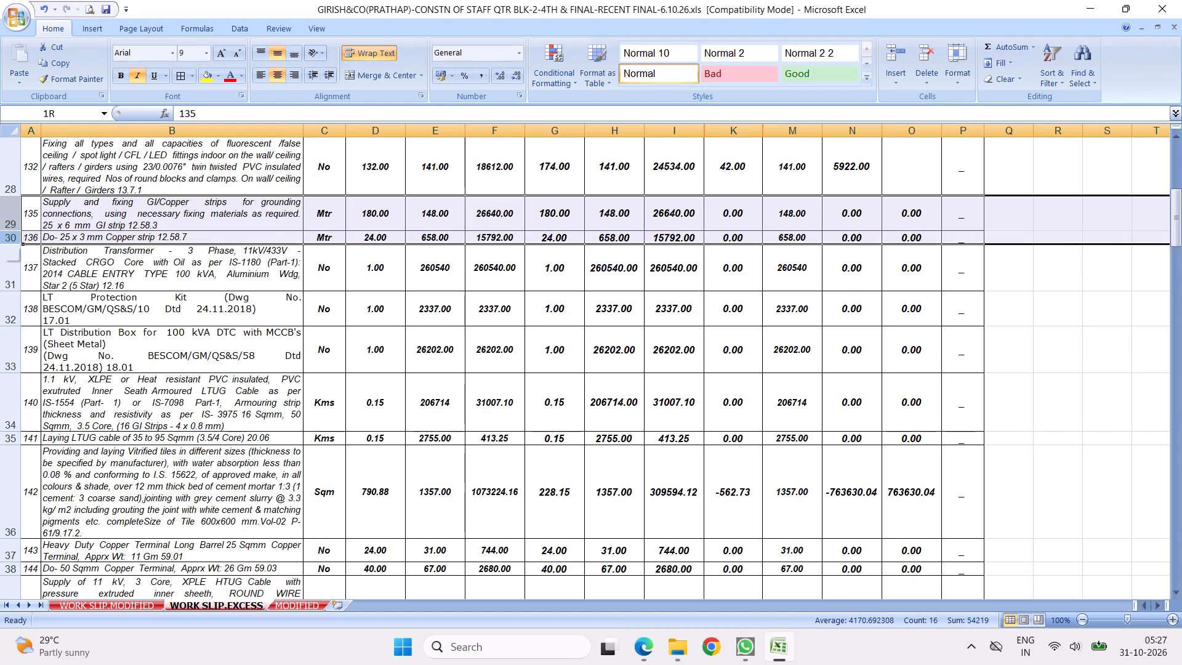
pyautogui.moveTo(17, 248); pyautogui.dragTo(35, 501)
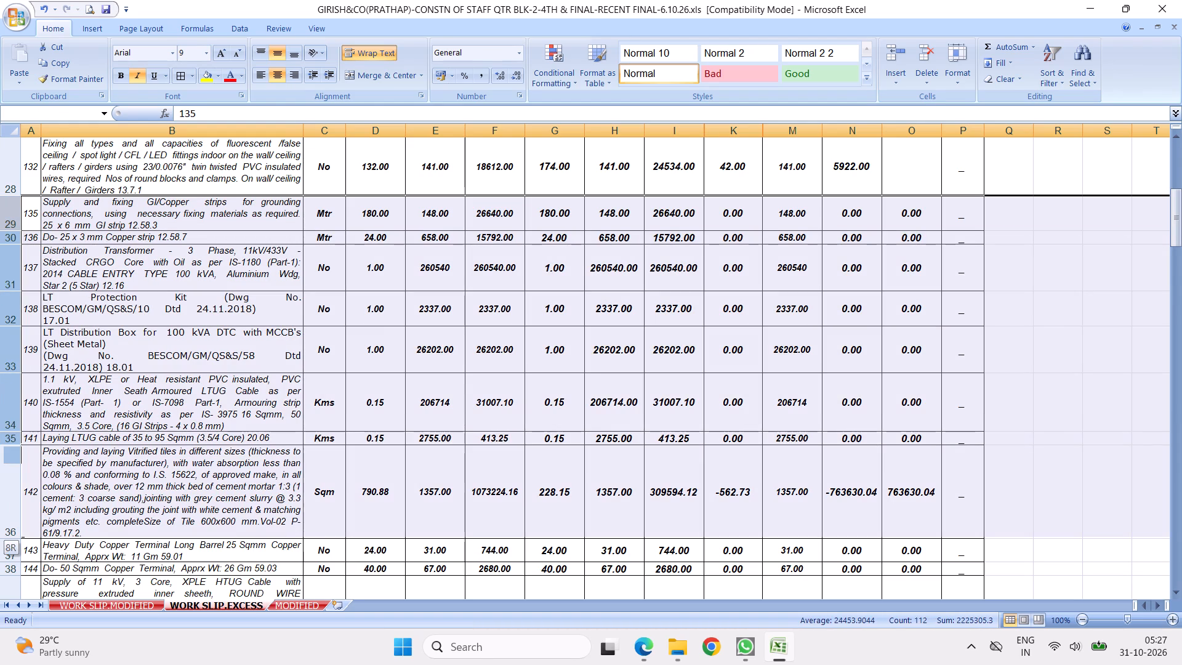
pyautogui.moveTo(35, 501); pyautogui.dragTo(37, 515)
pyautogui.rightClick(153, 305)
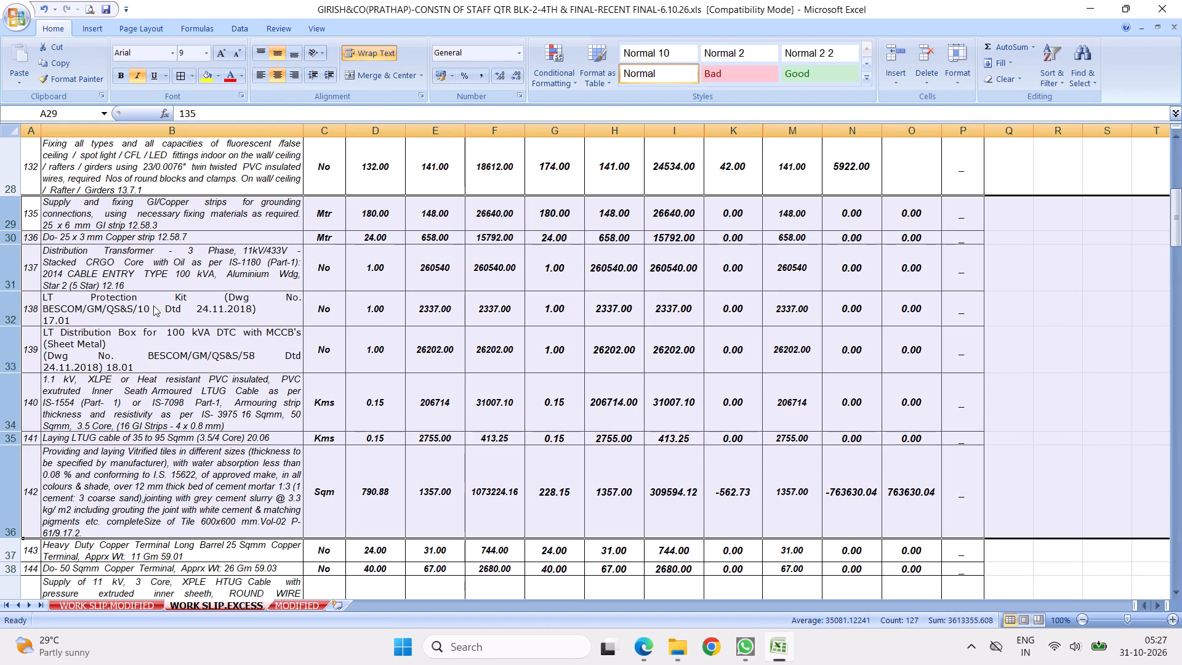
pyautogui.click(195, 404)
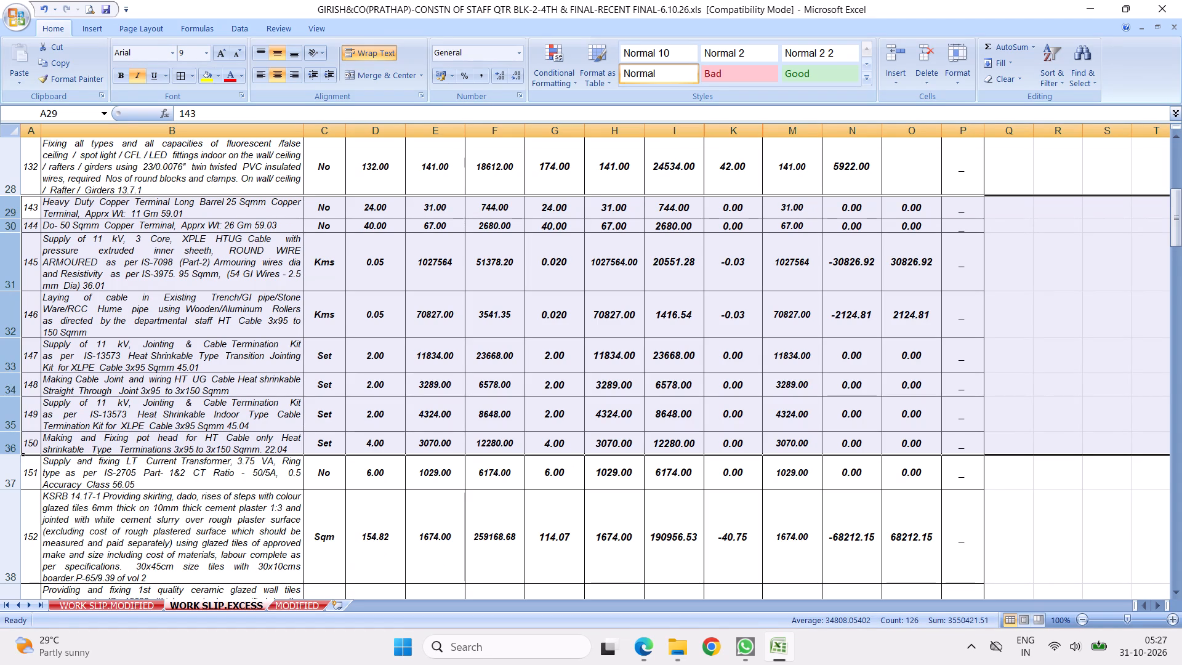
# Delete the rows of items 143 to 152, from the copper terminals through the glazed tile skirting and dado.
pyautogui.moveTo(10, 206); pyautogui.dragTo(64, 474)
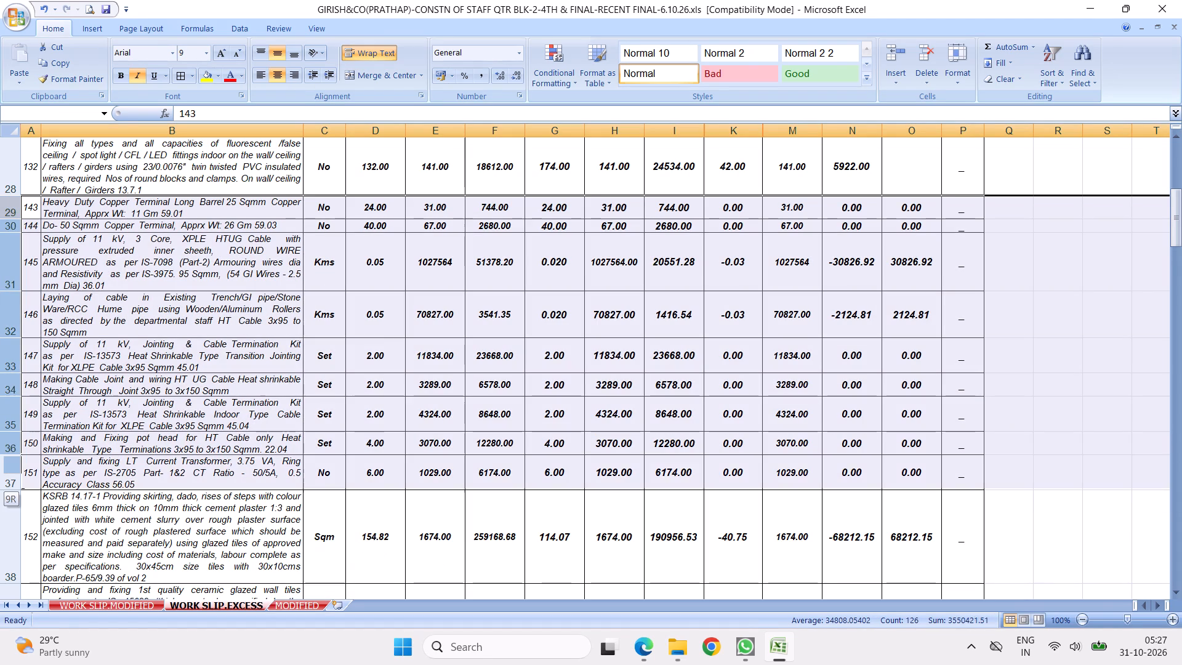
pyautogui.moveTo(64, 474); pyautogui.dragTo(64, 479)
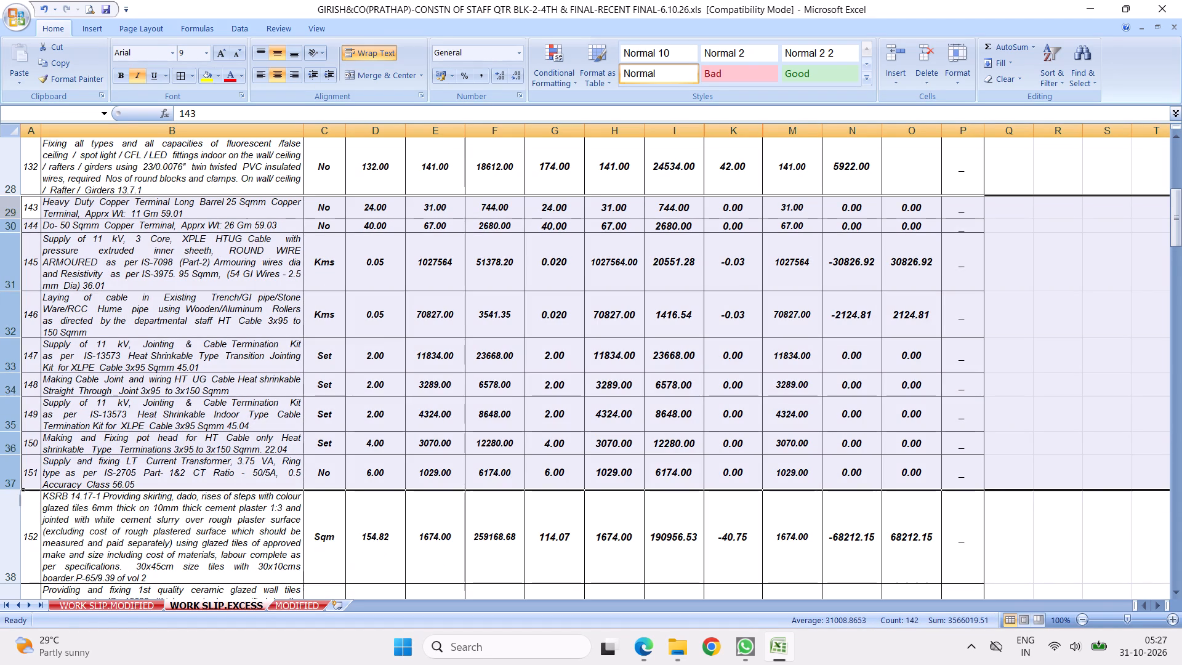
pyautogui.rightClick(228, 305)
pyautogui.click(263, 397)
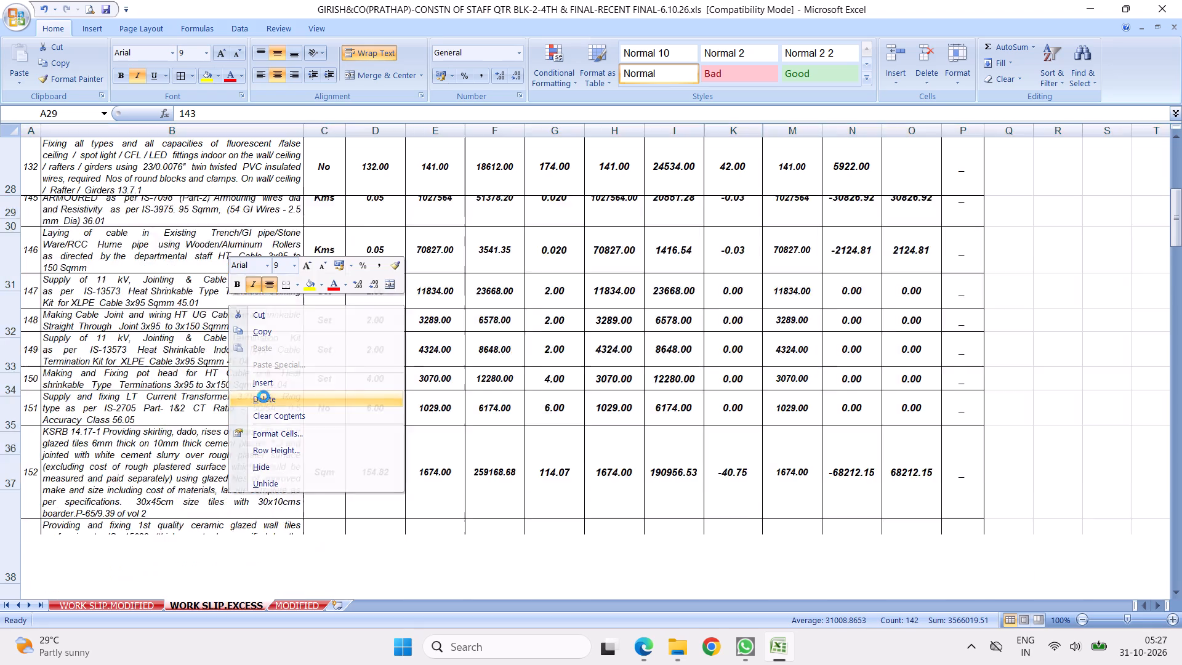
pyautogui.click(11, 254)
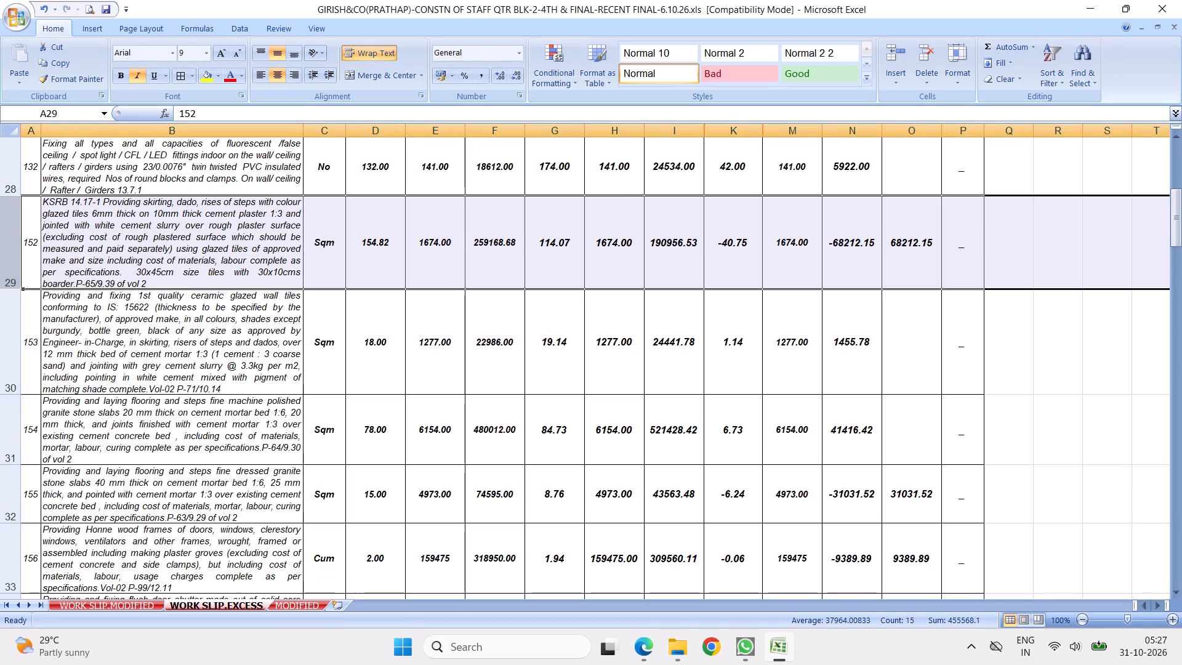
pyautogui.rightClick(11, 254)
pyautogui.click(58, 342)
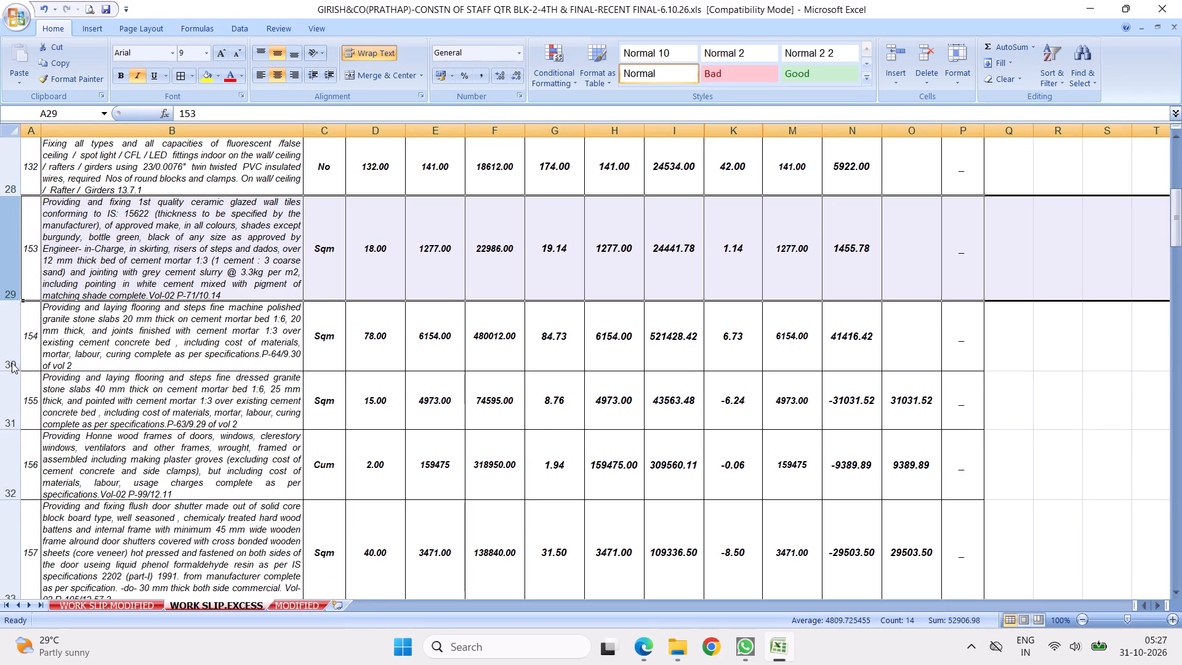
# Delete the rows of items 155 to 161, from the 40 mm granite flooring through the acrylic emulsion painting, keeping items 153 and 154.
pyautogui.moveTo(14, 405); pyautogui.dragTo(26, 452)
pyautogui.rightClick(135, 419)
pyautogui.click(180, 512)
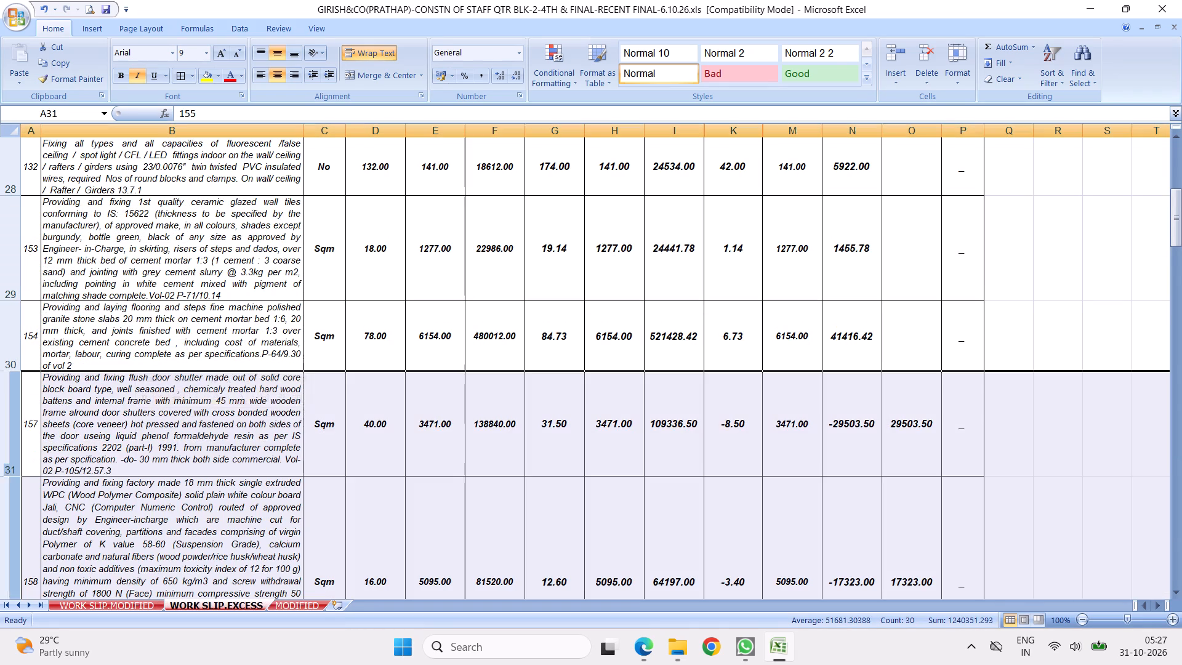
pyautogui.click(4, 438)
pyautogui.rightClick(4, 438)
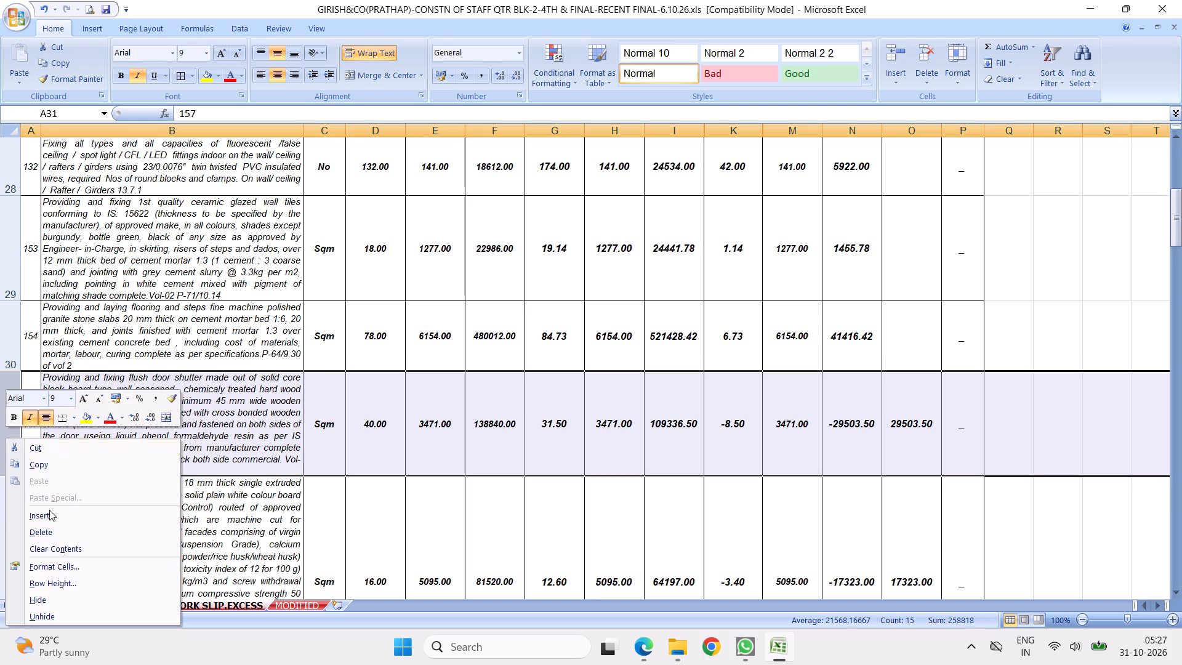
pyautogui.click(42, 532)
pyautogui.rightClick(180, 470)
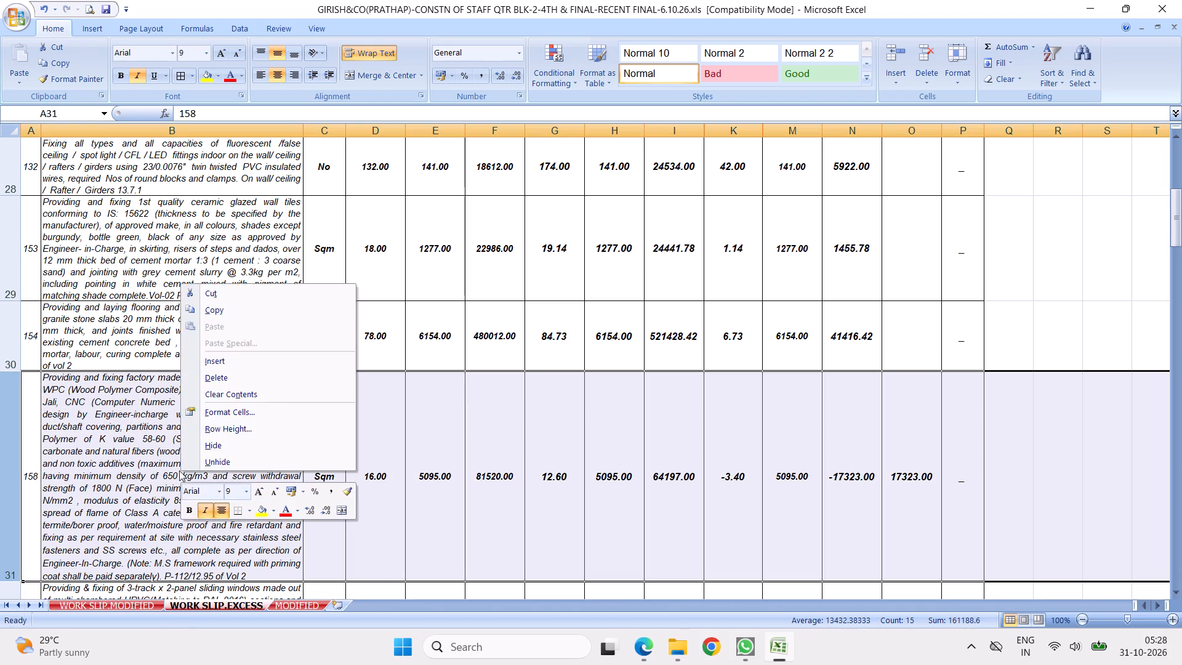
pyautogui.click(219, 374)
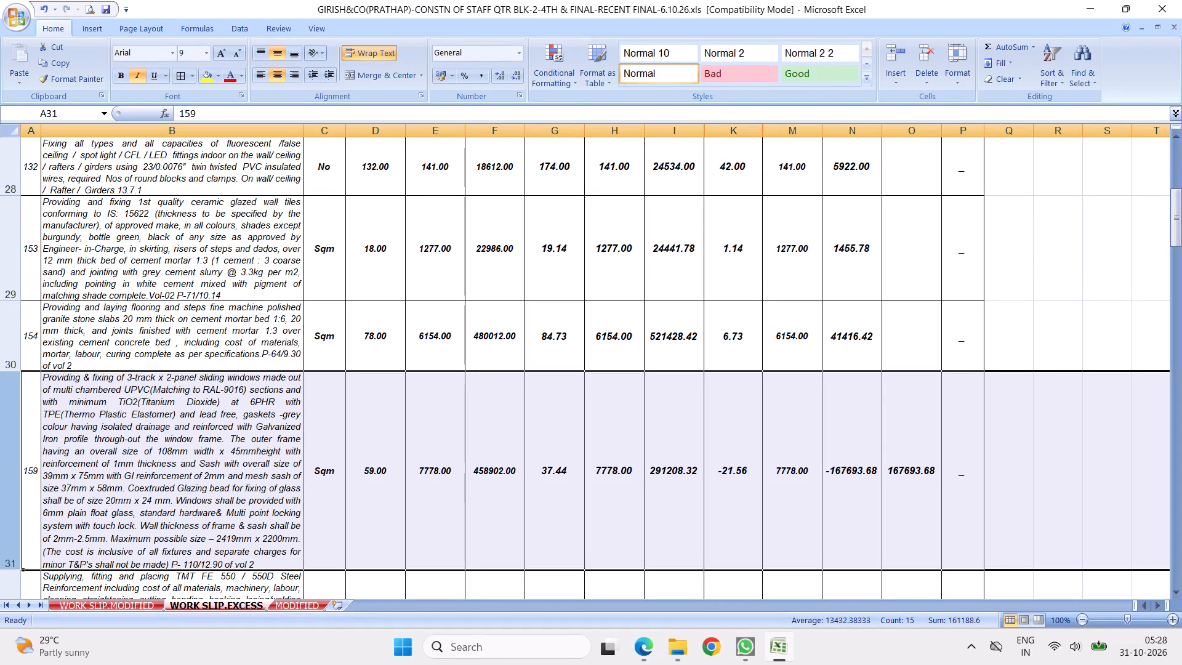
pyautogui.rightClick(158, 434)
pyautogui.click(197, 526)
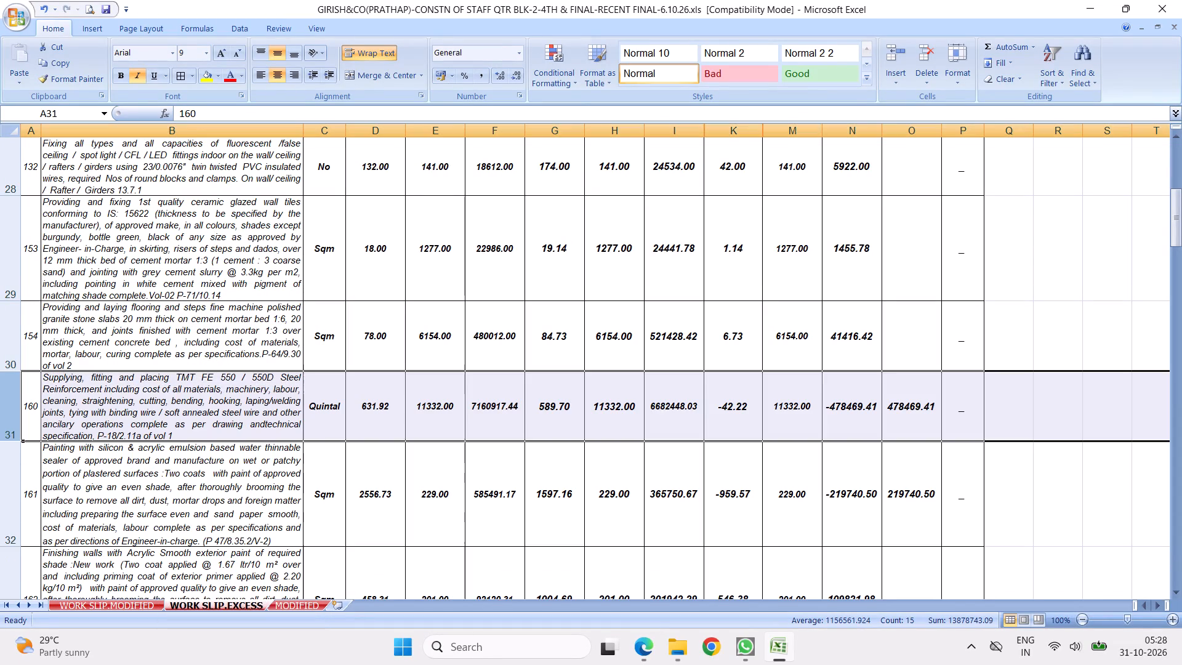
pyautogui.moveTo(12, 410); pyautogui.dragTo(11, 450)
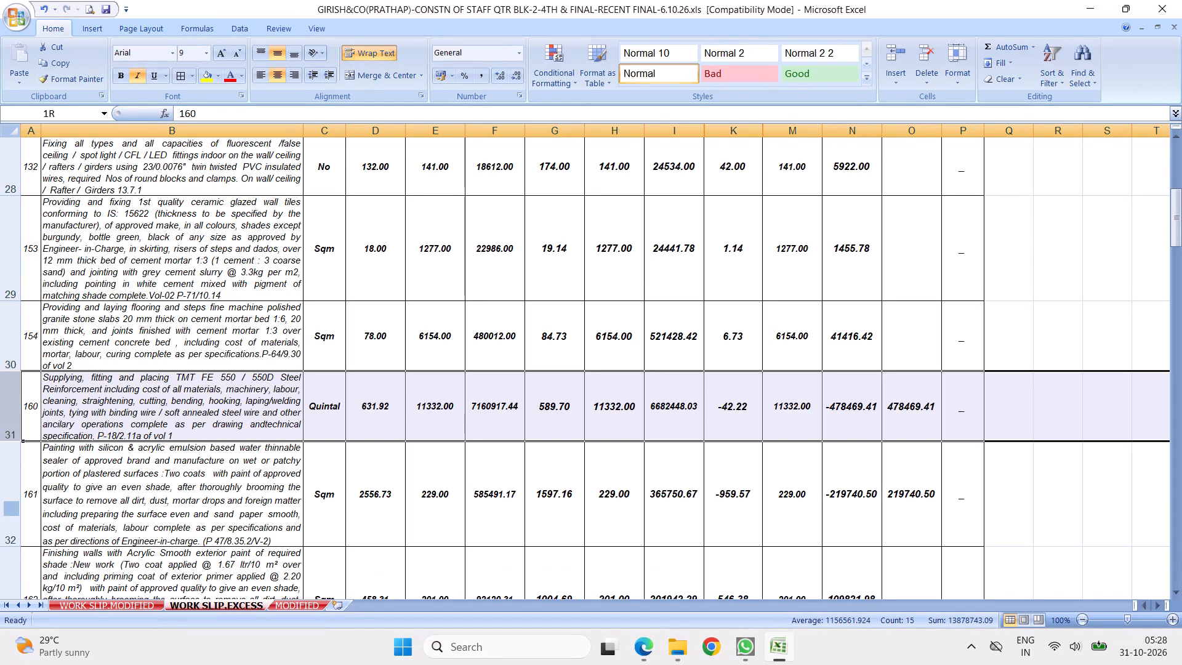
pyautogui.moveTo(11, 450); pyautogui.dragTo(11, 474)
pyautogui.rightClick(73, 438)
pyautogui.click(108, 533)
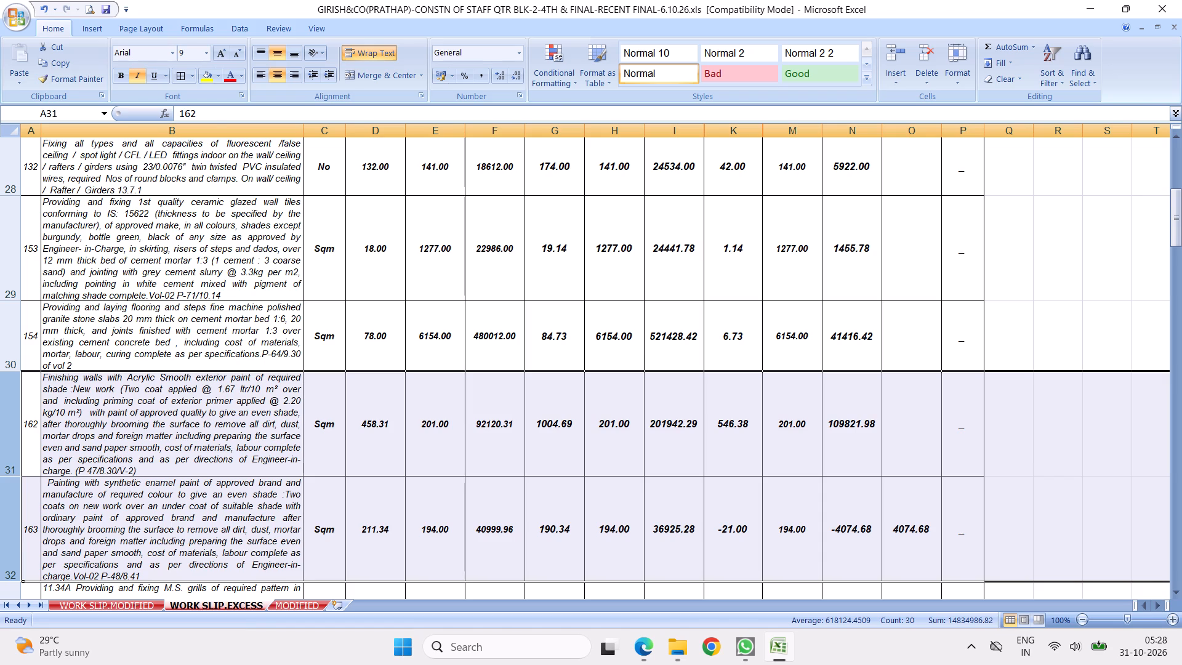
# Delete the rows of items 163 to 166, from the synthetic enamel painting through the waterproofing treatment, keeping exterior paint item 162.
pyautogui.click(186, 520)
pyautogui.scroll(-2, 358, 376)
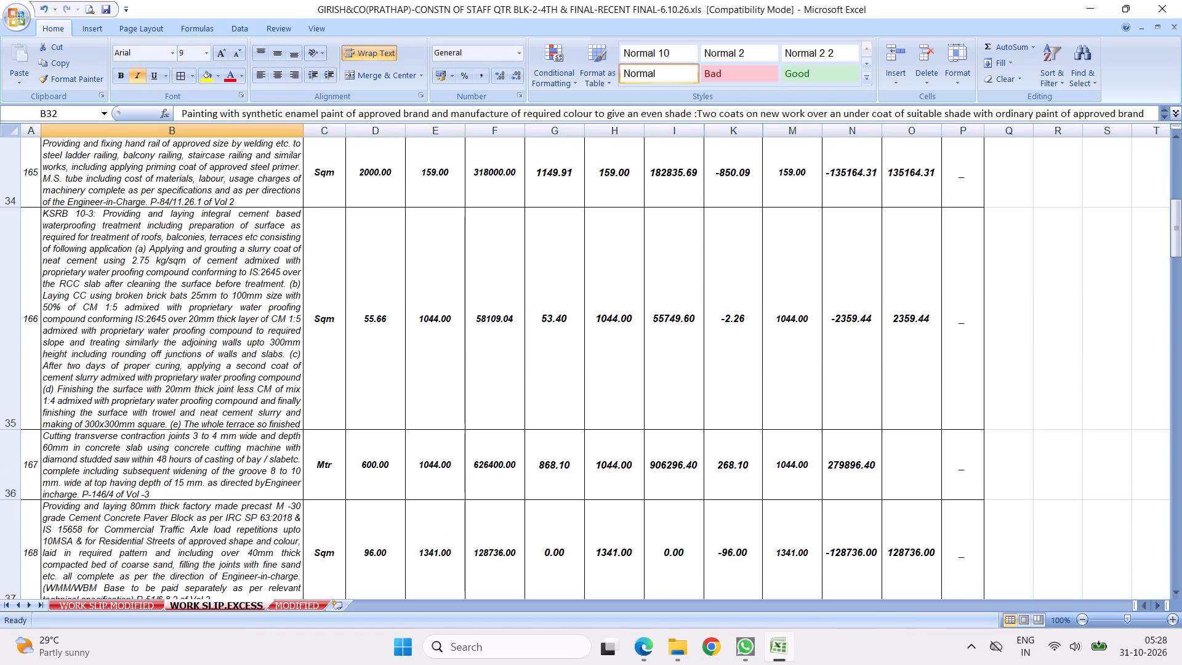
pyautogui.scroll(1, 366, 355)
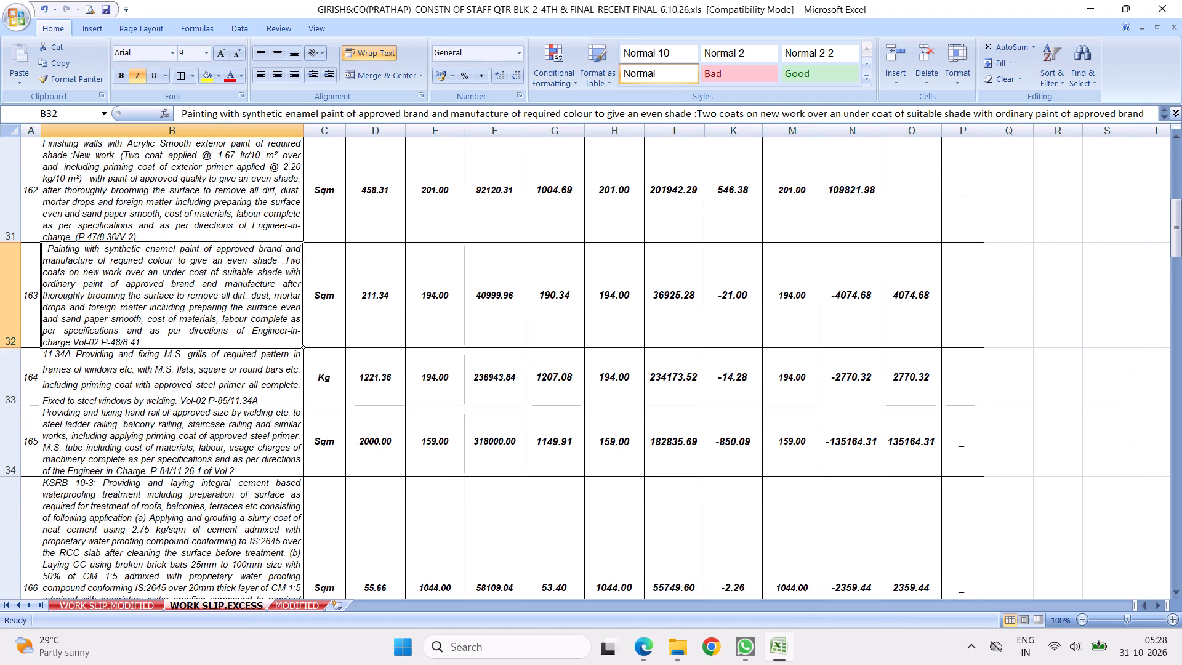
pyautogui.moveTo(4, 326); pyautogui.dragTo(23, 417)
pyautogui.rightClick(113, 305)
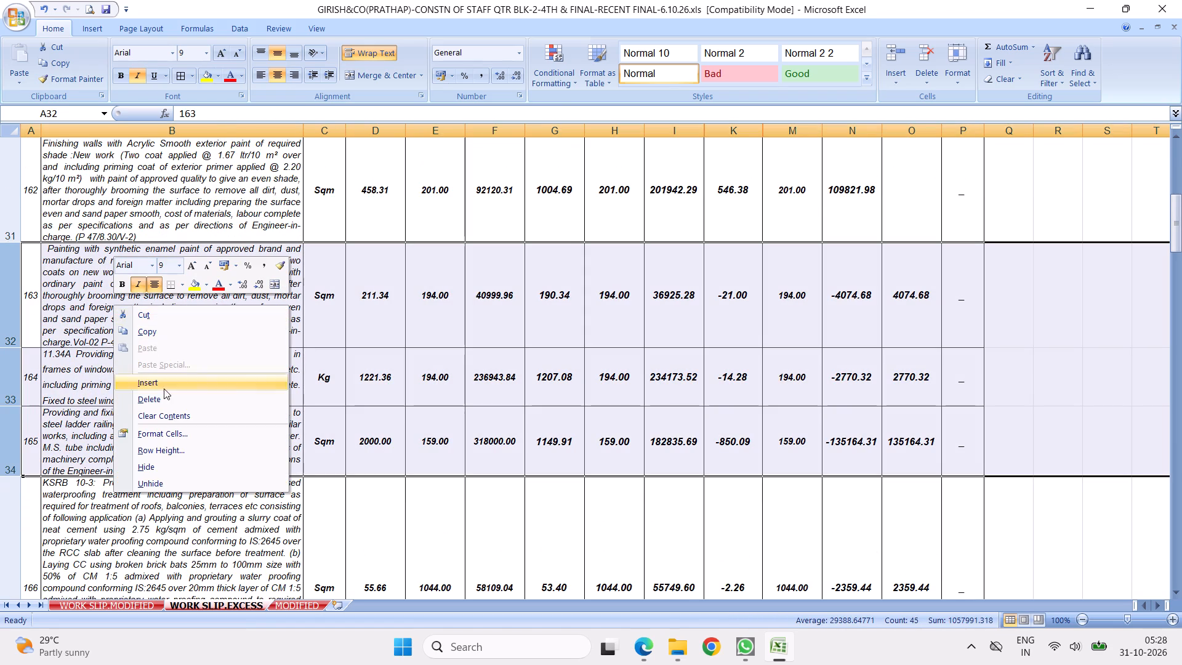
pyautogui.click(150, 396)
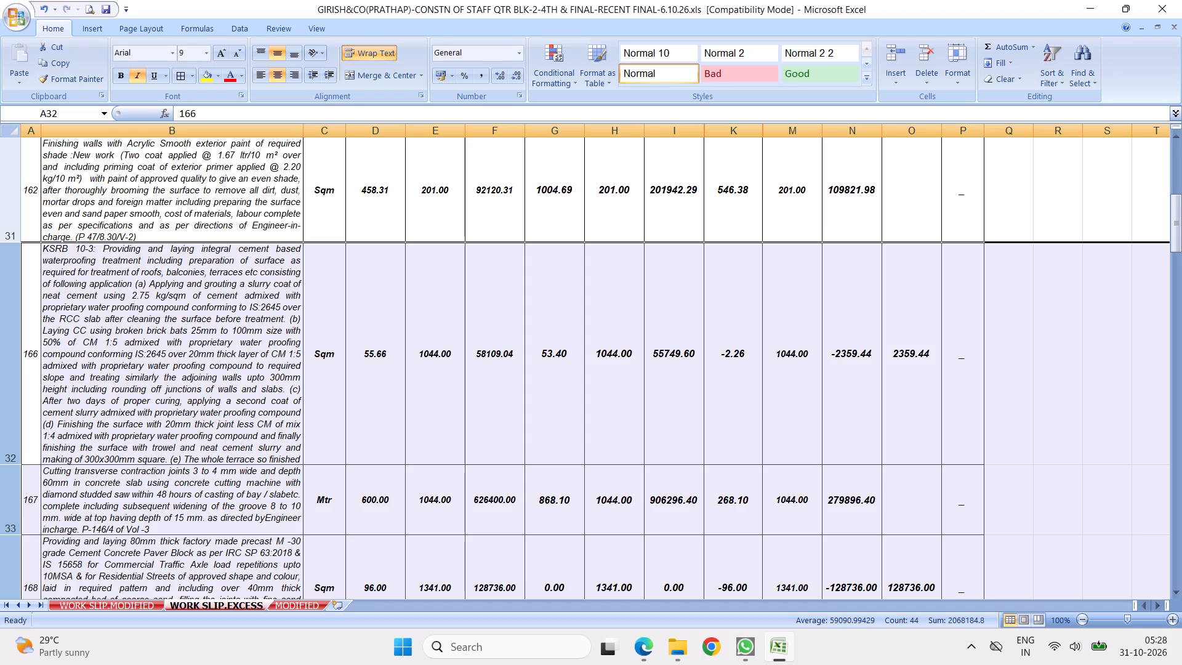
pyautogui.click(10, 345)
pyautogui.rightClick(10, 345)
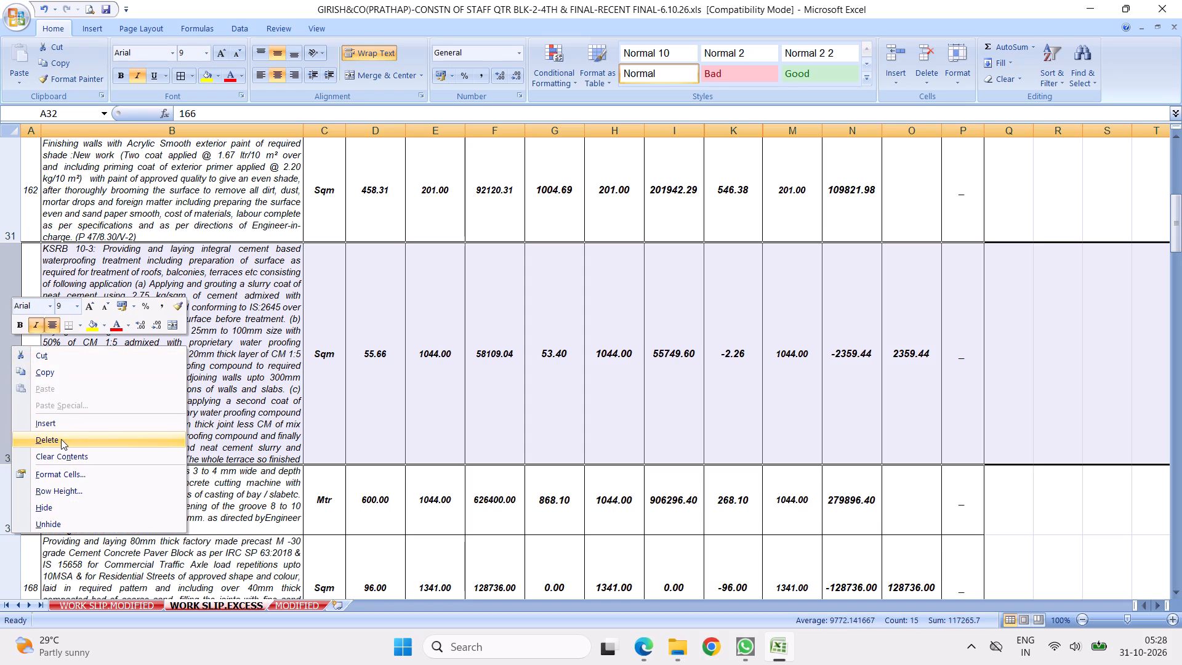
pyautogui.click(60, 440)
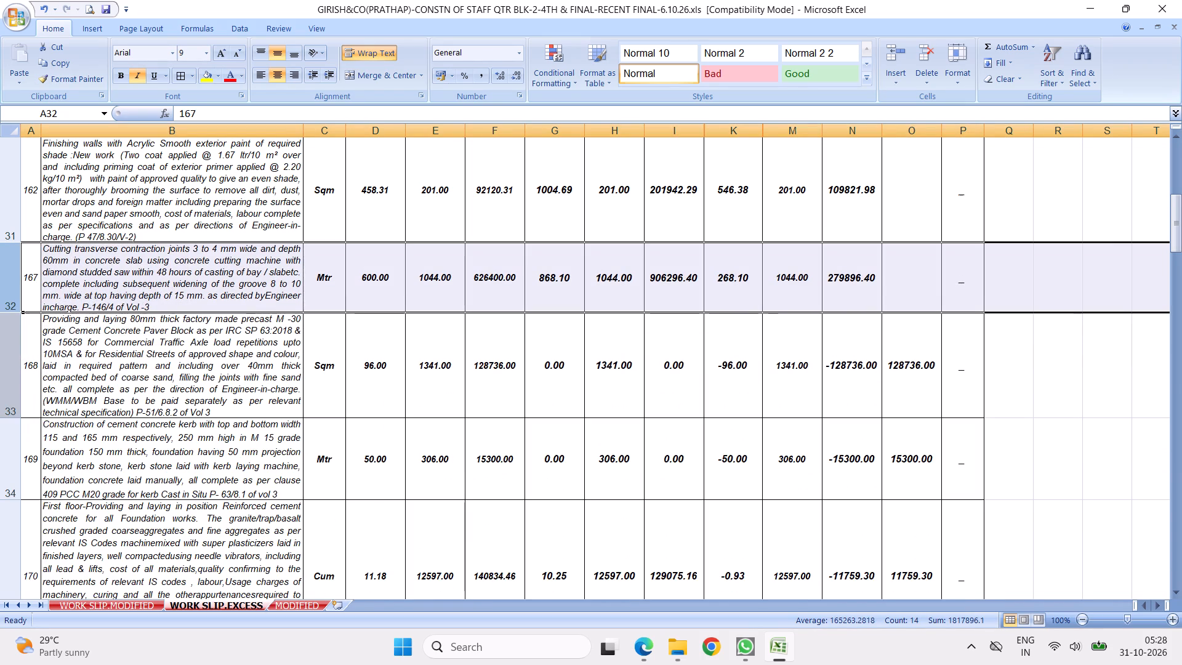
# Delete the rows of items 168 to 173, from the paver blocks through the substructure concrete, keeping contraction joint item 167.
pyautogui.moveTo(6, 382); pyautogui.dragTo(12, 438)
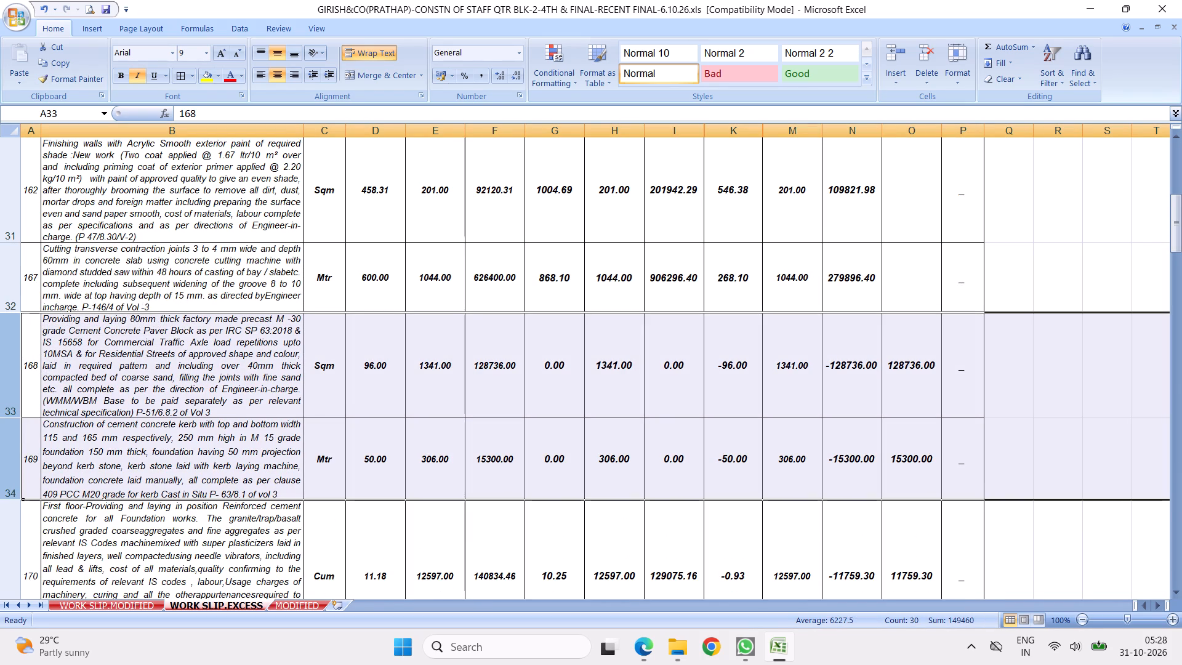
pyautogui.rightClick(84, 364)
pyautogui.click(127, 454)
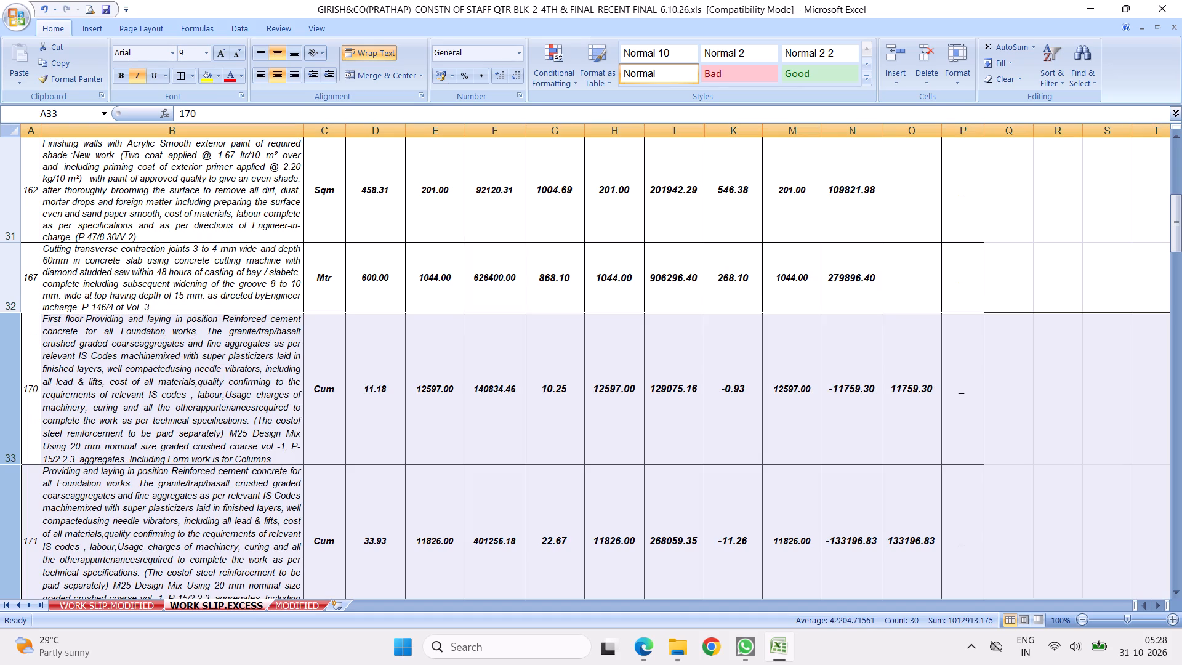
pyautogui.moveTo(0, 400); pyautogui.dragTo(22, 486)
pyautogui.rightClick(96, 401)
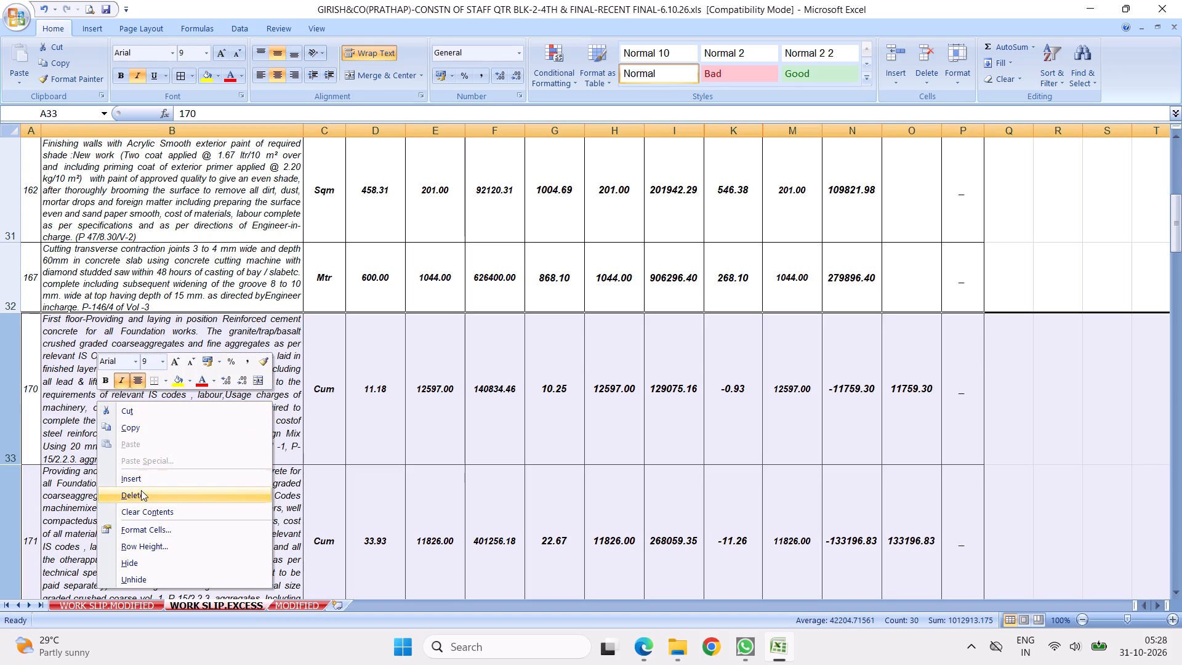
pyautogui.click(140, 492)
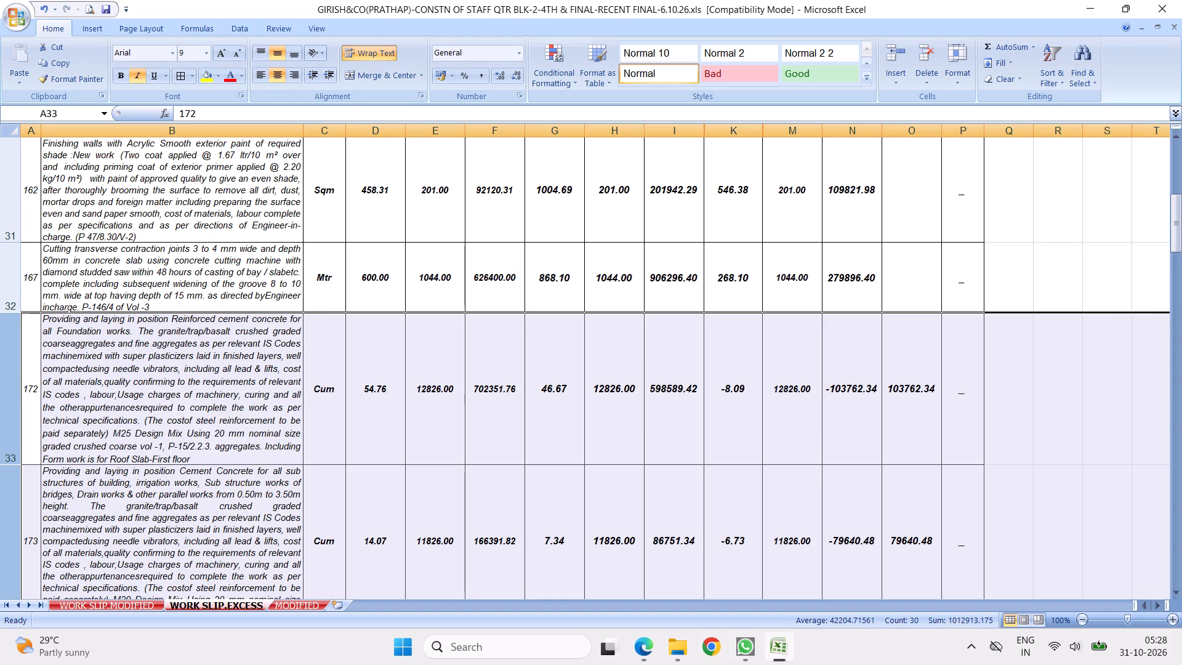
pyautogui.rightClick(135, 398)
pyautogui.click(179, 490)
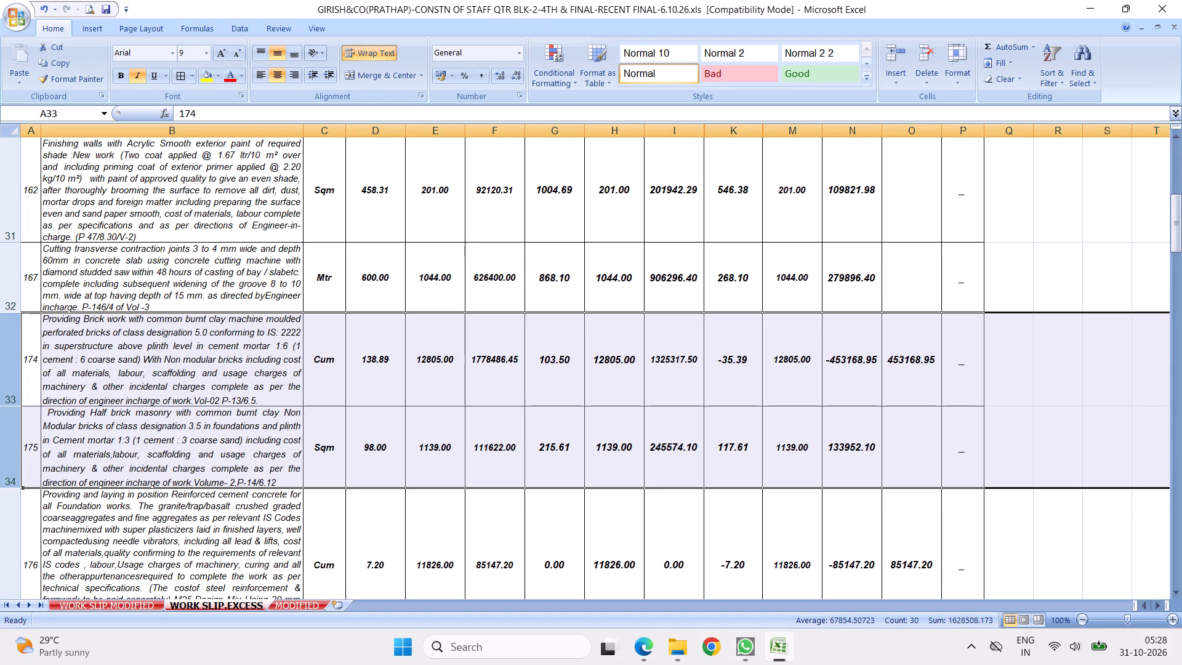
# Delete the rows of items 174 (brick work) and 176 (reinforced cement concrete), keeping half brick masonry item 175.
pyautogui.click(0, 365)
pyautogui.rightClick(2, 366)
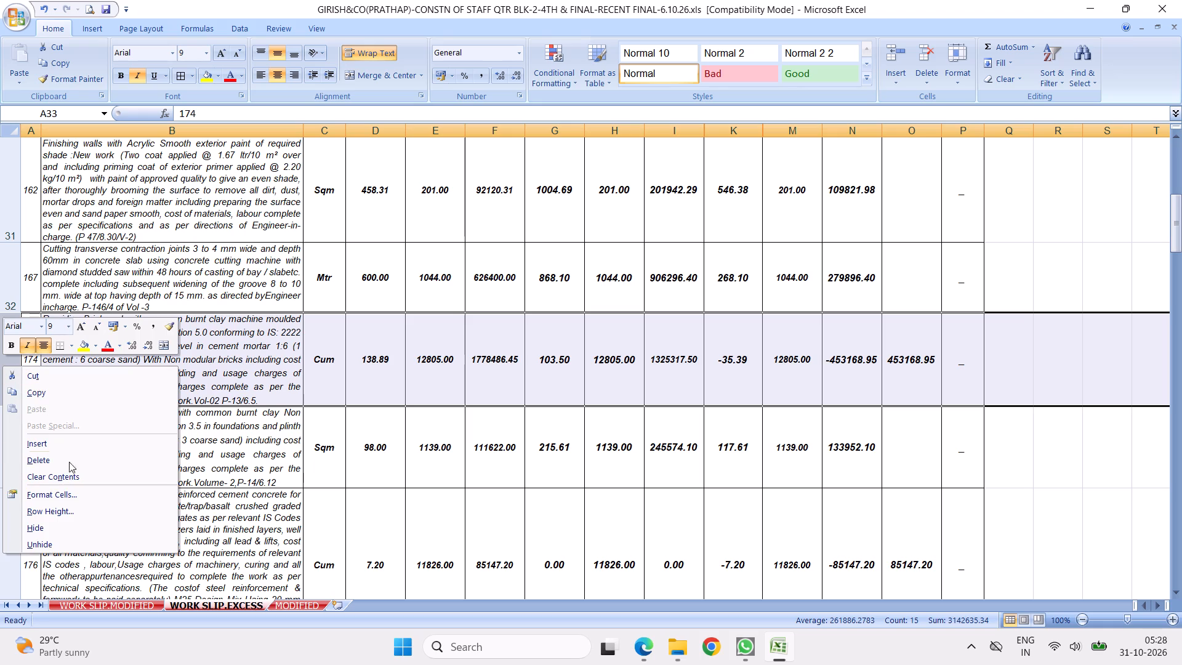
pyautogui.click(46, 459)
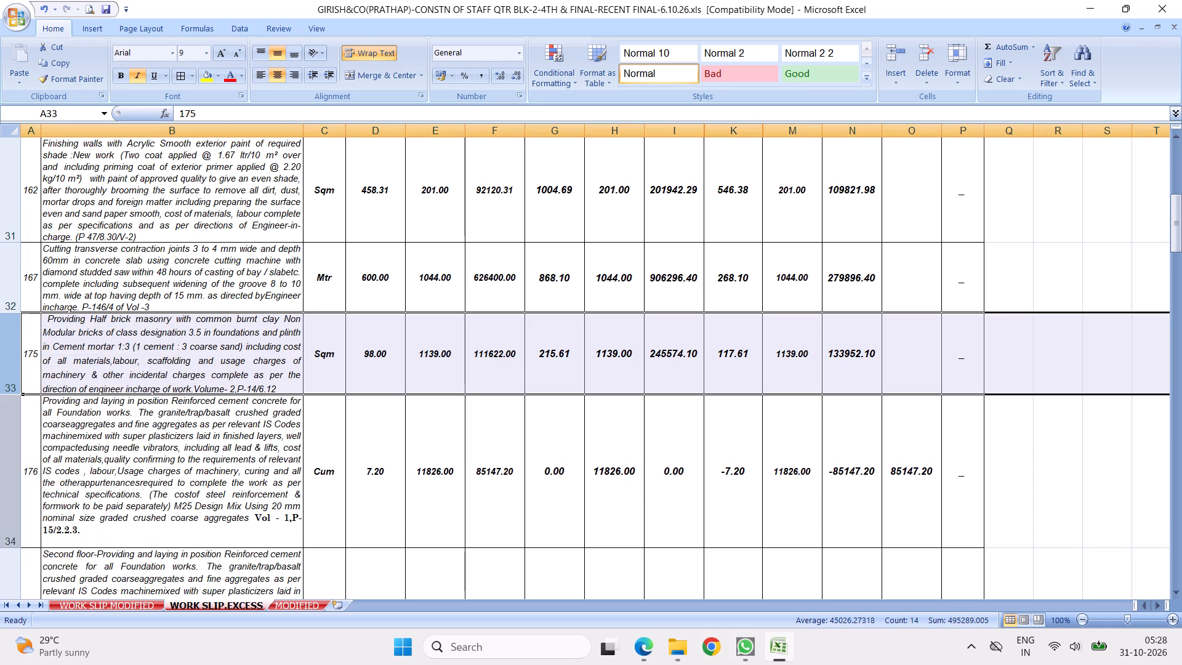
pyautogui.click(0, 485)
pyautogui.rightClick(0, 485)
pyautogui.click(44, 388)
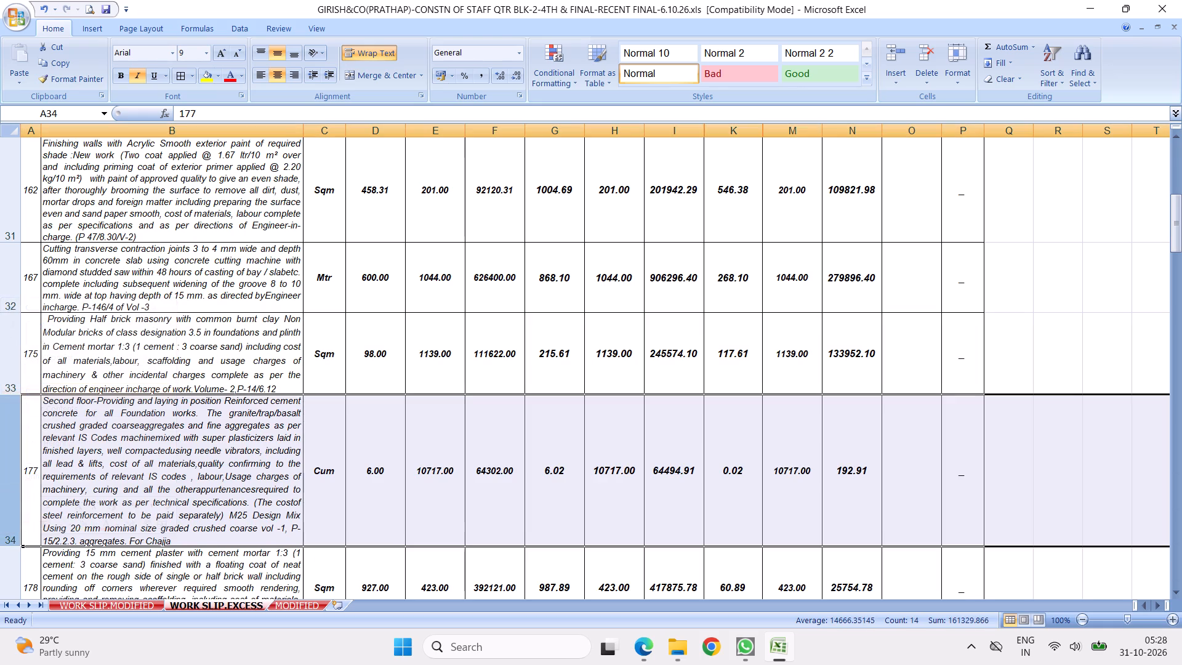
# Delete the rows of items 181 to 183 (wall putty, vitrified tiles, skirting) and 185 (20 mm granite flooring), keeping items 177 to 180 and 184.
pyautogui.click(208, 453)
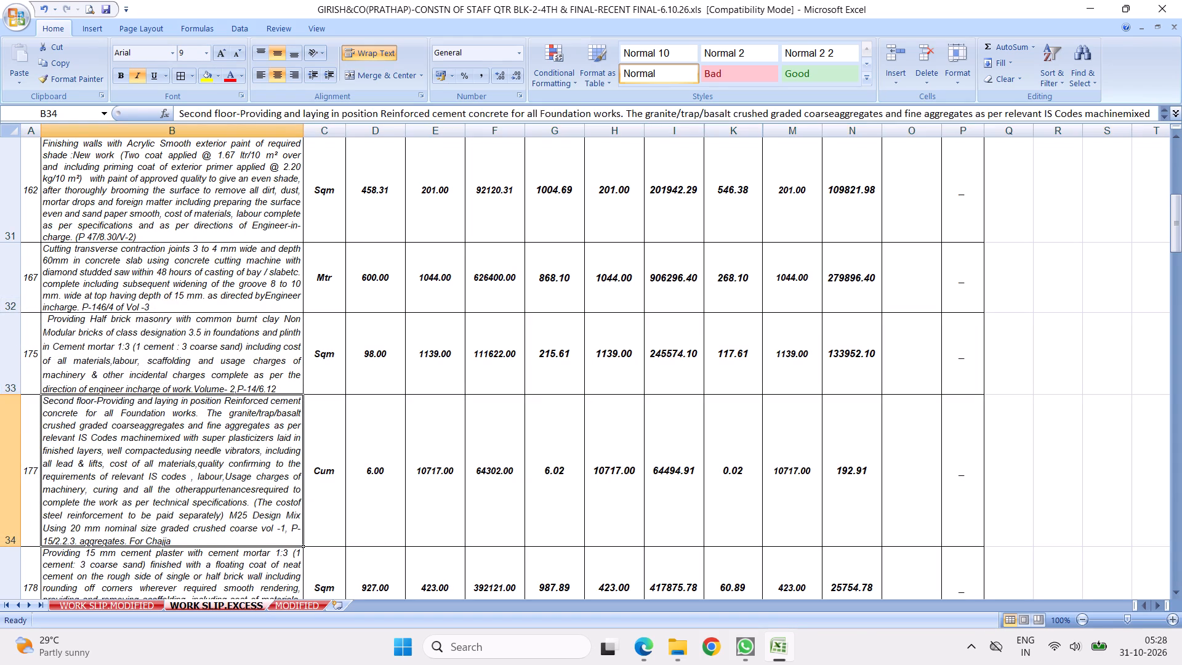
pyautogui.press('Down')
pyautogui.press('Down')
pyautogui.press('Down')
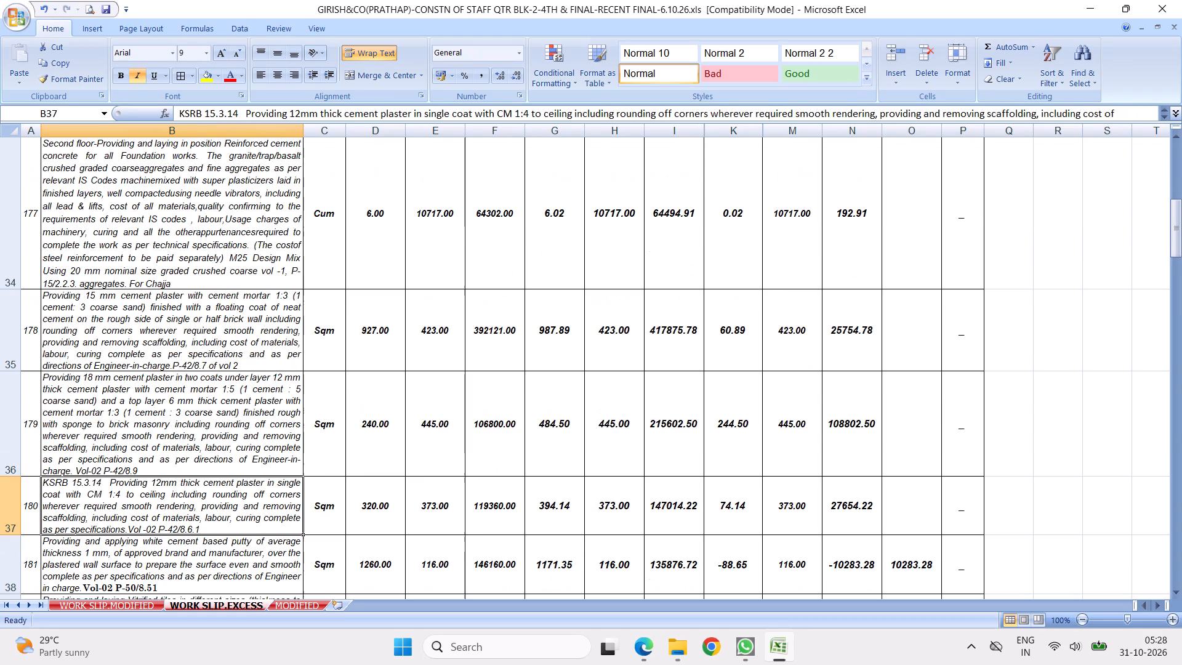
pyautogui.press('Down')
pyautogui.press('Down')
pyautogui.press('Down')
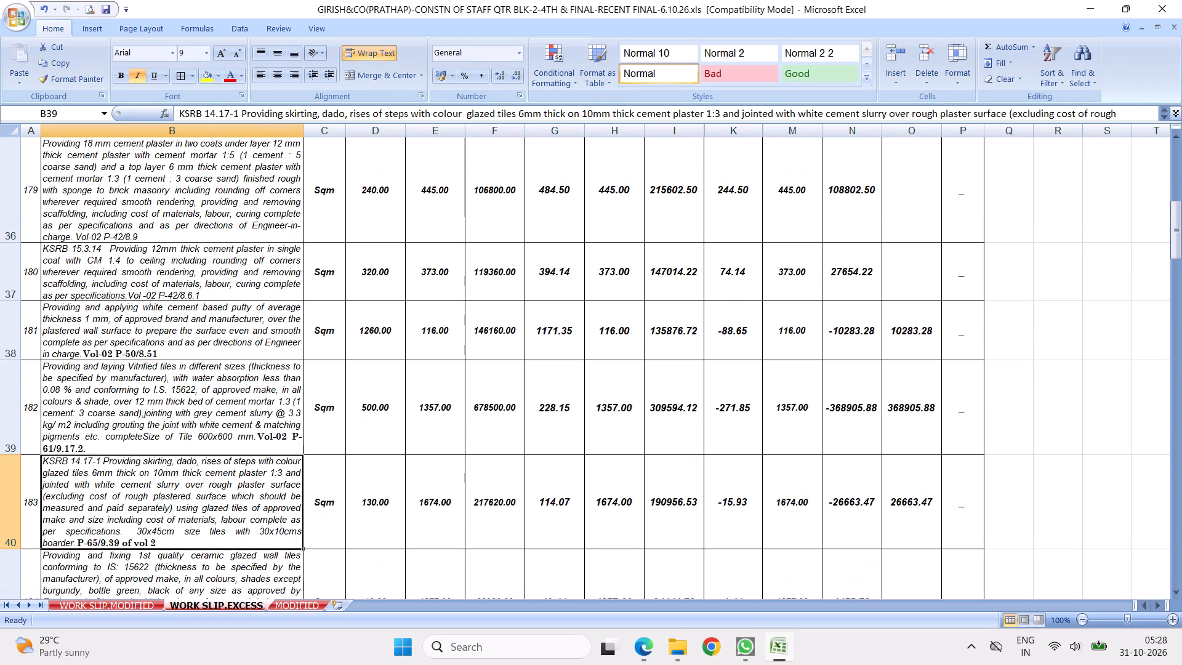
pyautogui.moveTo(9, 340); pyautogui.dragTo(18, 387)
pyautogui.rightClick(119, 352)
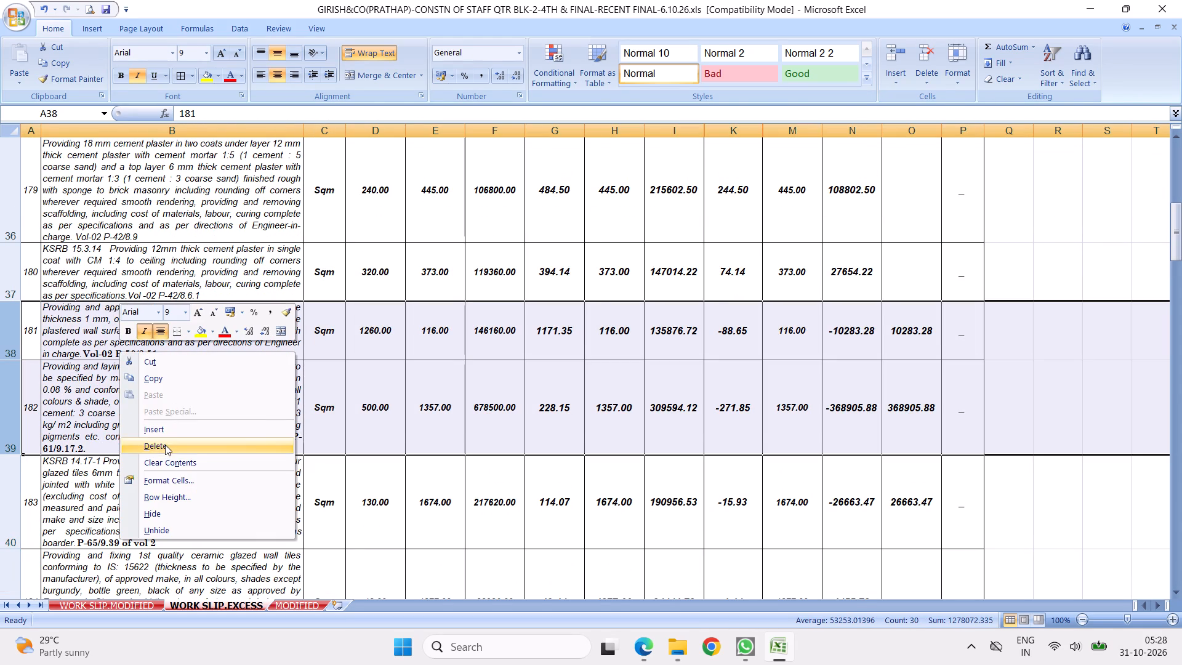
pyautogui.click(165, 445)
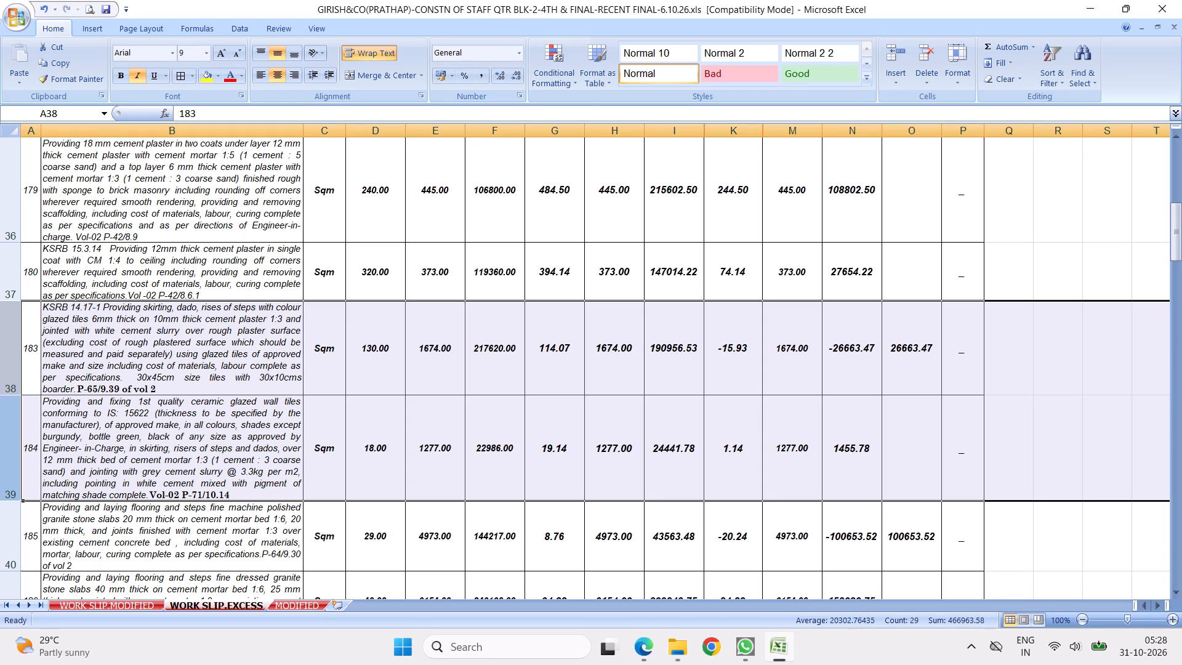
pyautogui.click(14, 345)
pyautogui.rightClick(14, 345)
pyautogui.click(62, 439)
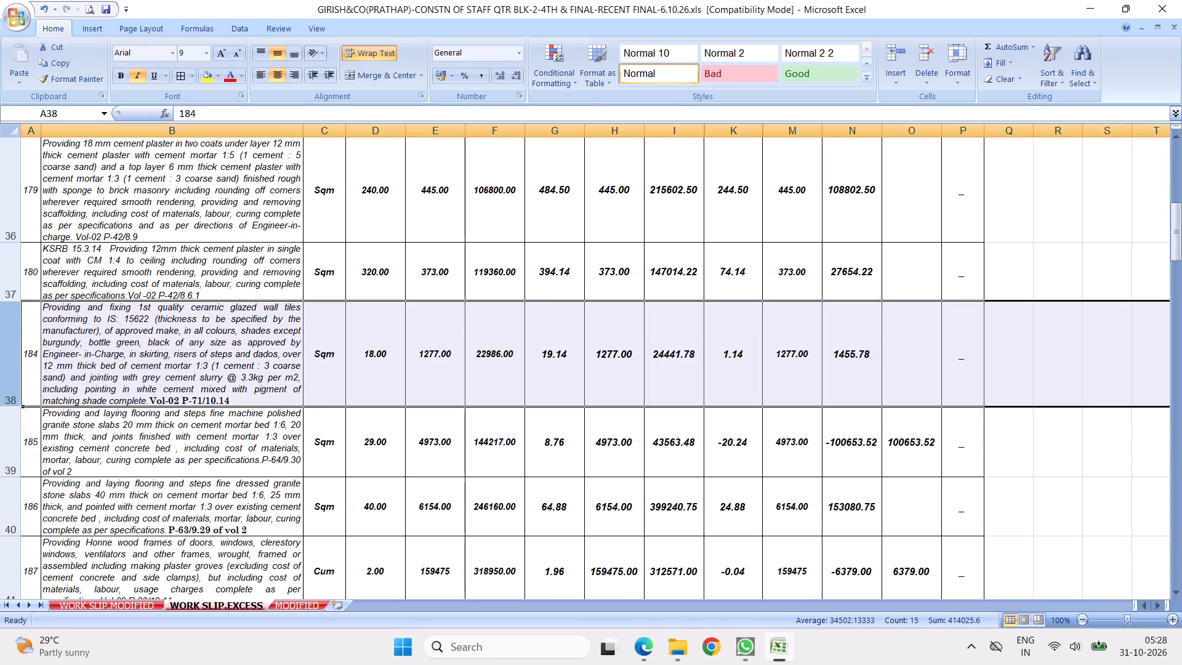
pyautogui.click(13, 444)
pyautogui.rightClick(13, 444)
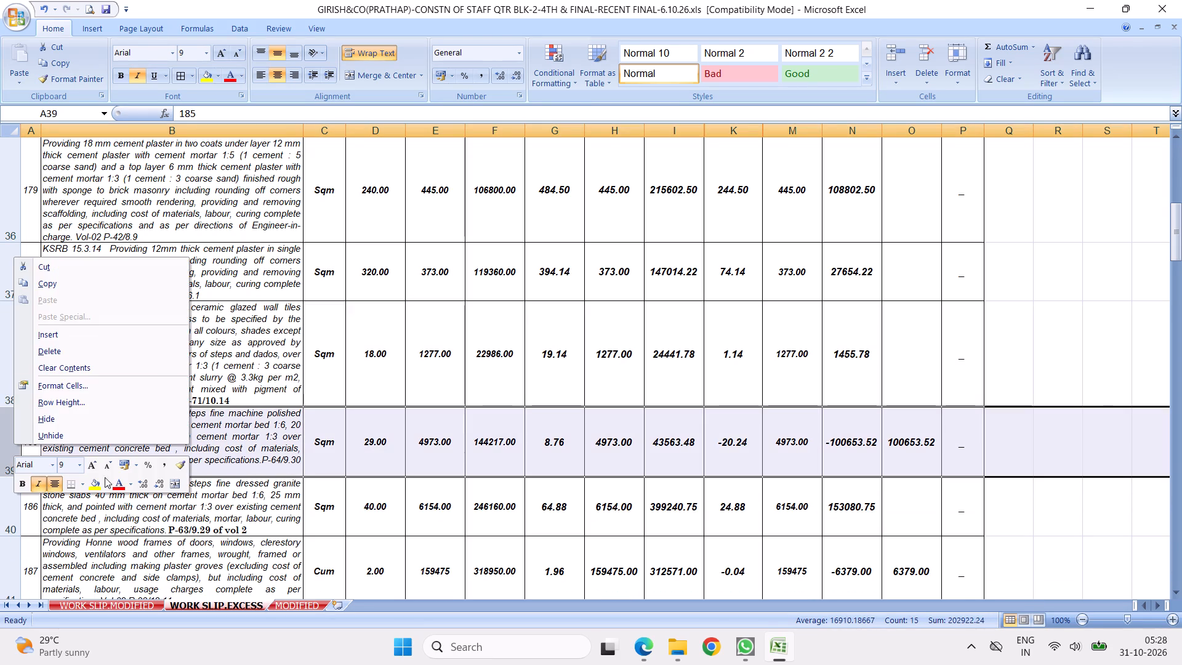
pyautogui.click(77, 348)
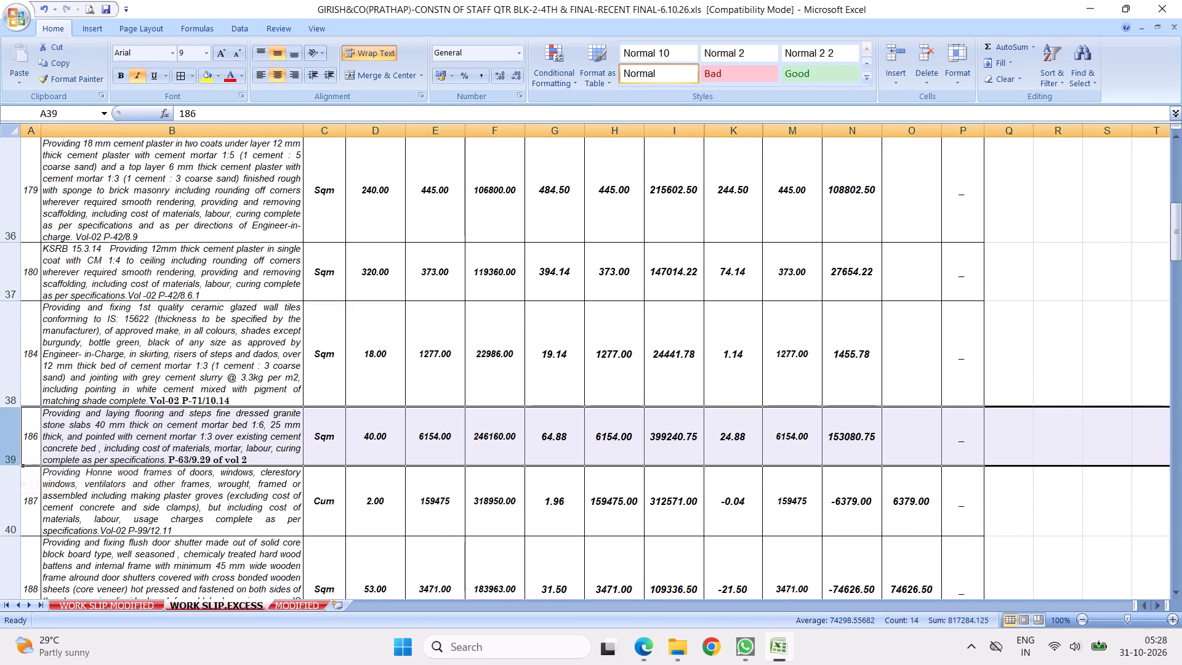
# Delete the rows of items 187 to 190, from the Honne wood frames through the UPVC sliding windows, keeping granite flooring item 186.
pyautogui.click(180, 433)
pyautogui.press('Down')
pyautogui.press('Down')
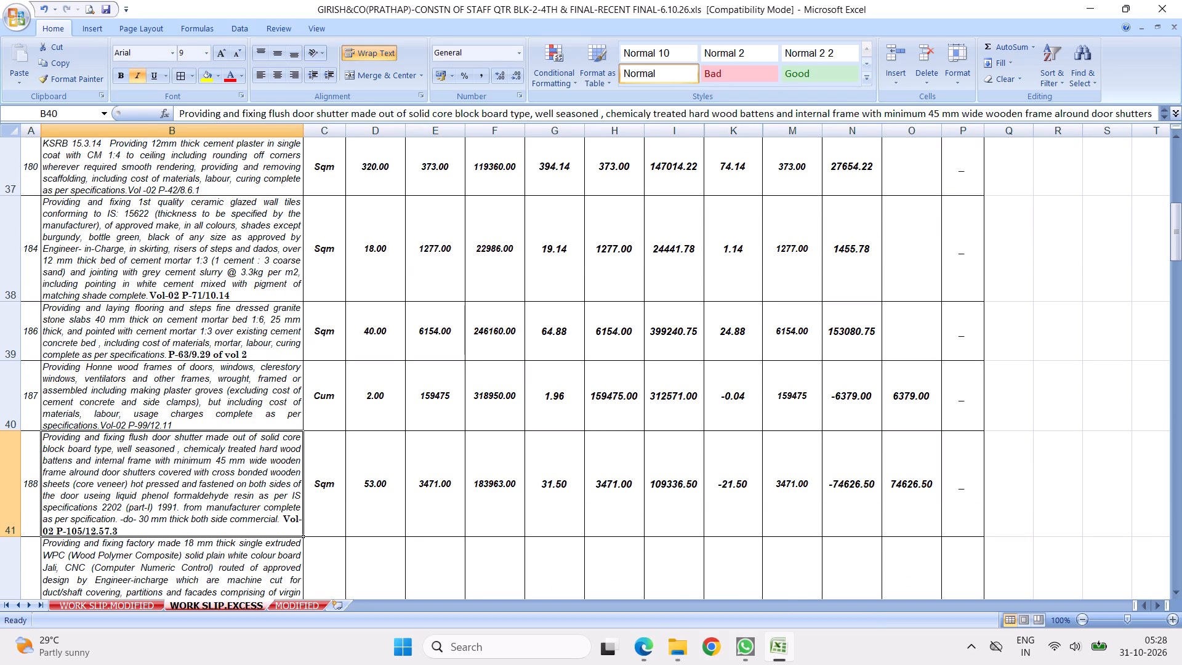
pyautogui.moveTo(1, 410); pyautogui.dragTo(14, 457)
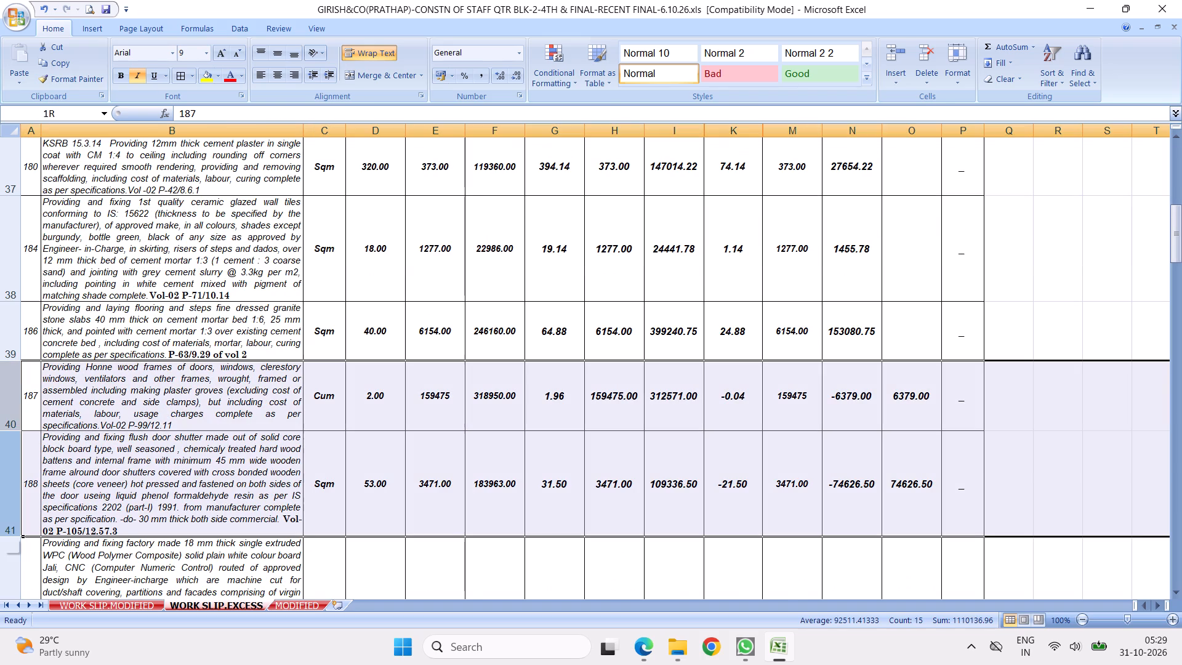
pyautogui.moveTo(14, 457); pyautogui.dragTo(14, 459)
pyautogui.rightClick(166, 443)
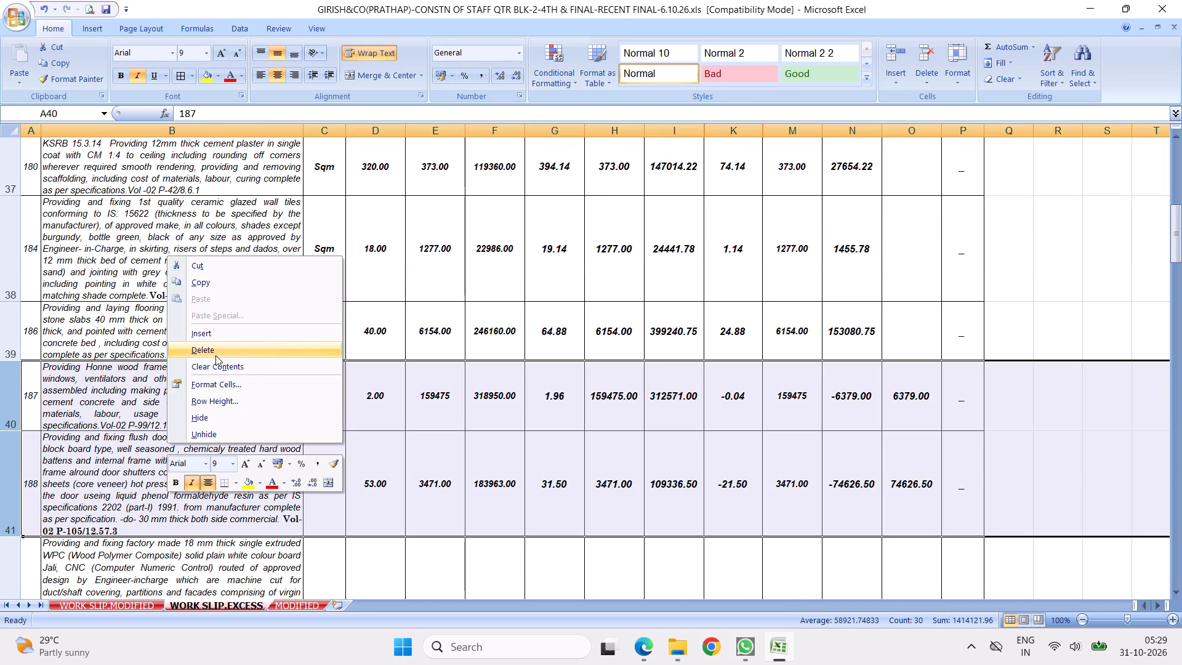
pyautogui.click(214, 354)
pyautogui.scroll(-1, 247, 390)
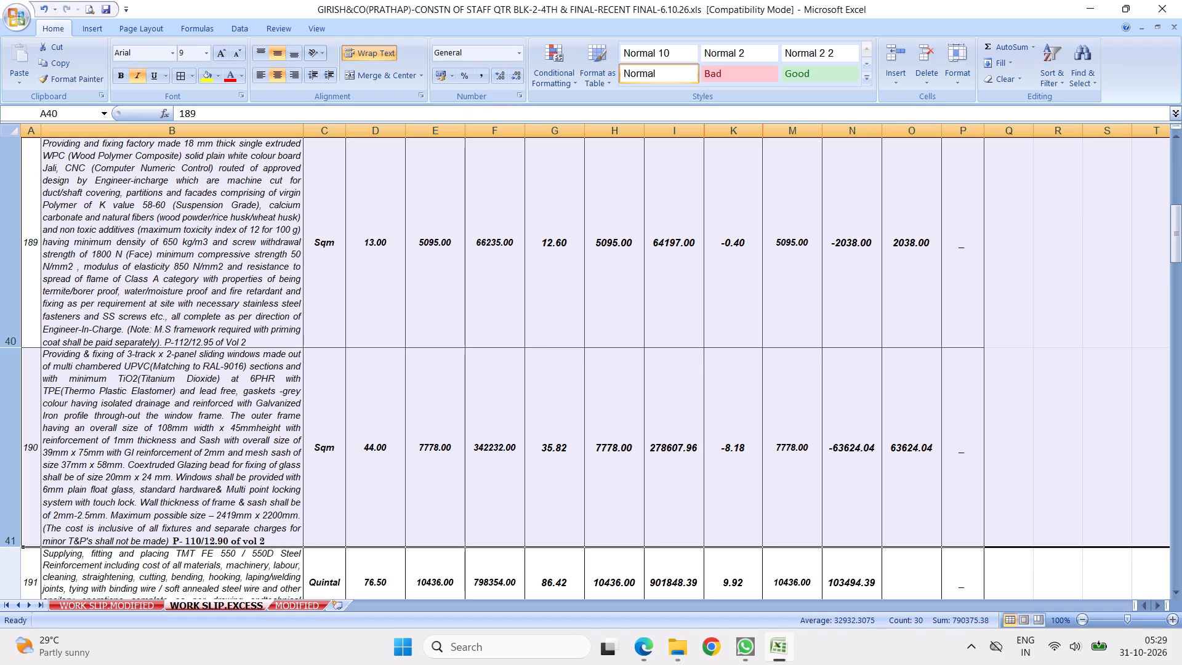
pyautogui.rightClick(190, 255)
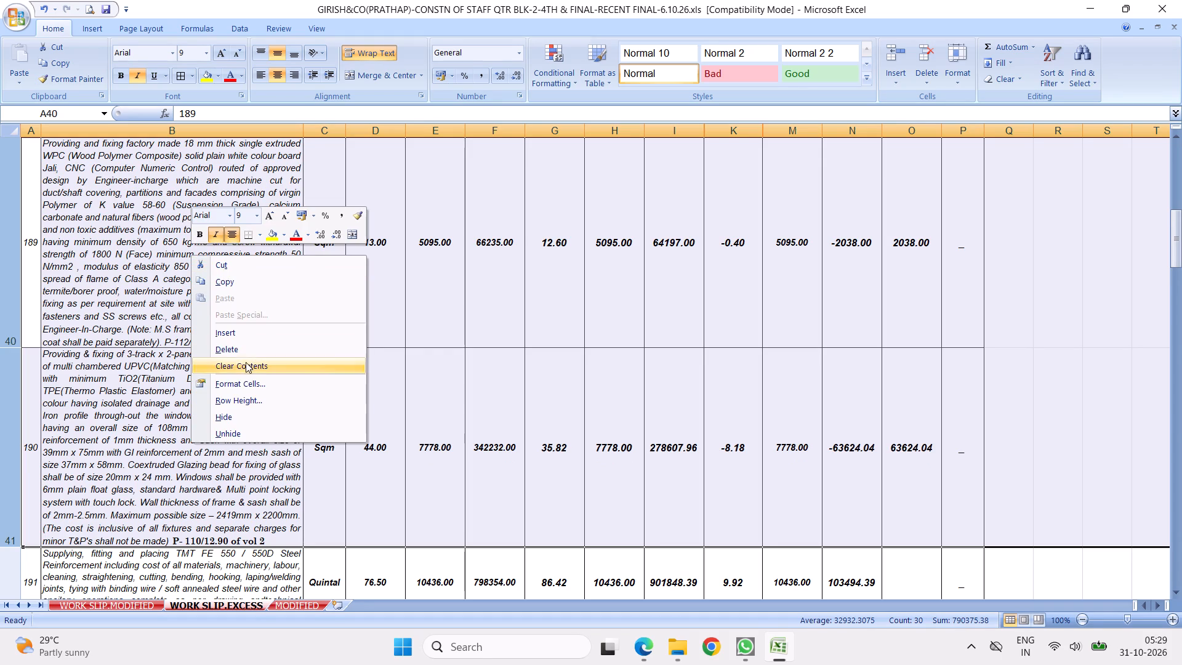
pyautogui.click(231, 352)
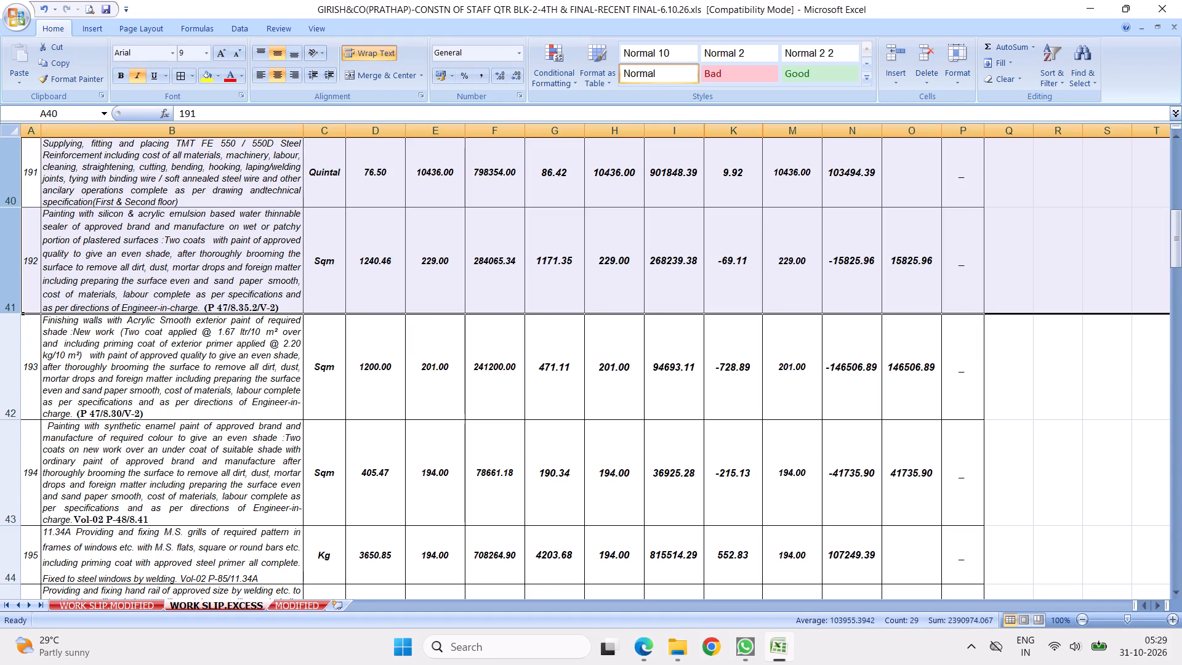
# Delete the rows of items 192 to 194 (painting), 196 (hand rail) and 197 (waterproofing), keeping reinforcement item 191 and grills item 195.
pyautogui.click(6, 262)
pyautogui.rightClick(6, 262)
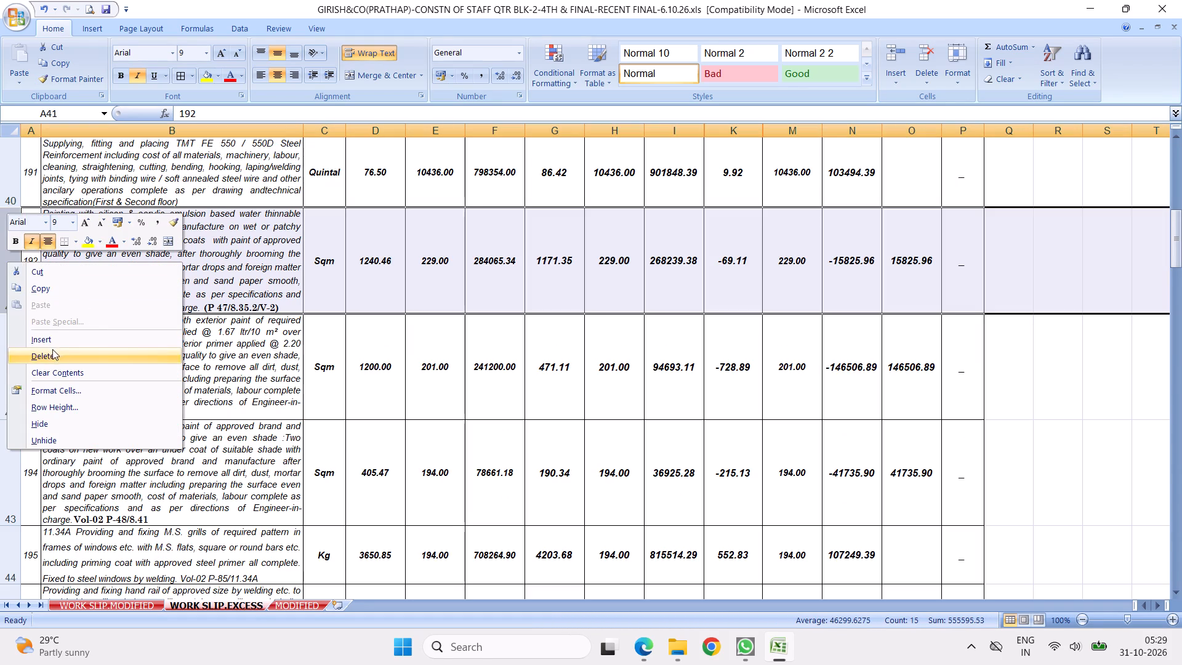
pyautogui.click(50, 353)
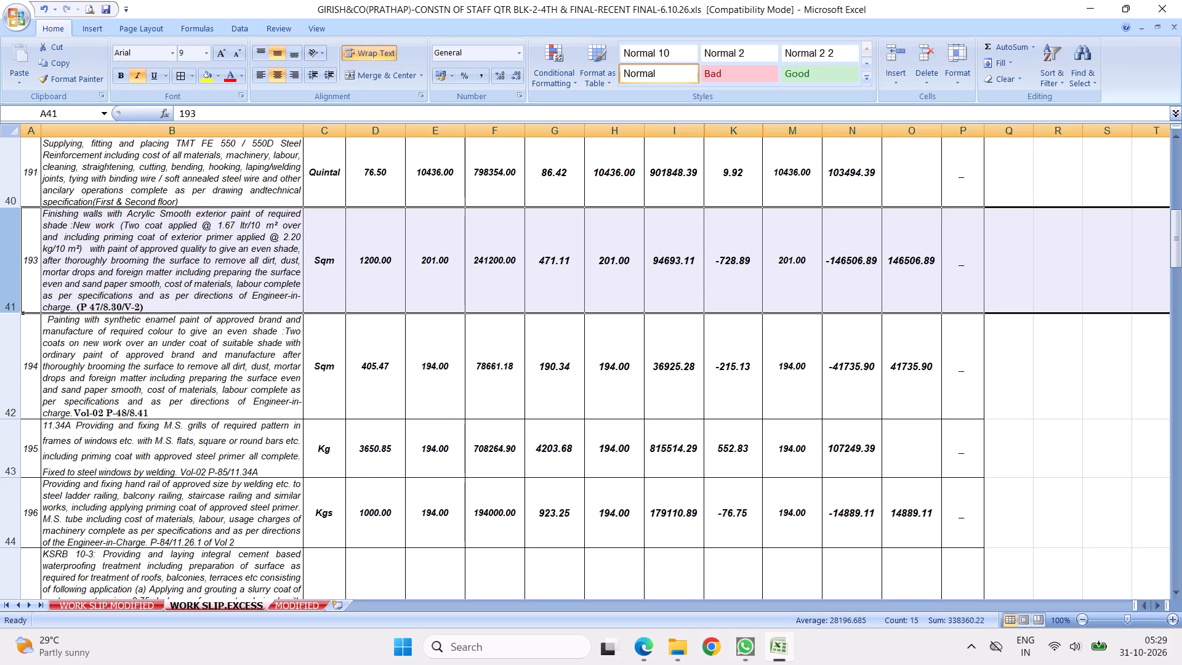
pyautogui.moveTo(9, 273); pyautogui.dragTo(14, 338)
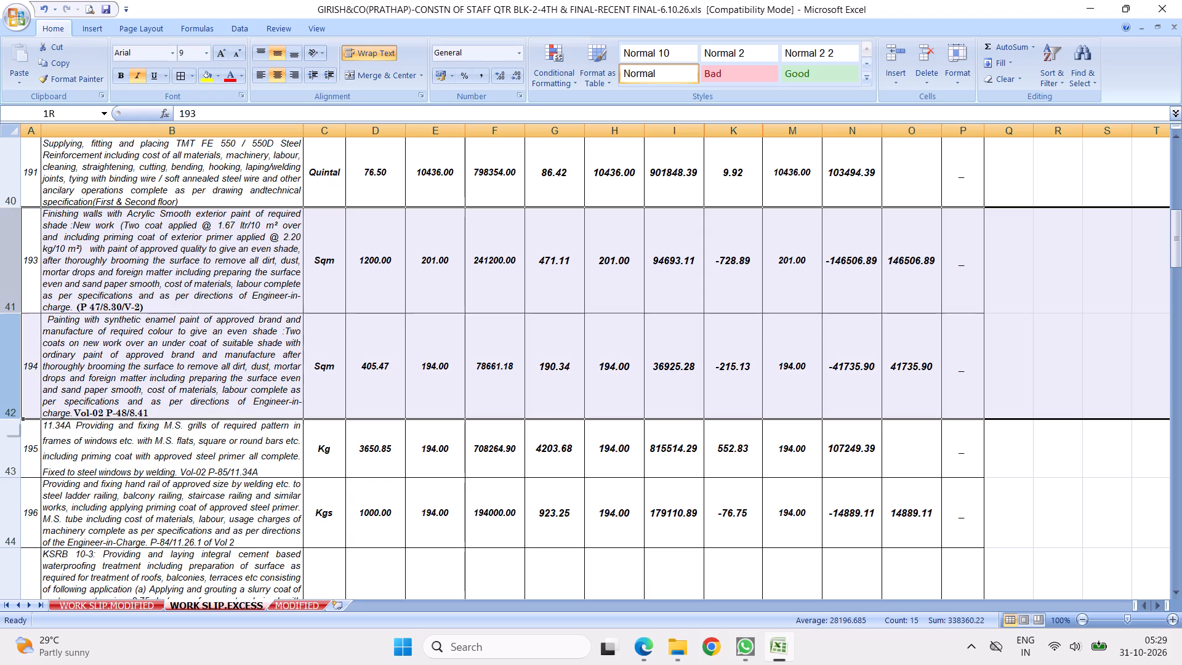
pyautogui.moveTo(14, 338); pyautogui.dragTo(14, 356)
pyautogui.rightClick(118, 304)
pyautogui.click(153, 396)
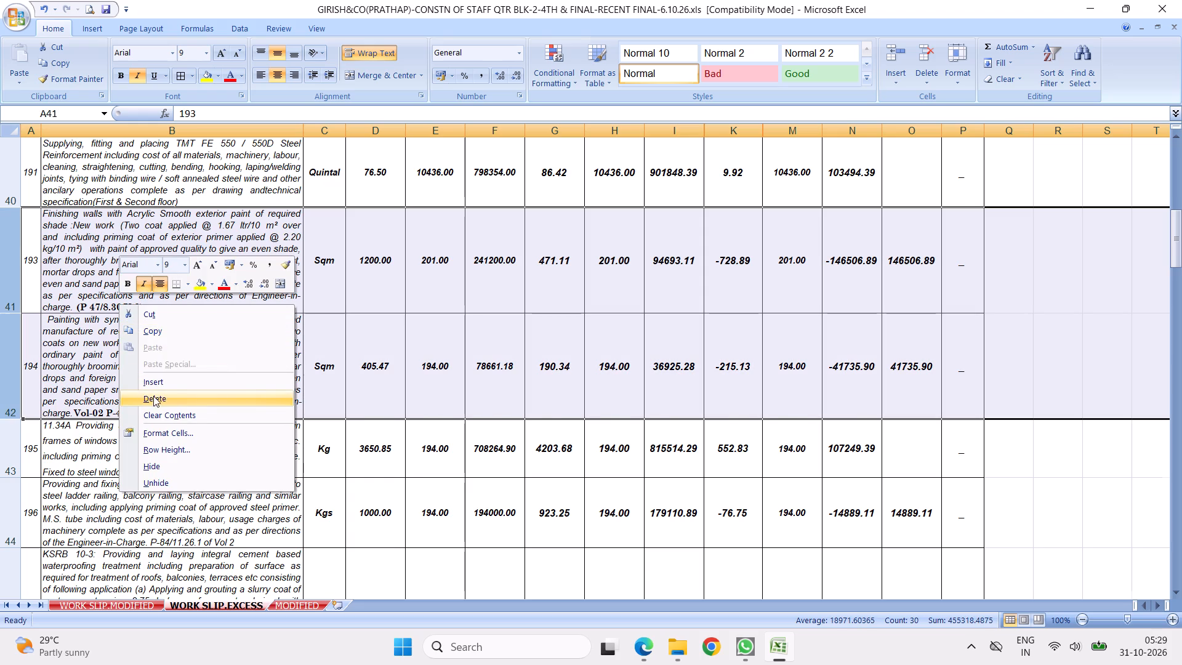
pyautogui.click(15, 304)
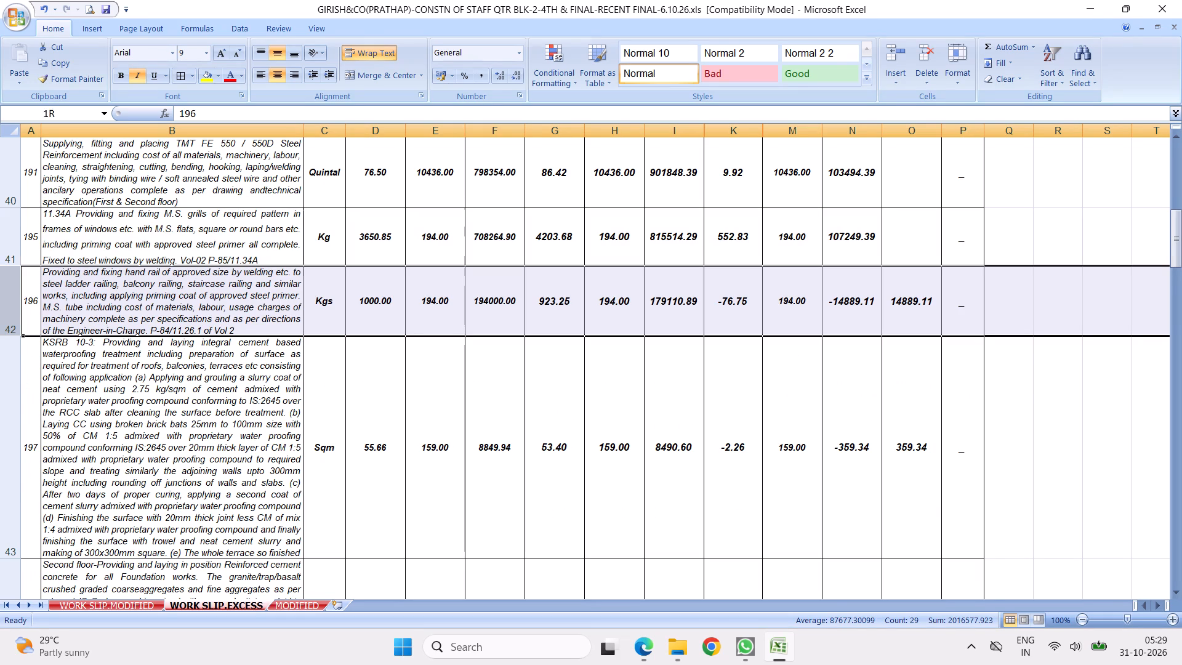
pyautogui.rightClick(15, 304)
pyautogui.click(68, 397)
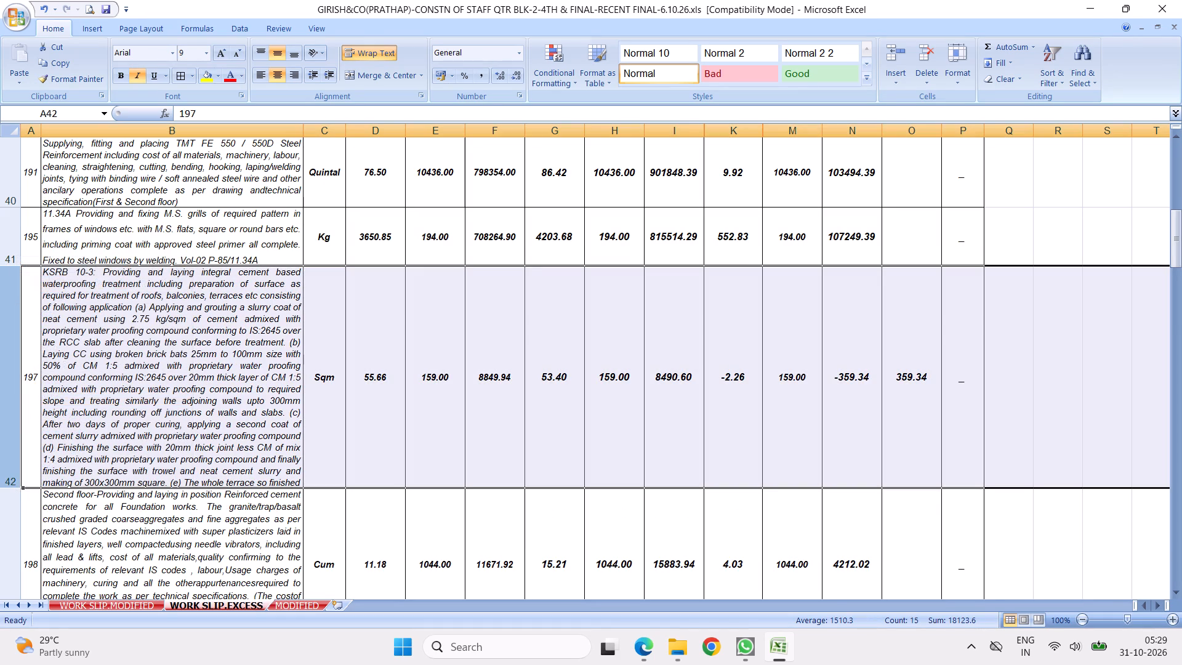
pyautogui.rightClick(158, 354)
pyautogui.click(204, 452)
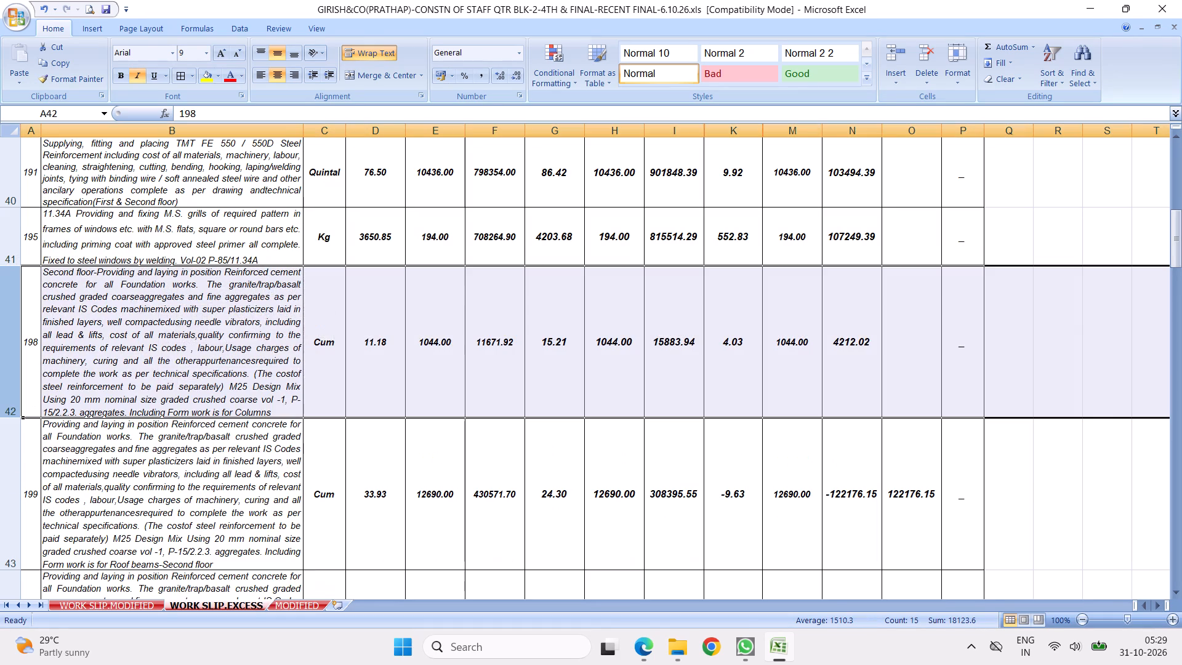
# Delete the rows of items 199 to 202 (concrete and brick work) and 204 (first floor column concrete), keeping items 198 and 203.
pyautogui.click(220, 353)
pyautogui.press('Down')
pyautogui.press('Down')
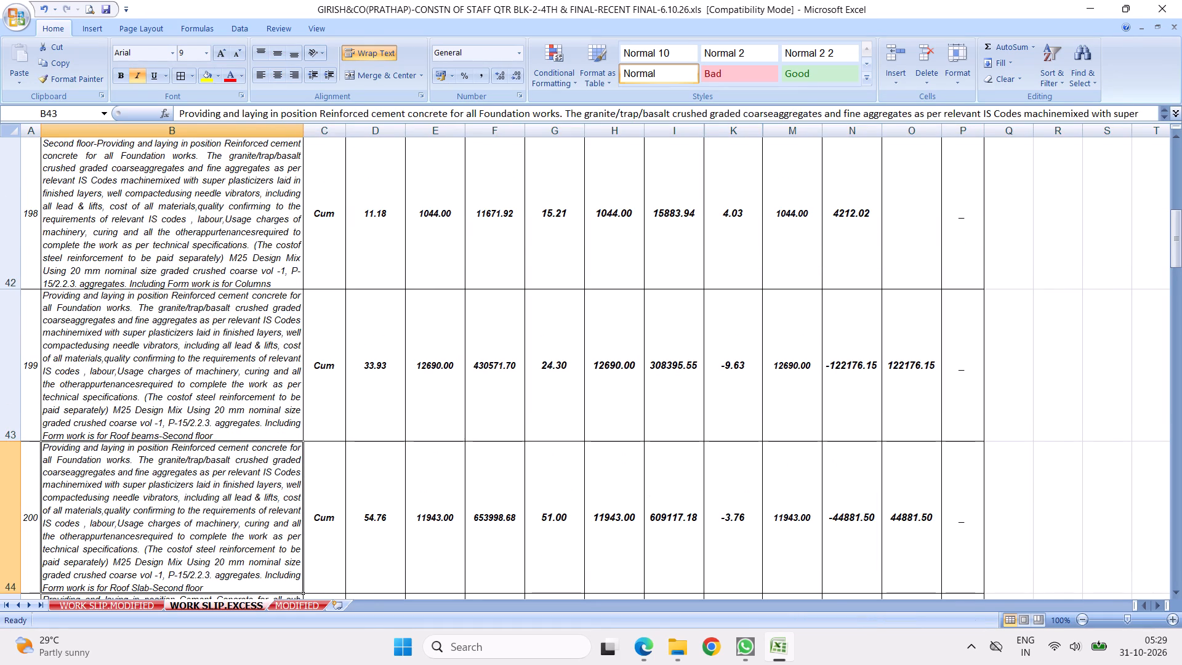
pyautogui.click(0, 371)
pyautogui.rightClick(0, 371)
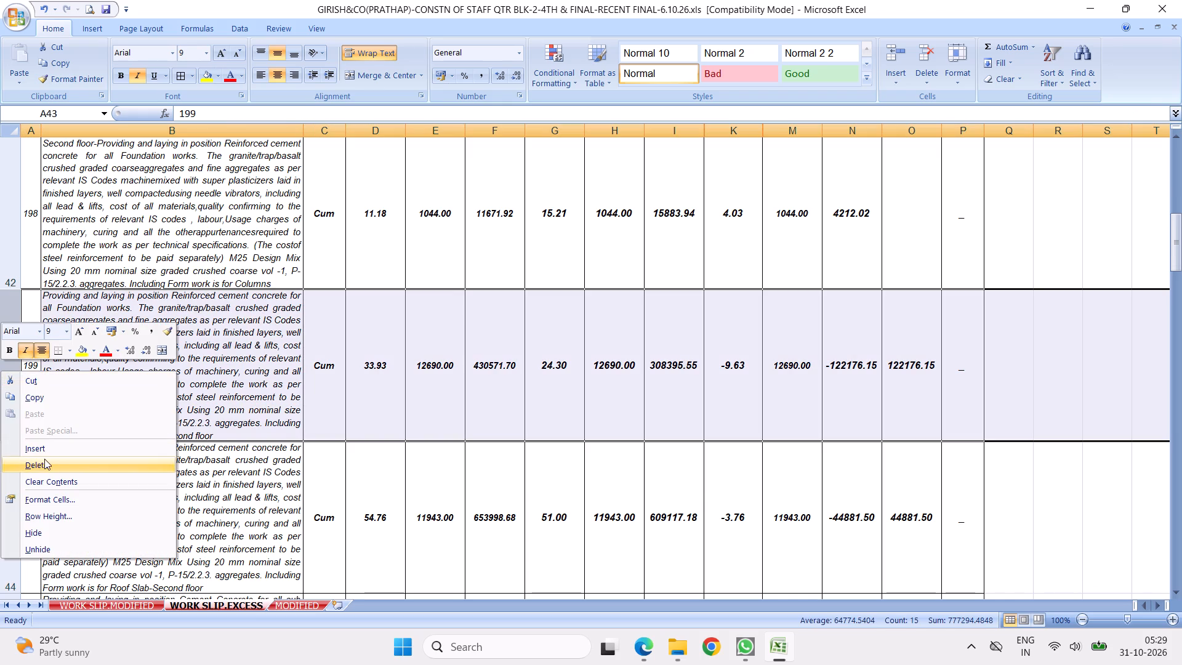
pyautogui.click(44, 461)
pyautogui.rightClick(159, 347)
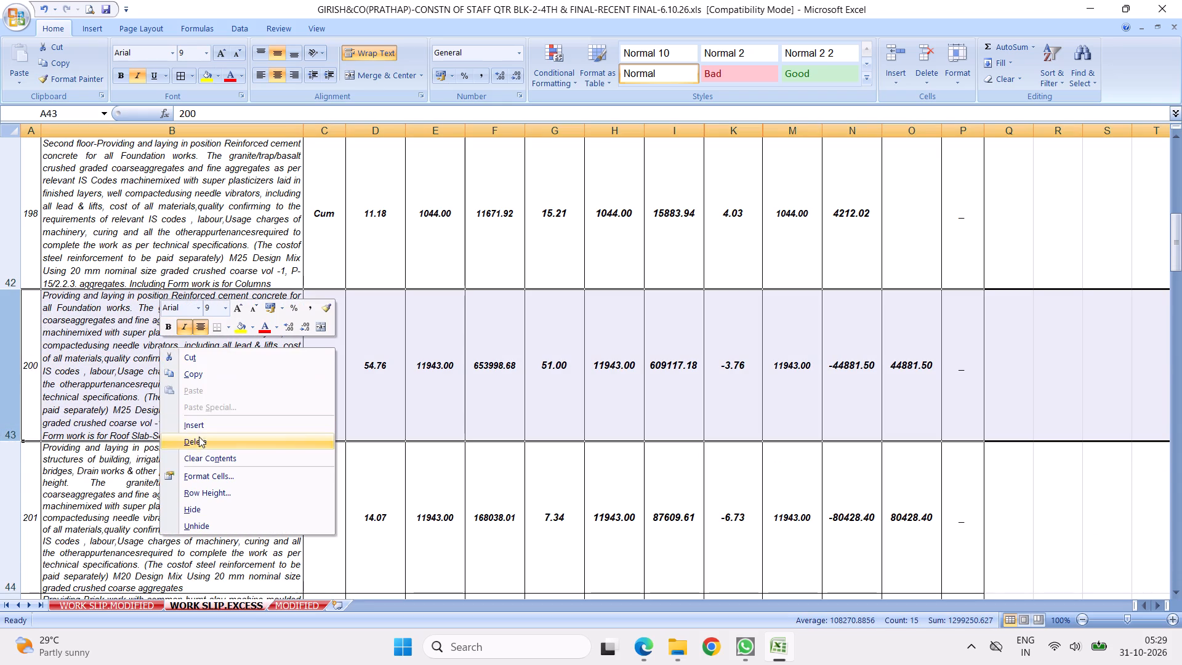
pyautogui.click(199, 439)
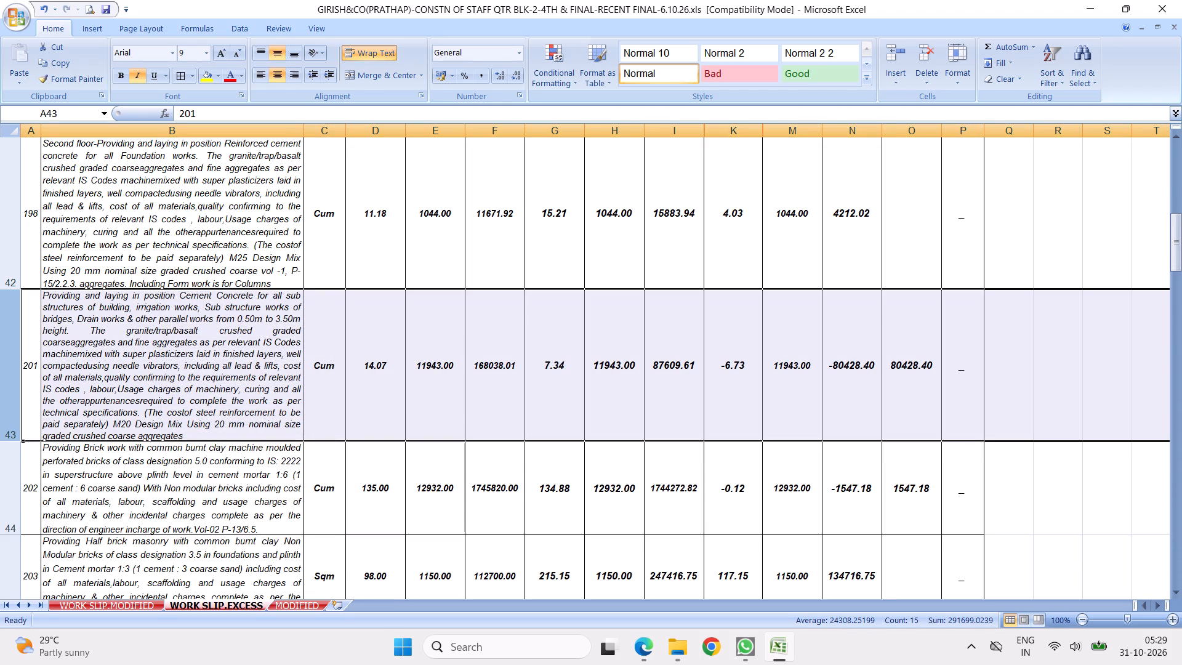
pyautogui.moveTo(2, 377); pyautogui.dragTo(22, 479)
pyautogui.rightClick(131, 354)
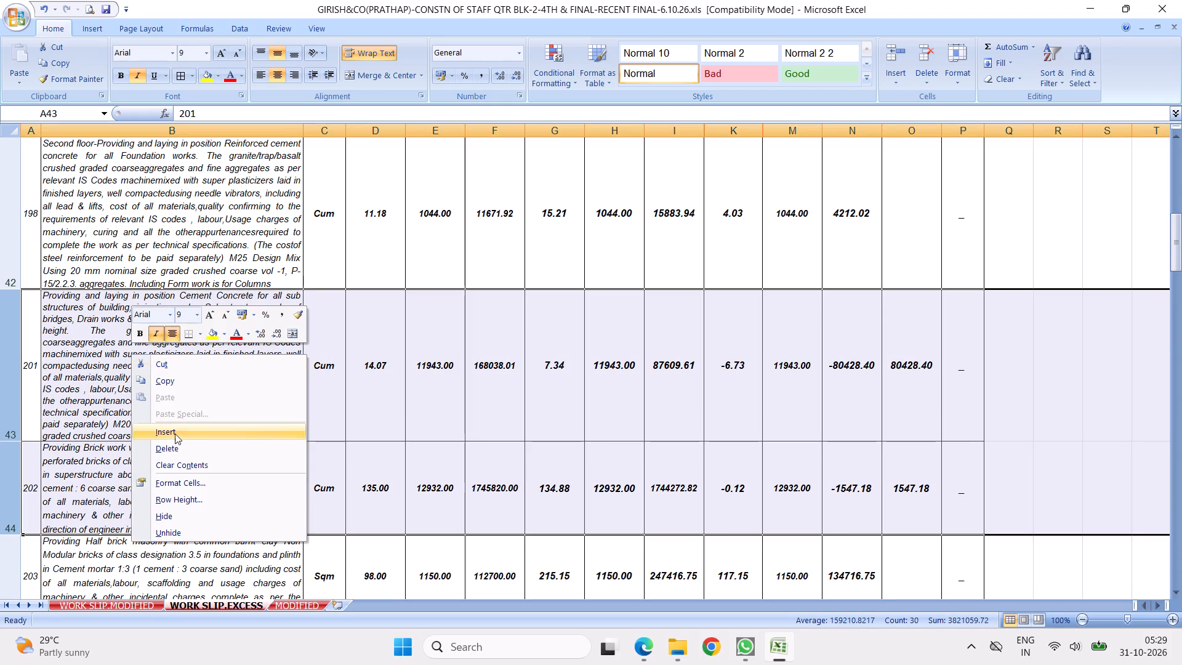
pyautogui.click(172, 447)
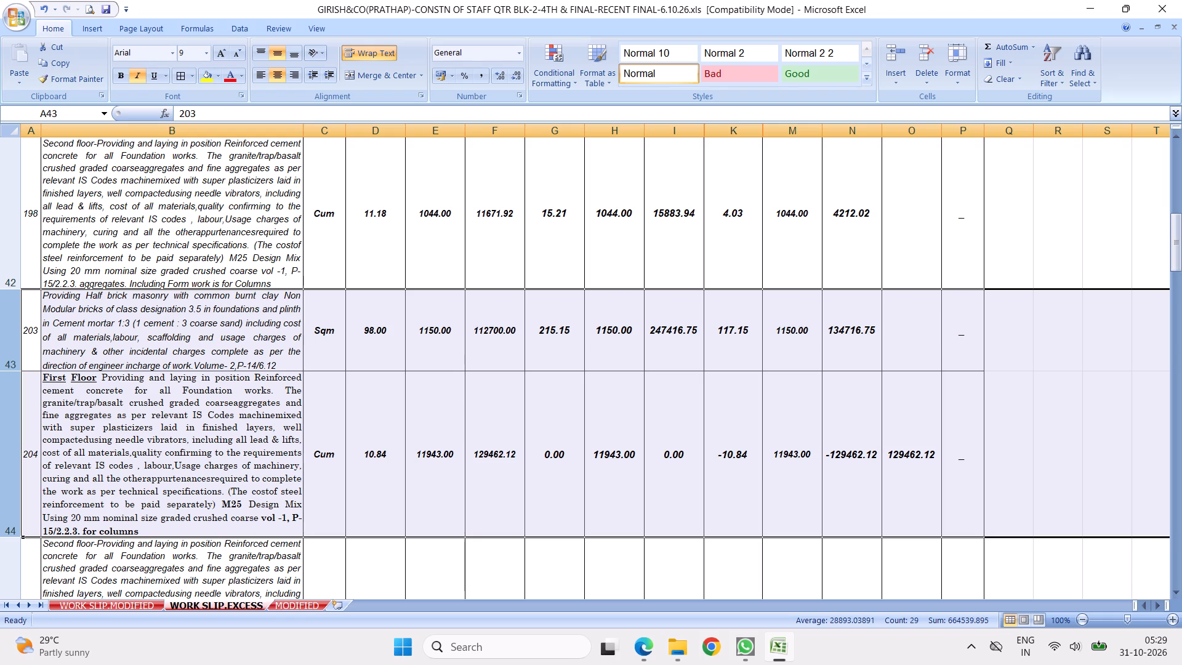
pyautogui.click(8, 436)
pyautogui.rightClick(8, 436)
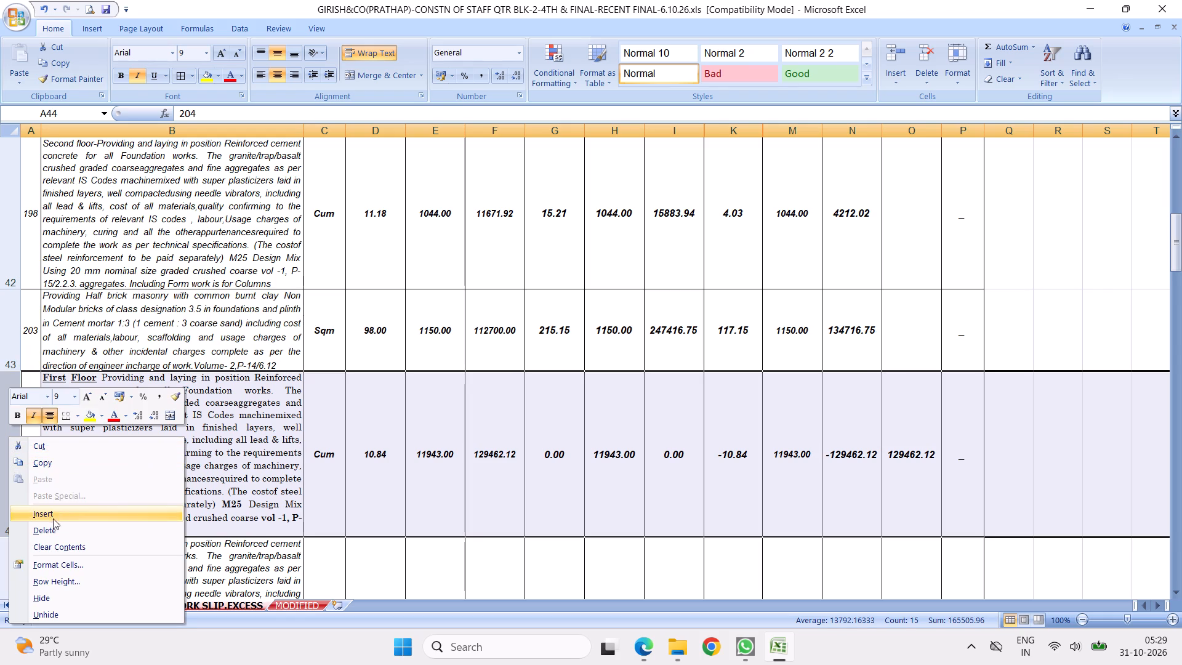
pyautogui.click(49, 530)
# Delete the rows of items 209 to 211 (putty, vitrified tiles, skirting) and 213 (40 mm granite flooring), keeping items 205 to 208 and 212.
pyautogui.click(225, 424)
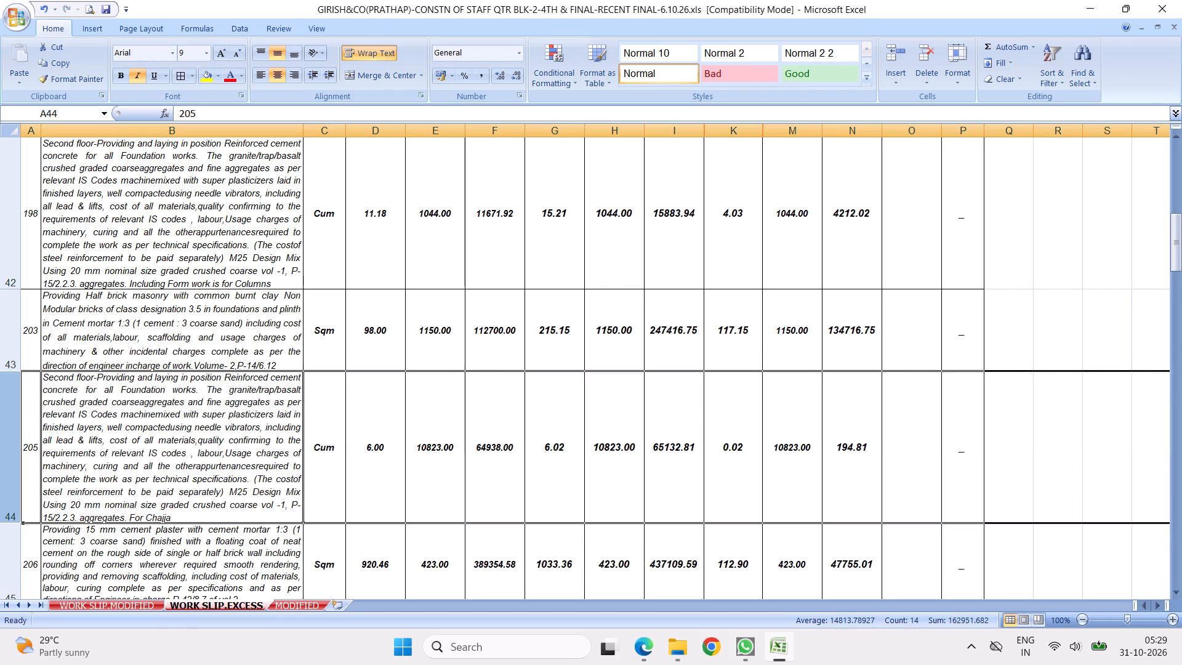
pyautogui.press('Down')
pyautogui.press('Down')
pyautogui.press('Down')
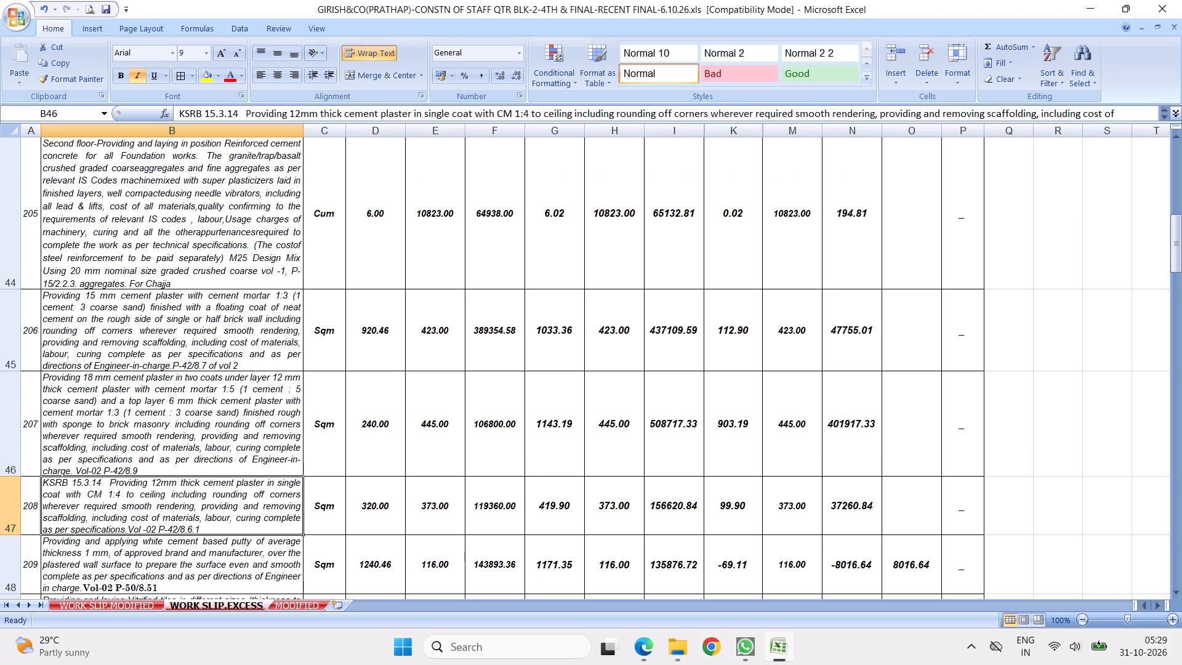
pyautogui.press('Down')
pyautogui.press('Down')
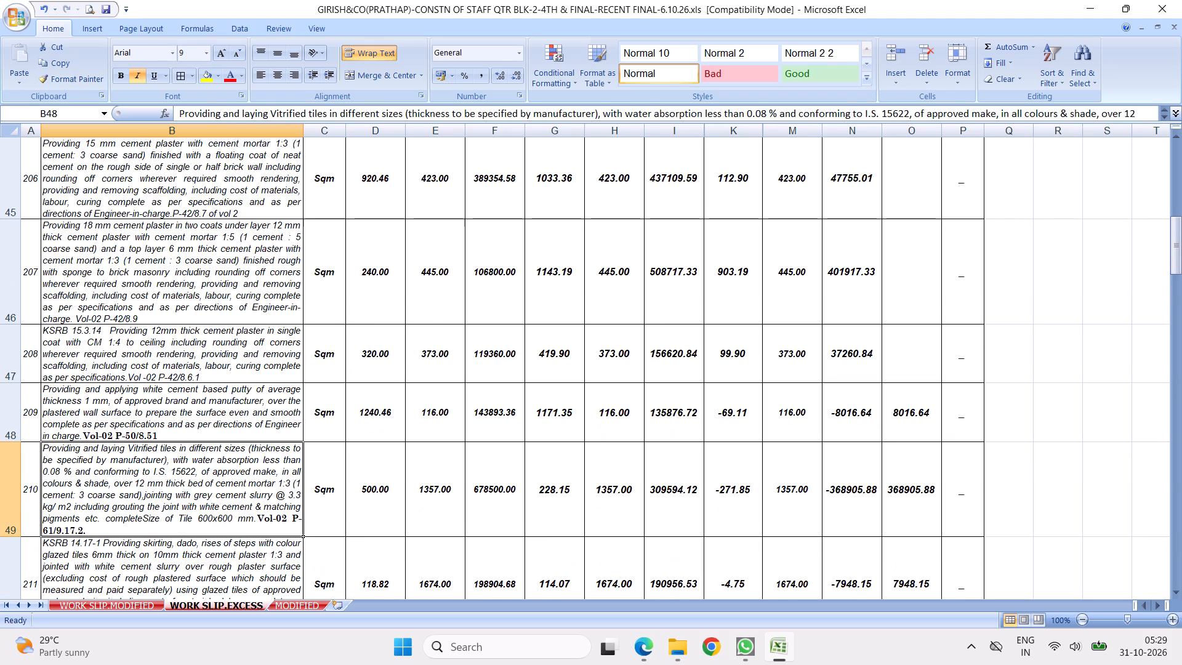
pyautogui.press('Down')
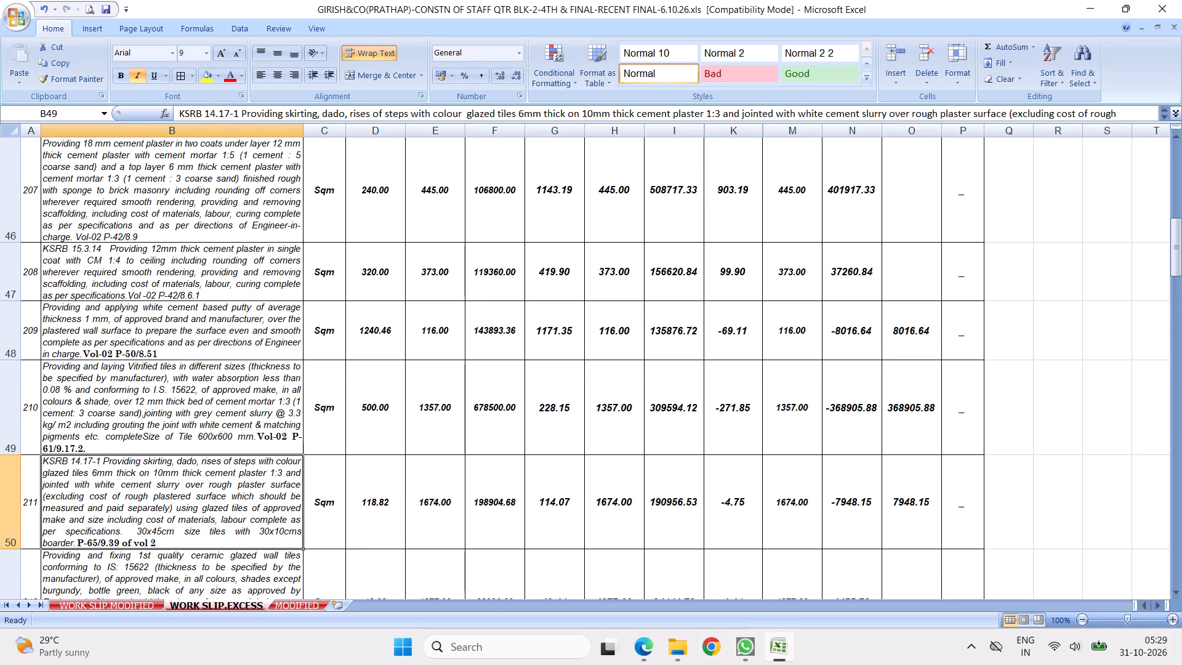
pyautogui.moveTo(7, 342); pyautogui.dragTo(34, 459)
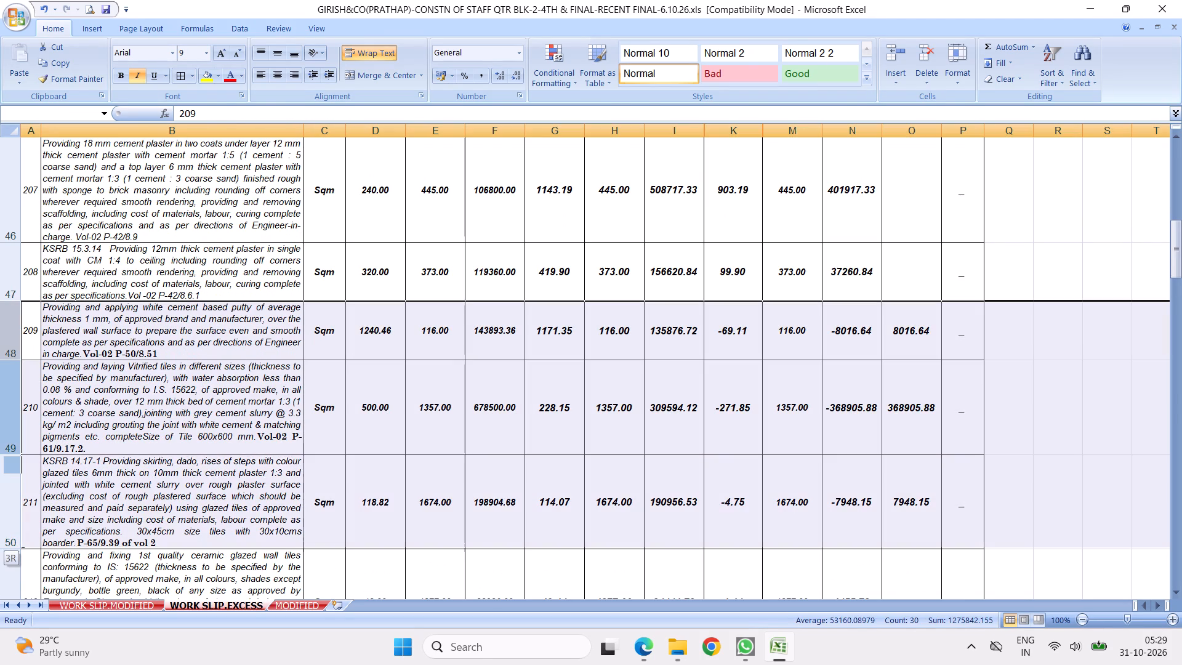
pyautogui.moveTo(34, 459); pyautogui.dragTo(34, 475)
pyautogui.rightClick(108, 385)
pyautogui.click(137, 478)
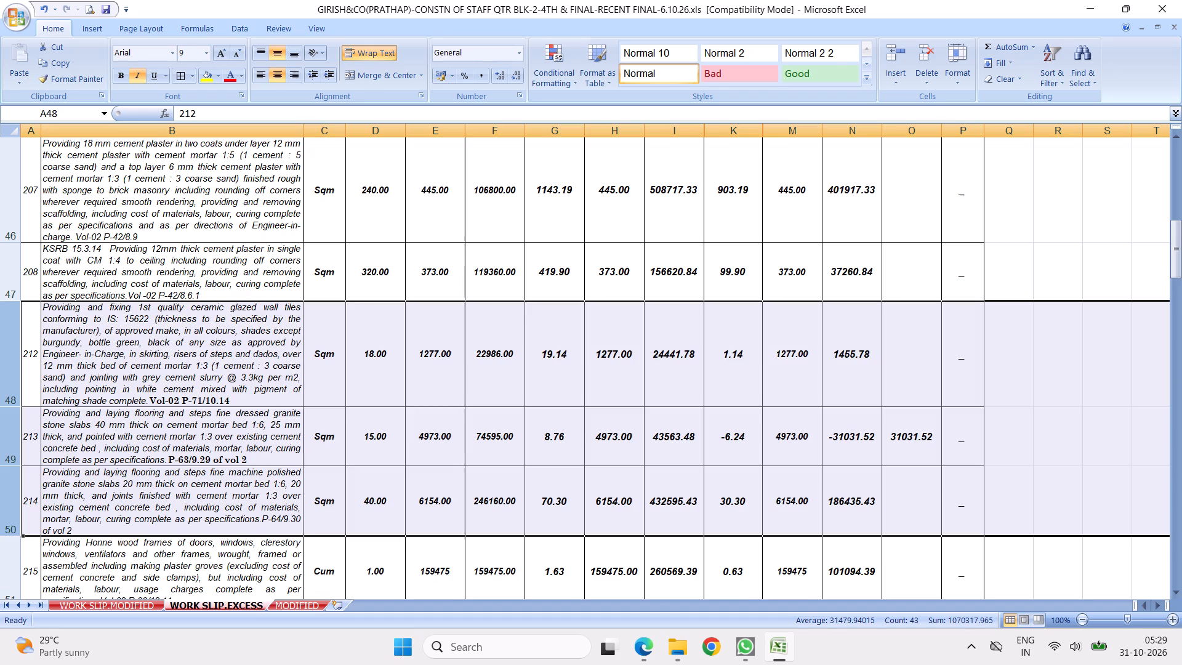
pyautogui.click(11, 442)
pyautogui.rightClick(11, 442)
pyautogui.click(51, 350)
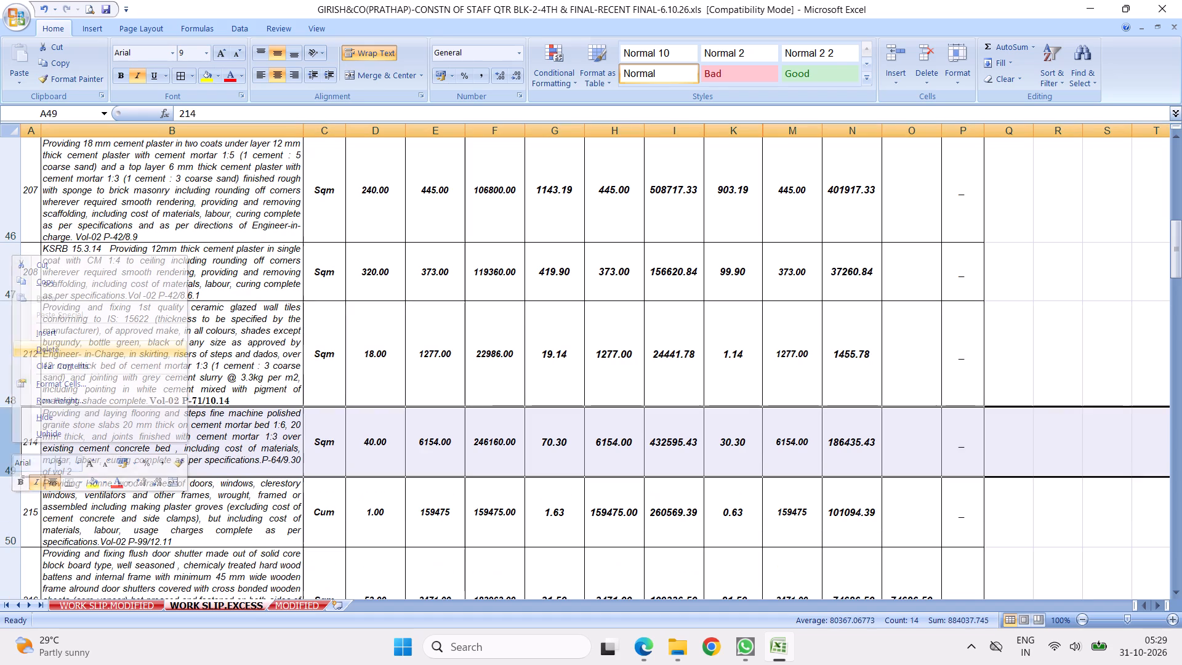
# Delete the rows of items 216 to 218 (flush door shutter, WPC board, UPVC windows), keeping items 214 and 215.
pyautogui.click(227, 450)
pyautogui.press('Down')
pyautogui.press('Down')
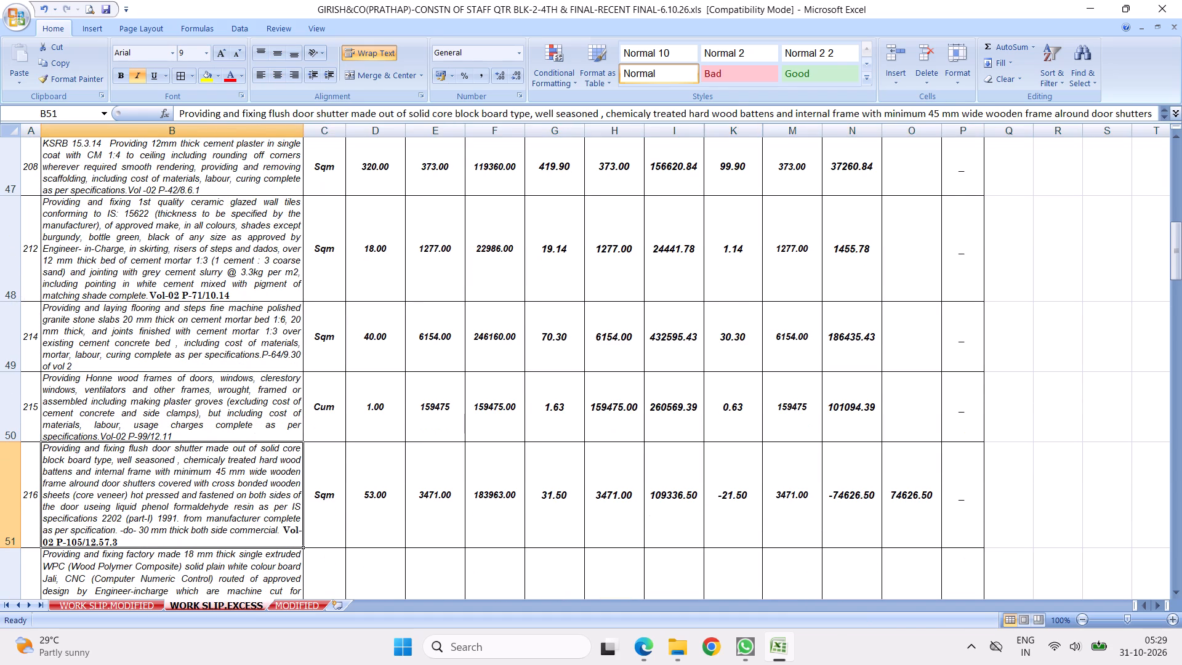
pyautogui.press('Down')
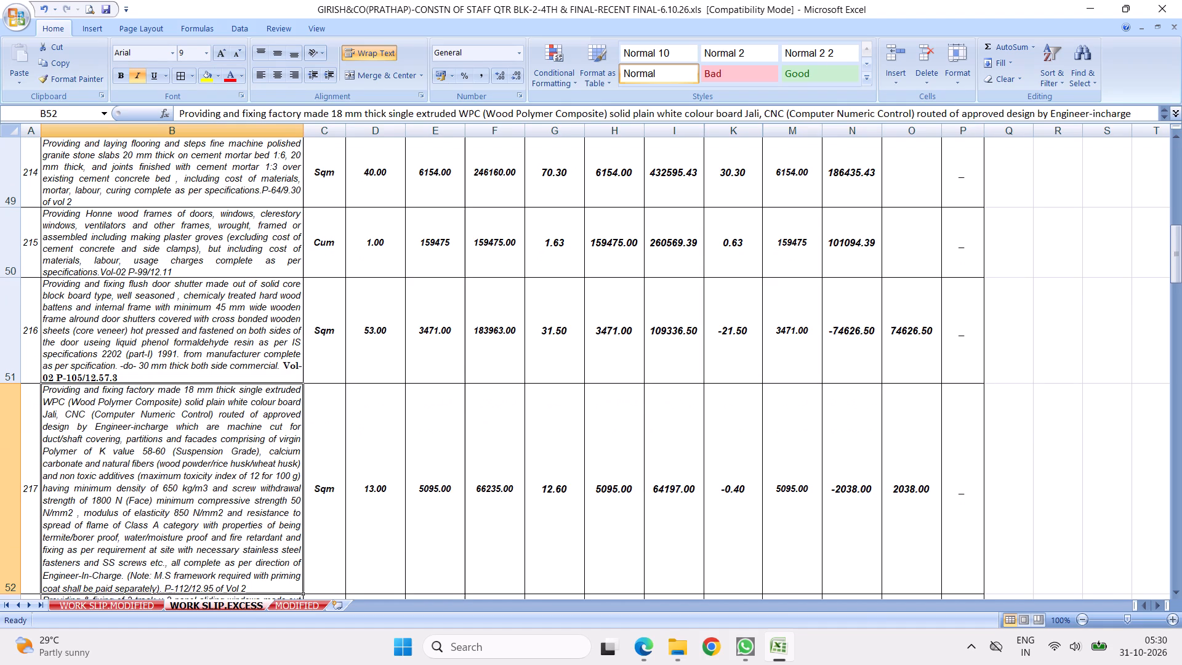
pyautogui.moveTo(0, 357); pyautogui.dragTo(16, 406)
pyautogui.rightClick(107, 340)
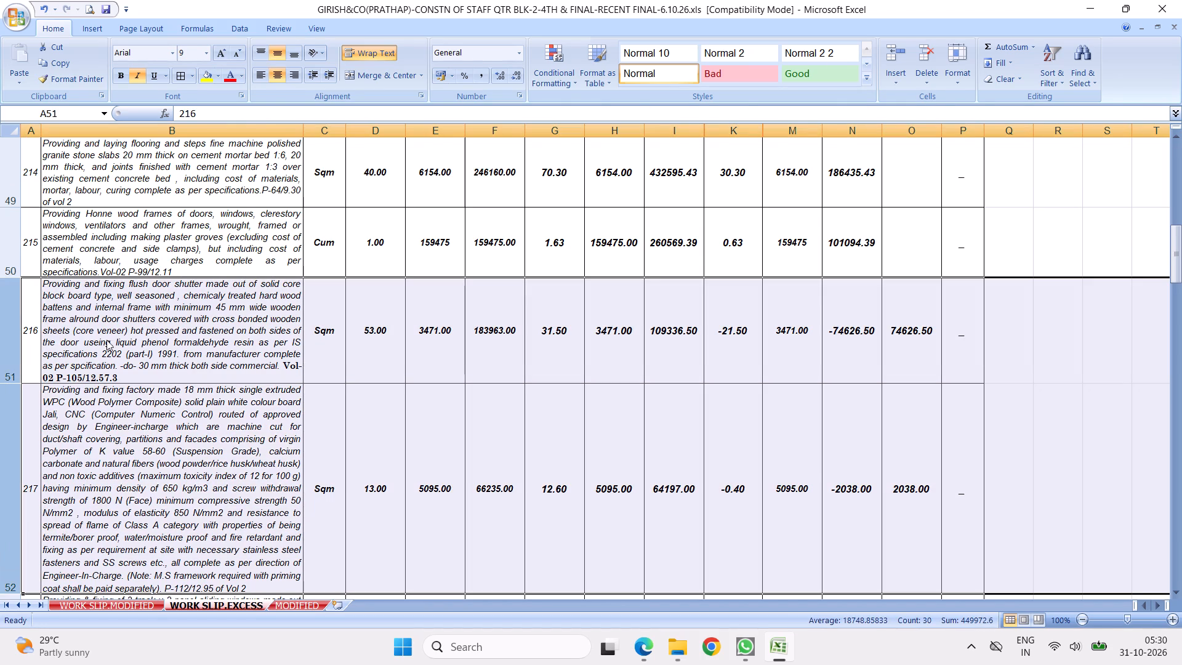
pyautogui.click(139, 432)
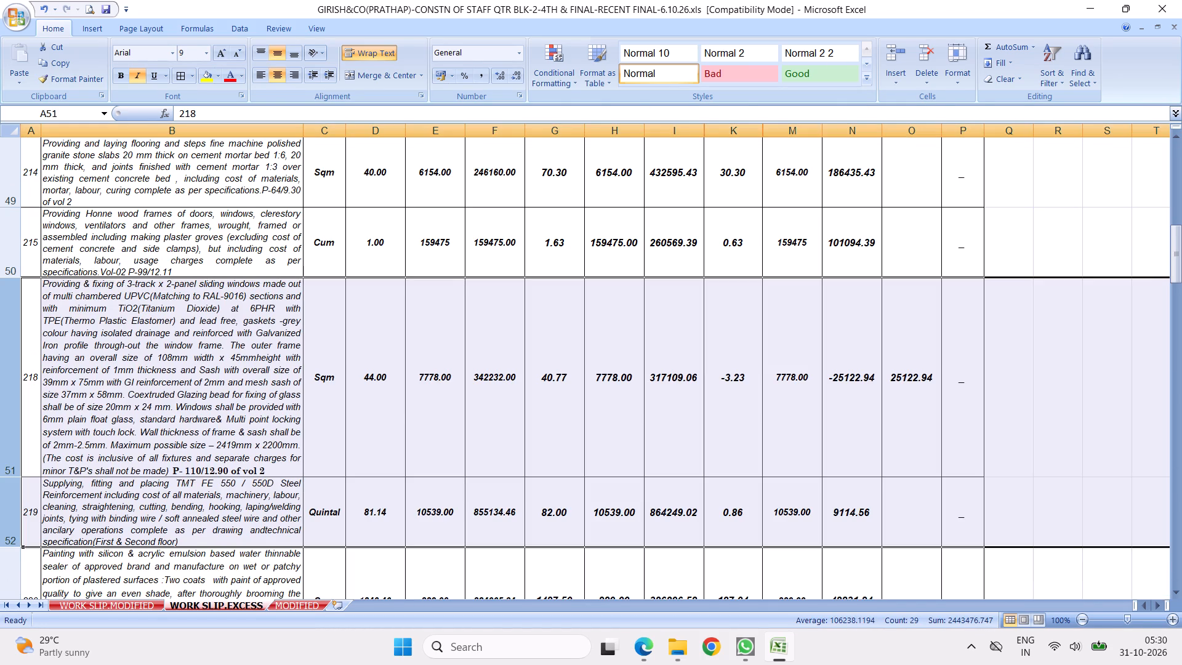
pyautogui.click(190, 349)
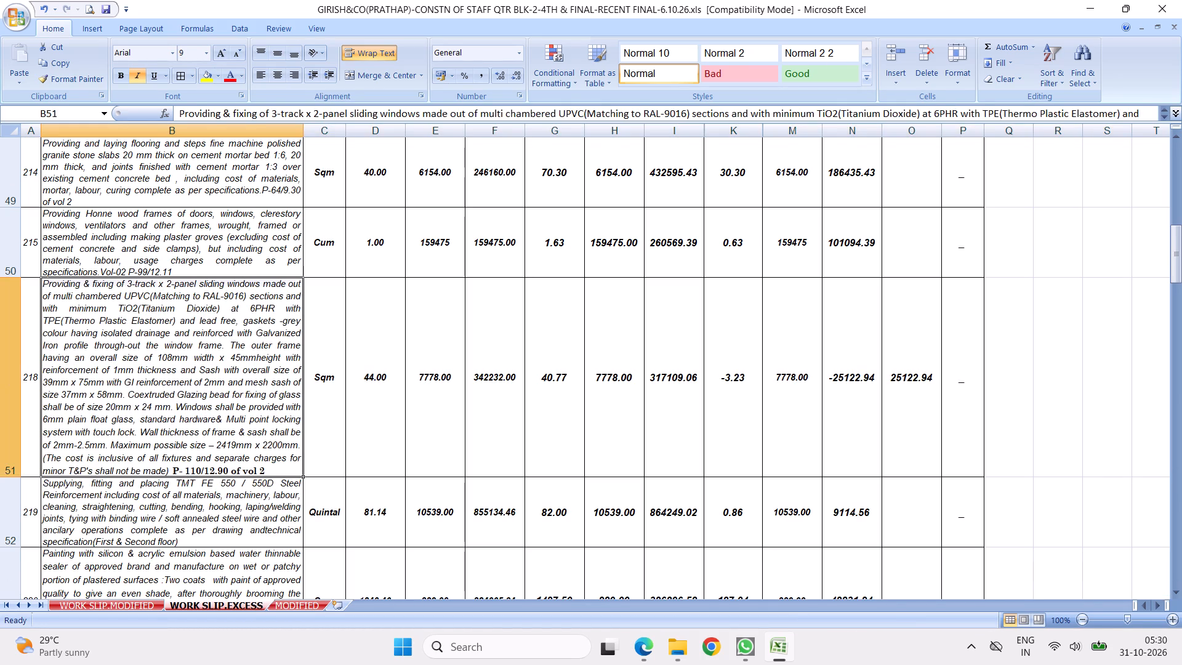
pyautogui.click(2, 377)
pyautogui.rightClick(2, 377)
pyautogui.click(44, 474)
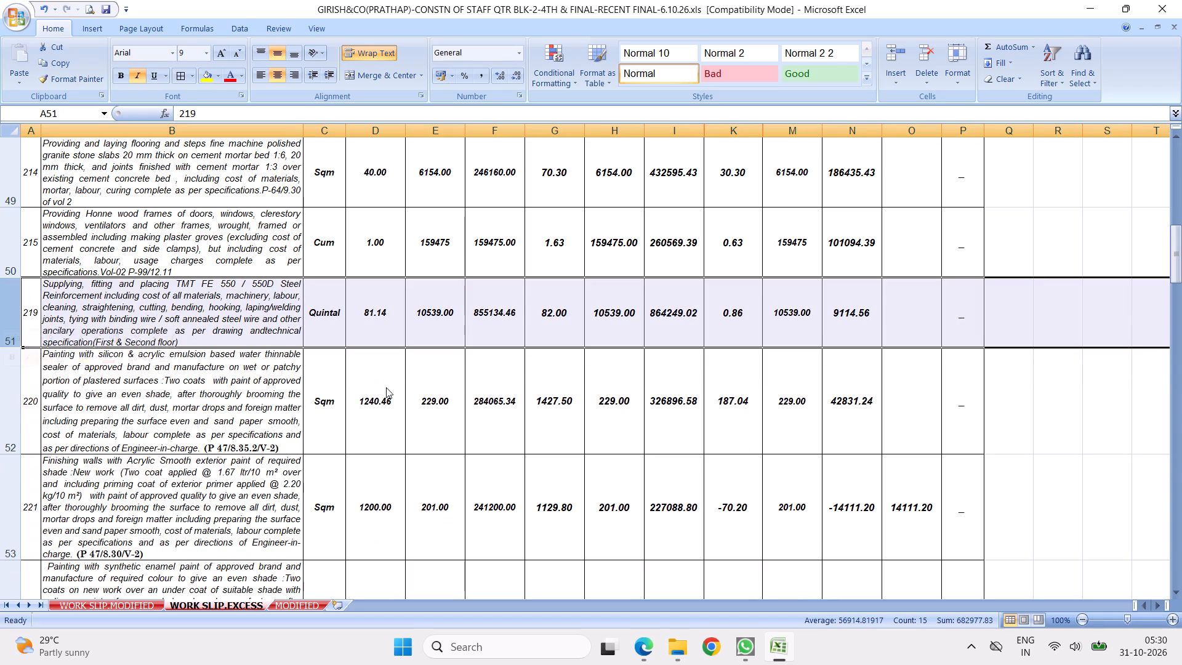
# Delete the rows of items 221, 222 (painting) and 224 (hand rail), keeping items 219, 220, 223 and 225.
pyautogui.click(242, 396)
pyautogui.press('Down')
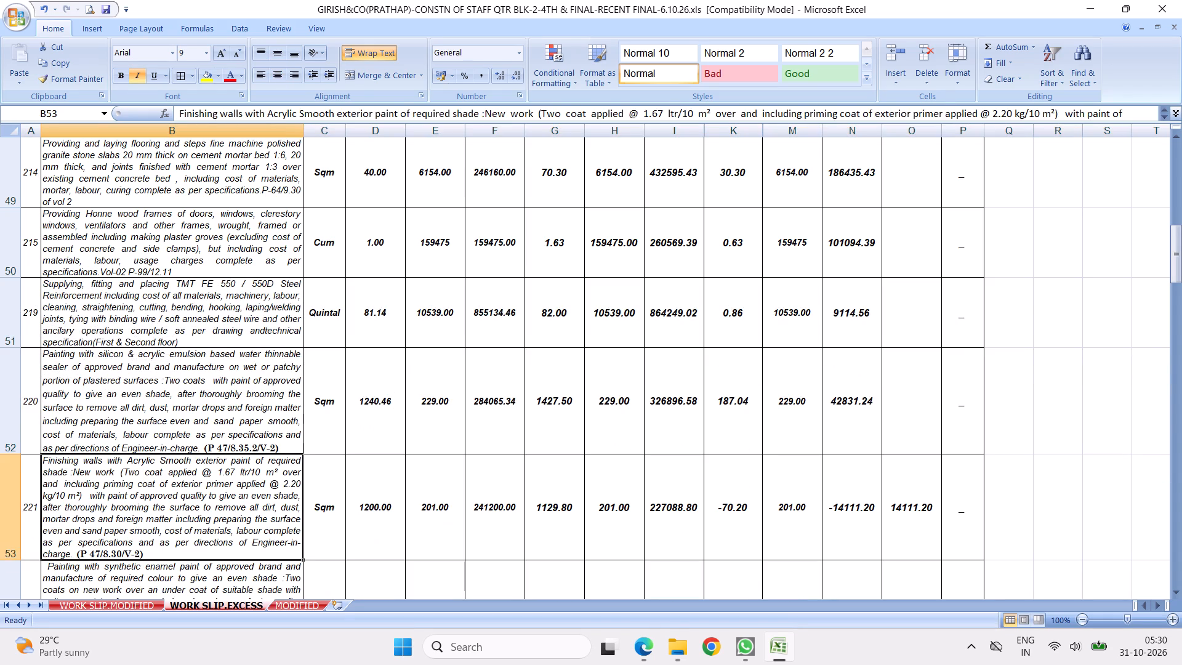
pyautogui.press('Down')
pyautogui.press('Down')
pyautogui.press('Down')
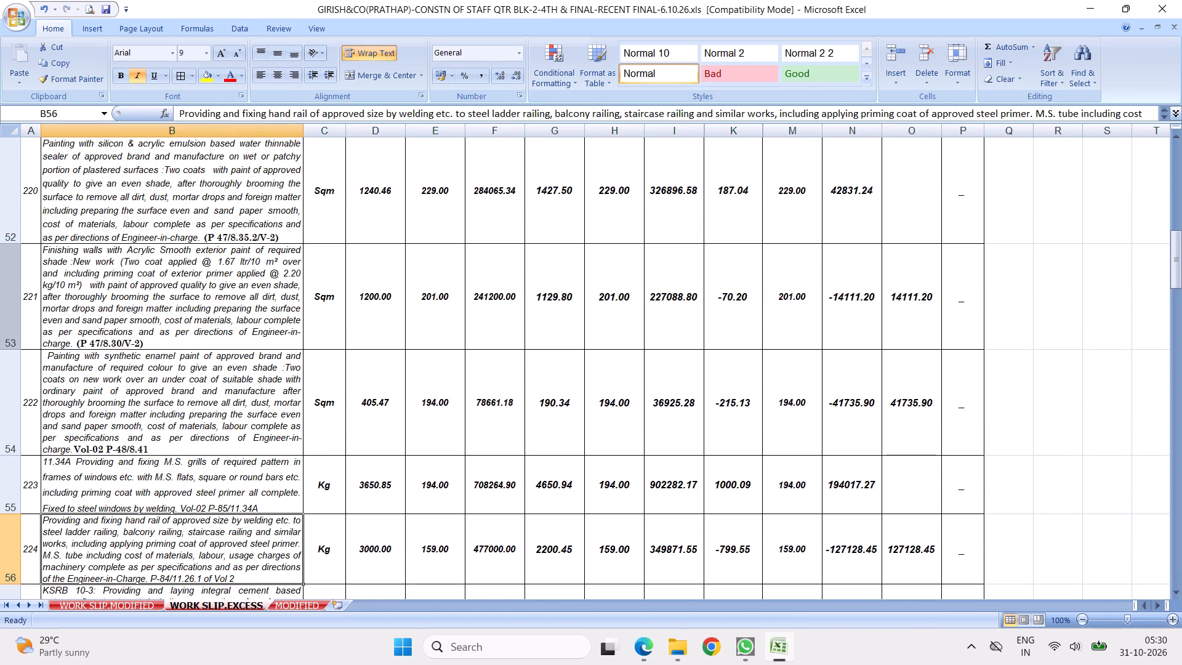
pyautogui.moveTo(6, 308); pyautogui.dragTo(20, 371)
pyautogui.rightClick(110, 305)
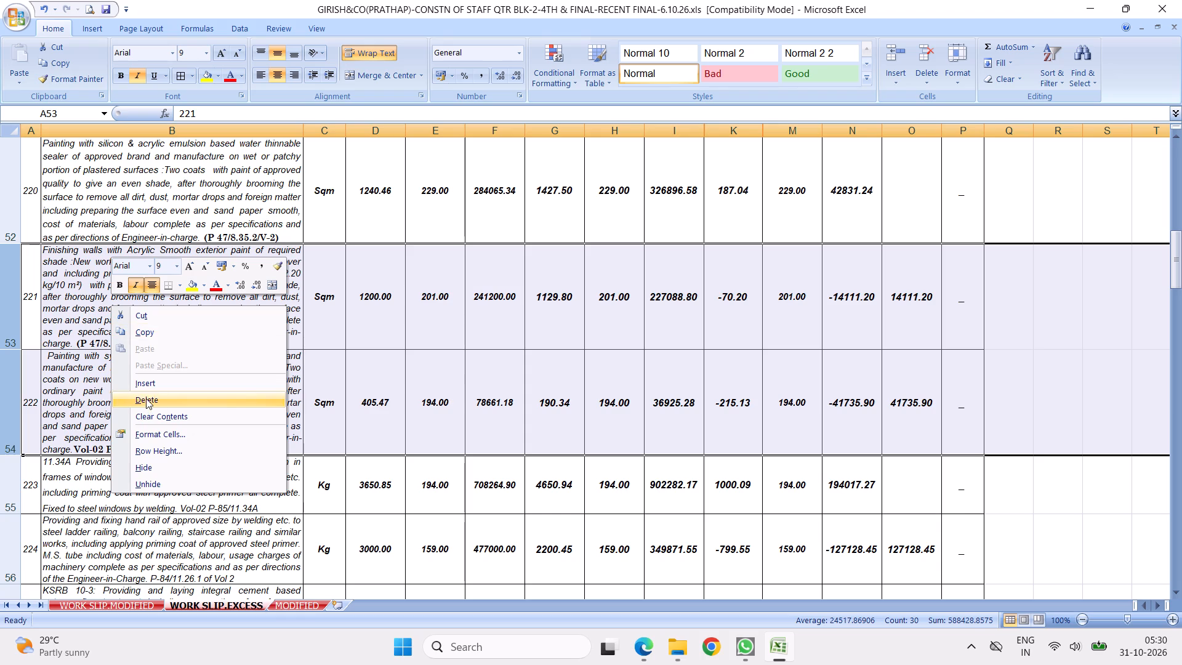
pyautogui.click(146, 398)
pyautogui.click(139, 325)
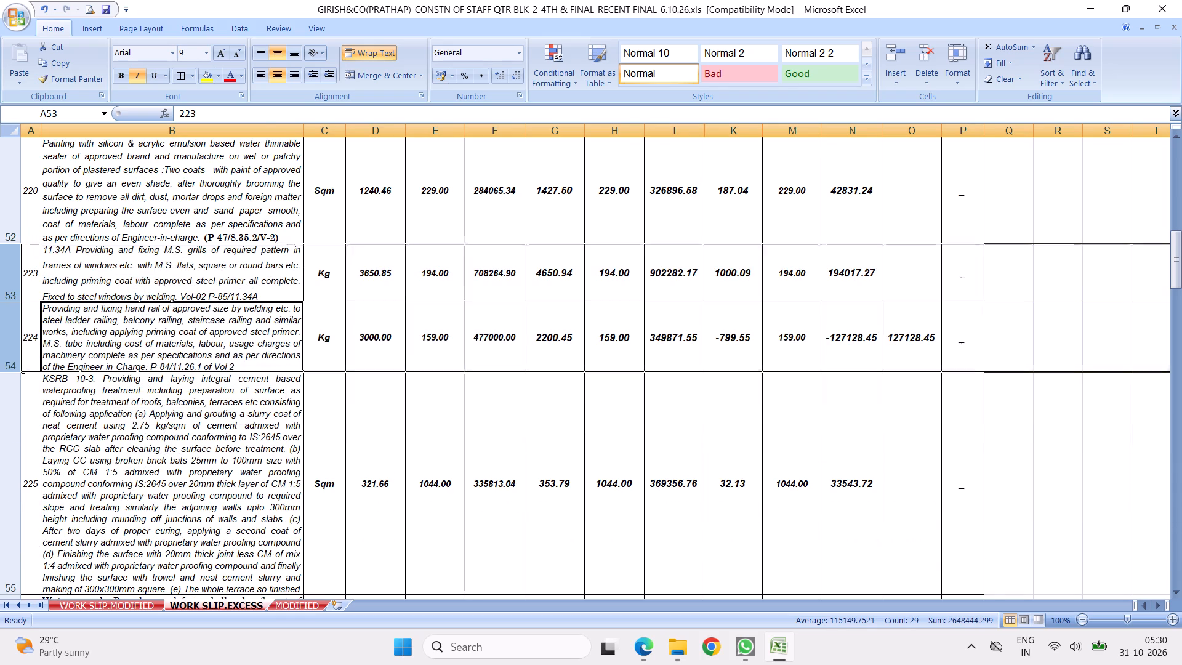
pyautogui.click(0, 344)
pyautogui.rightClick(0, 344)
pyautogui.click(41, 436)
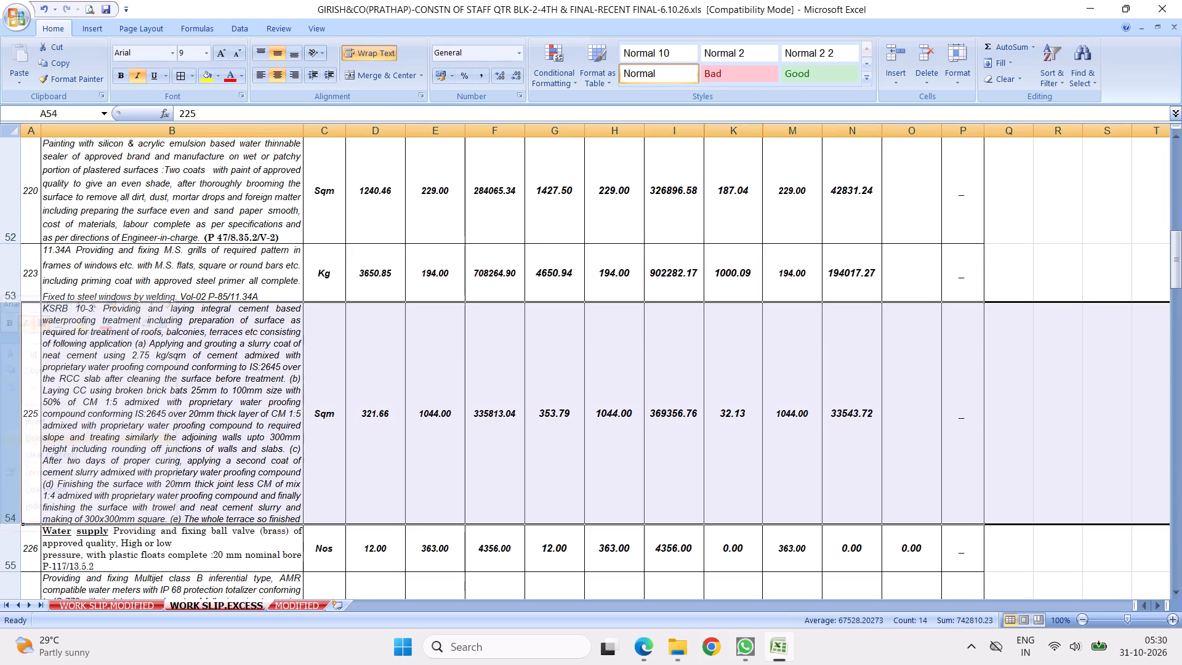
# Clear the Sub Total [A] values from the sanctioned Amount through the Work Slip Qty column, keeping the Cost subtotal.
pyautogui.click(185, 403)
pyautogui.press('Down')
pyautogui.press('Down')
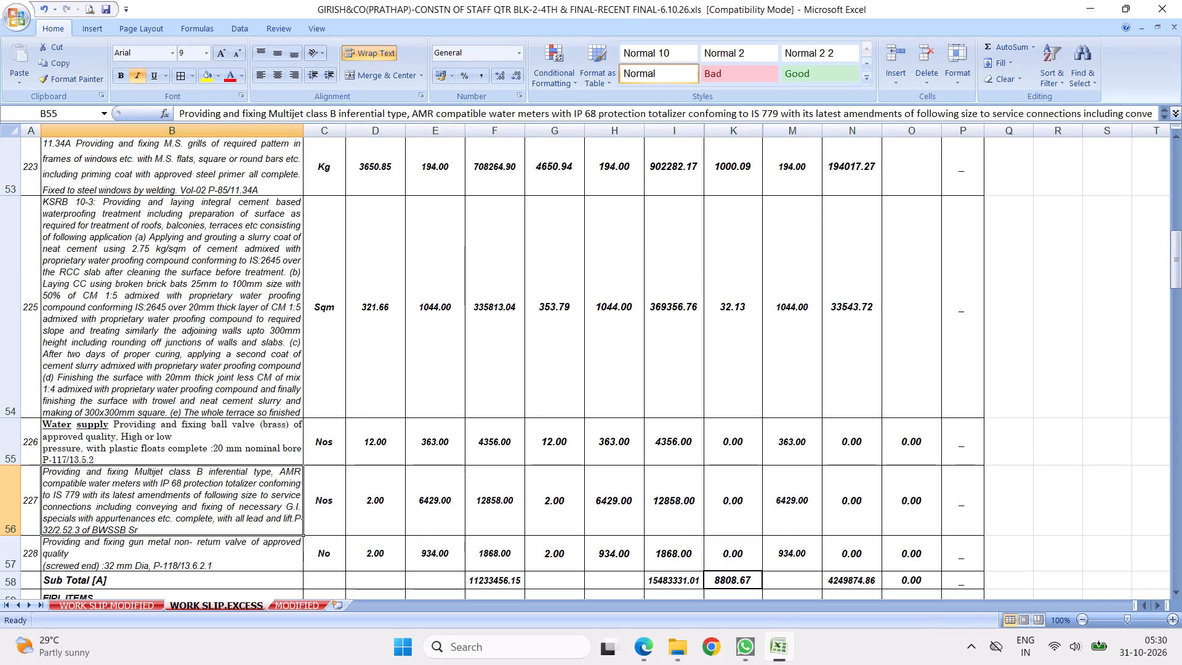
pyautogui.press('Down')
pyautogui.press('Down')
pyautogui.press('Down')
pyautogui.press('Down')
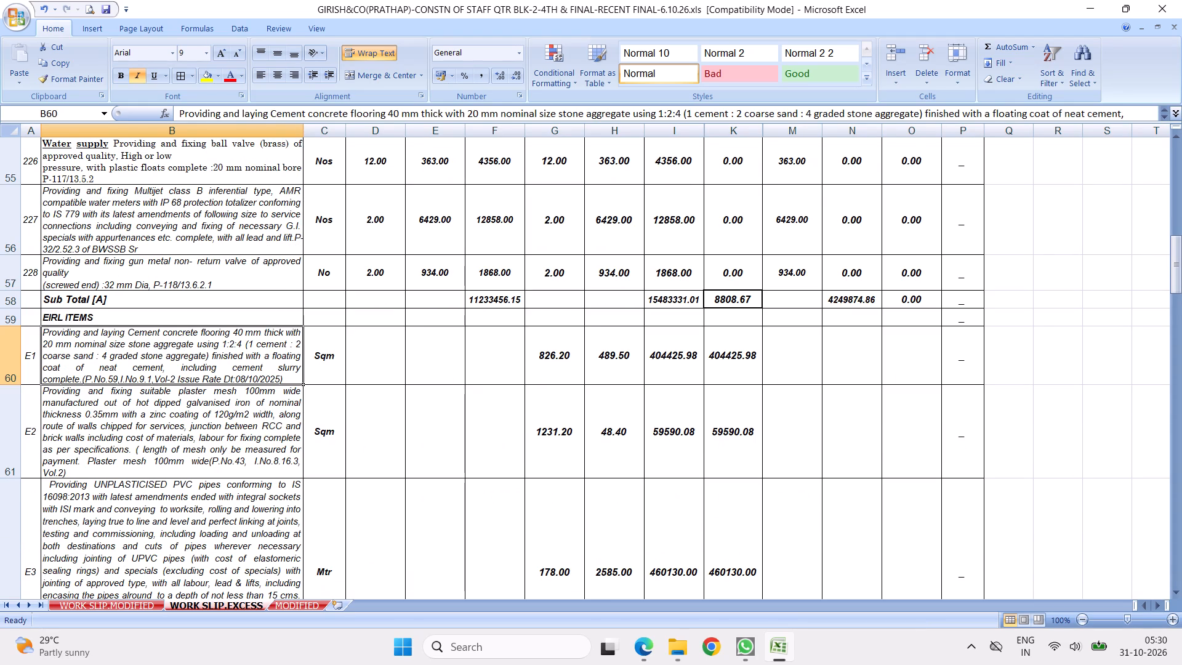
pyautogui.moveTo(486, 299); pyautogui.dragTo(732, 294)
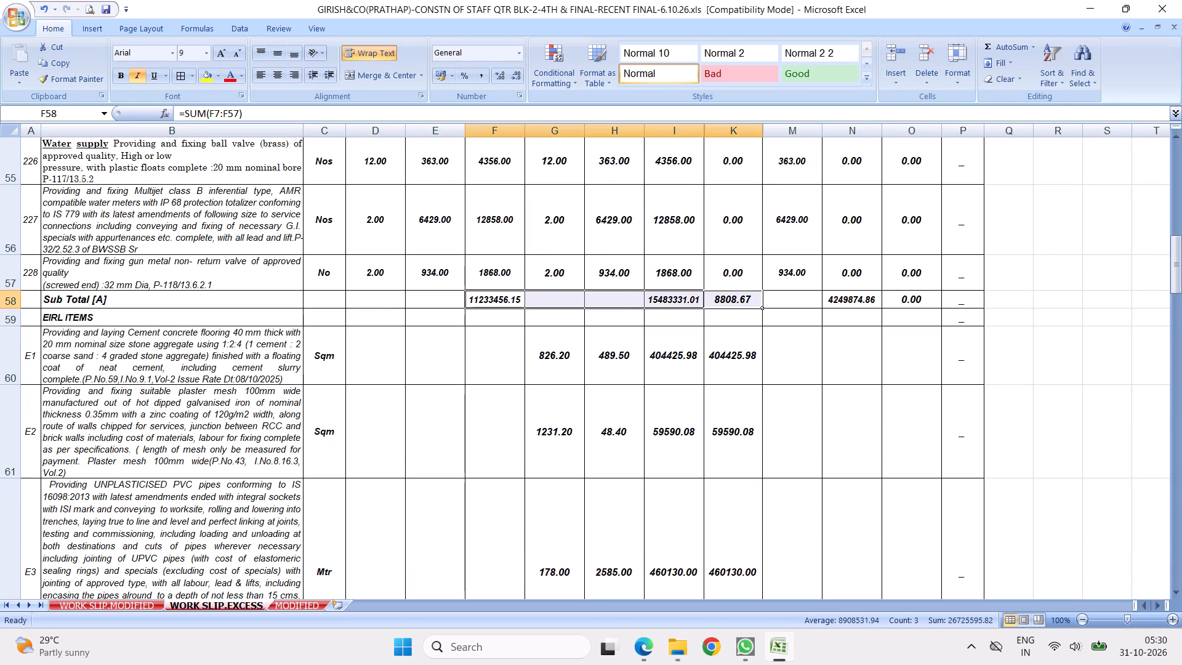
pyautogui.press('Delete')
pyautogui.click(933, 416)
# Check the Cost Sub Total [A] formula's range and compare its total with the Excess Sub Total [A] on the WORK SLIP.MODIFIED sheet.
pyautogui.click(842, 302)
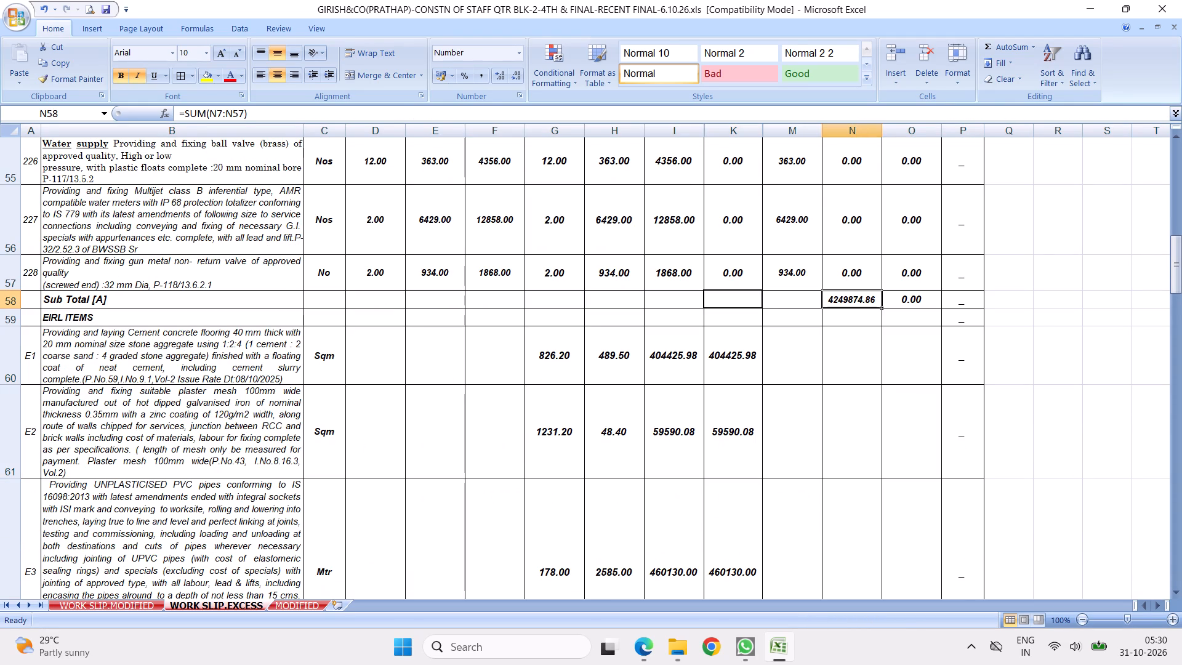
pyautogui.click(252, 107)
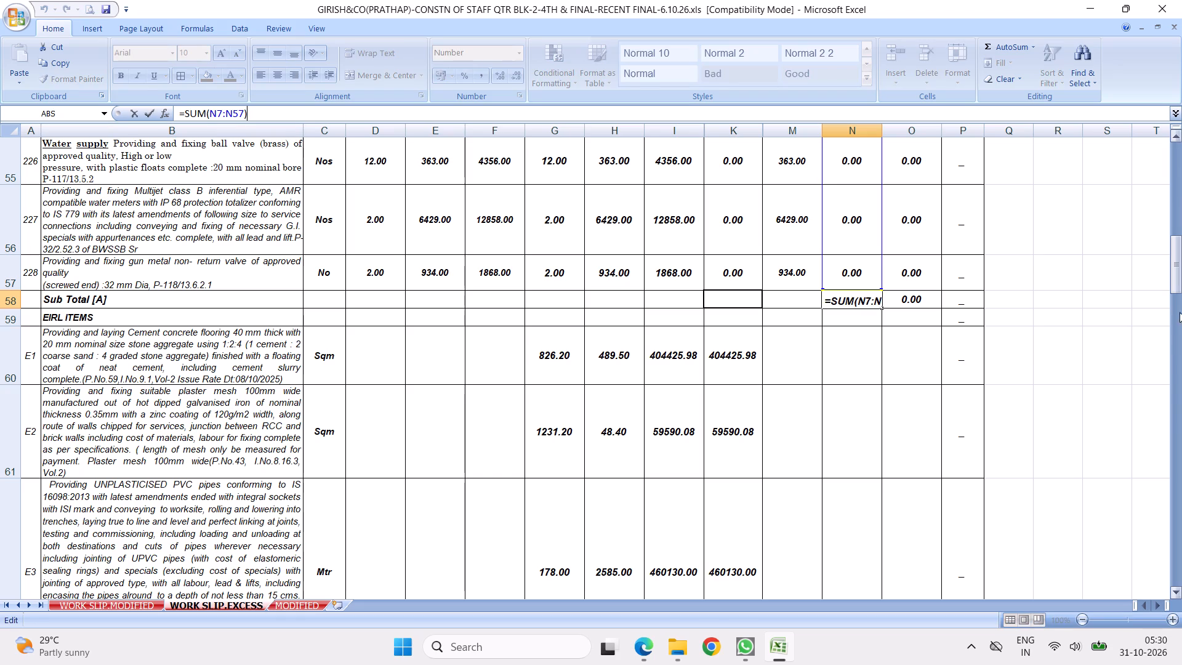
pyautogui.moveTo(1175, 275); pyautogui.dragTo(1181, 106)
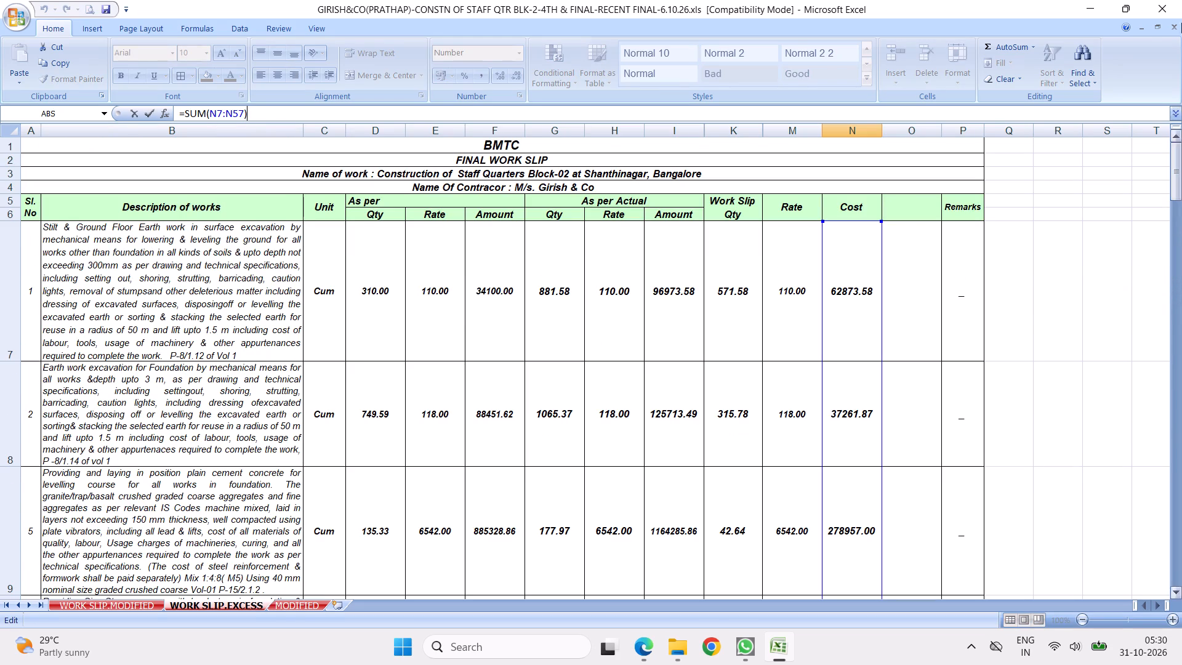
pyautogui.click(989, 46)
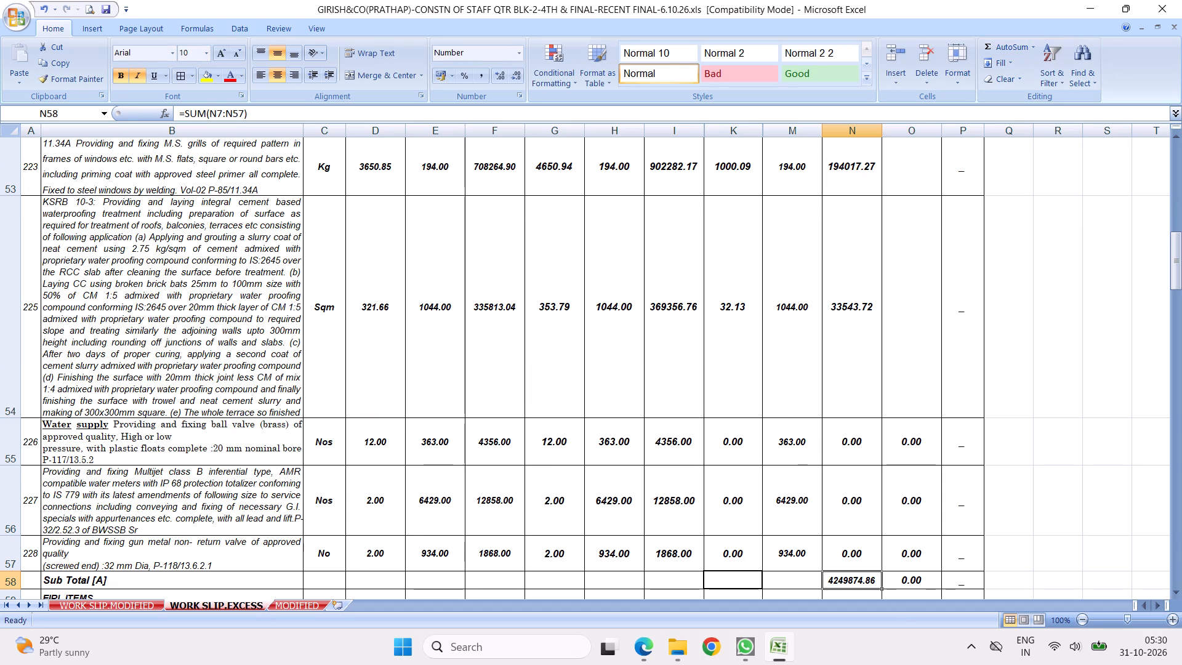
pyautogui.click(127, 605)
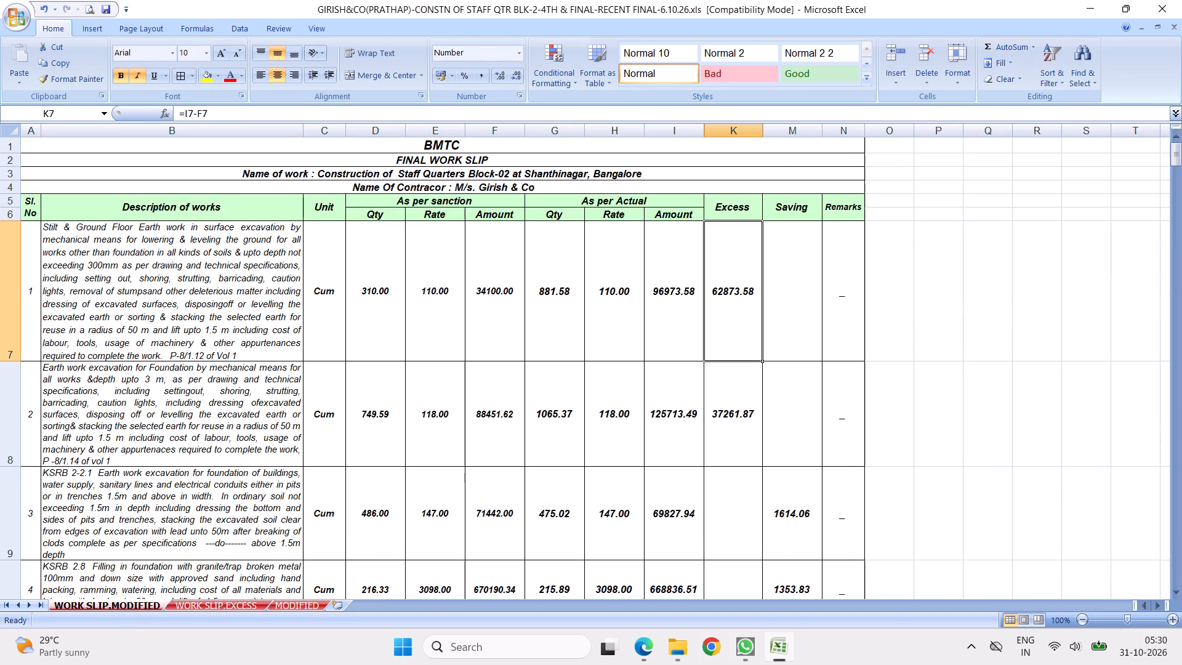
pyautogui.scroll(-18, 743, 328)
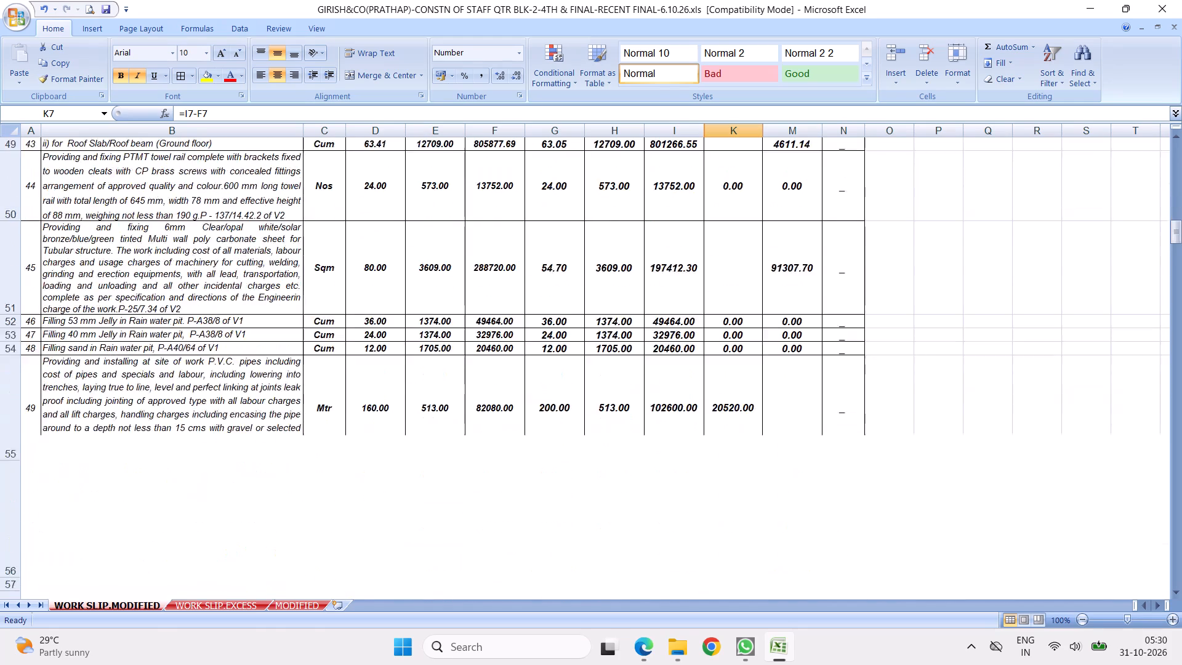
pyautogui.scroll(-2, 770, 358)
pyautogui.scroll(-20, 735, 368)
pyautogui.scroll(-9, 735, 368)
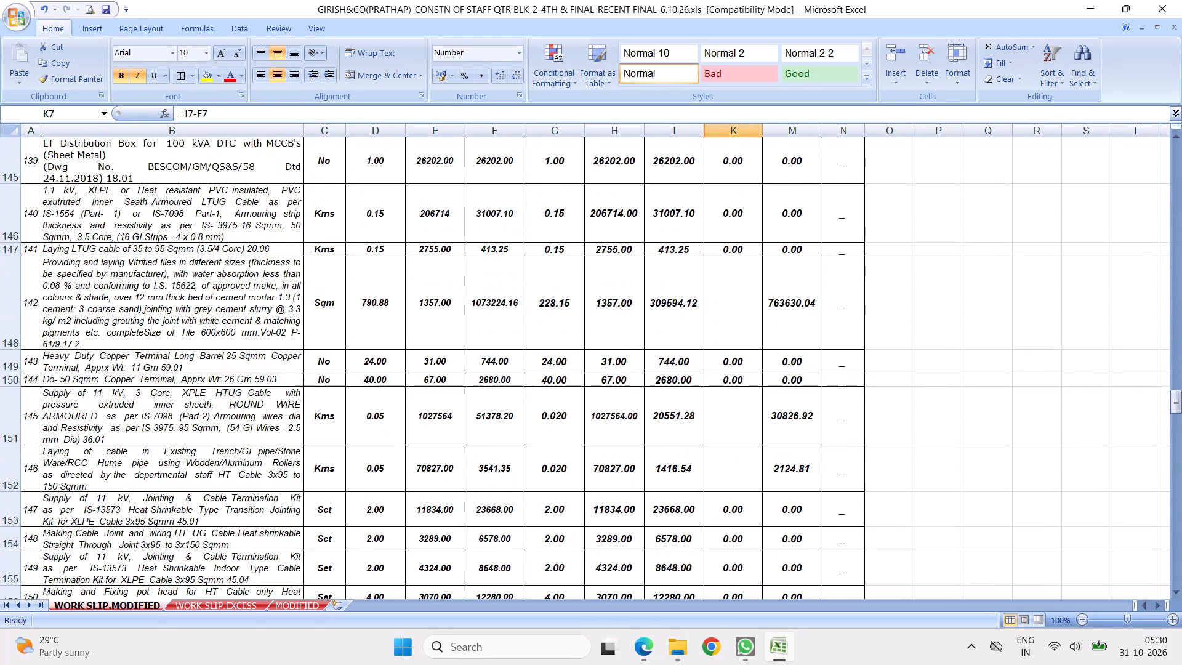
pyautogui.scroll(-16, 733, 347)
pyautogui.scroll(-6, 731, 339)
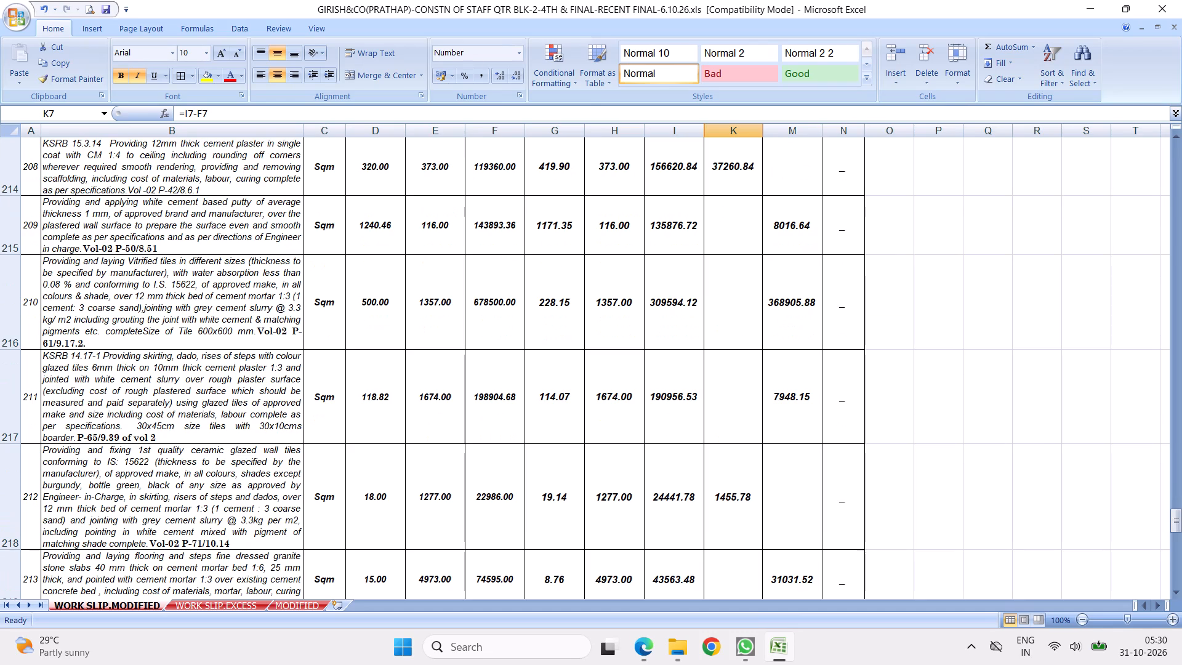
pyautogui.scroll(-6, 733, 339)
pyautogui.click(716, 293)
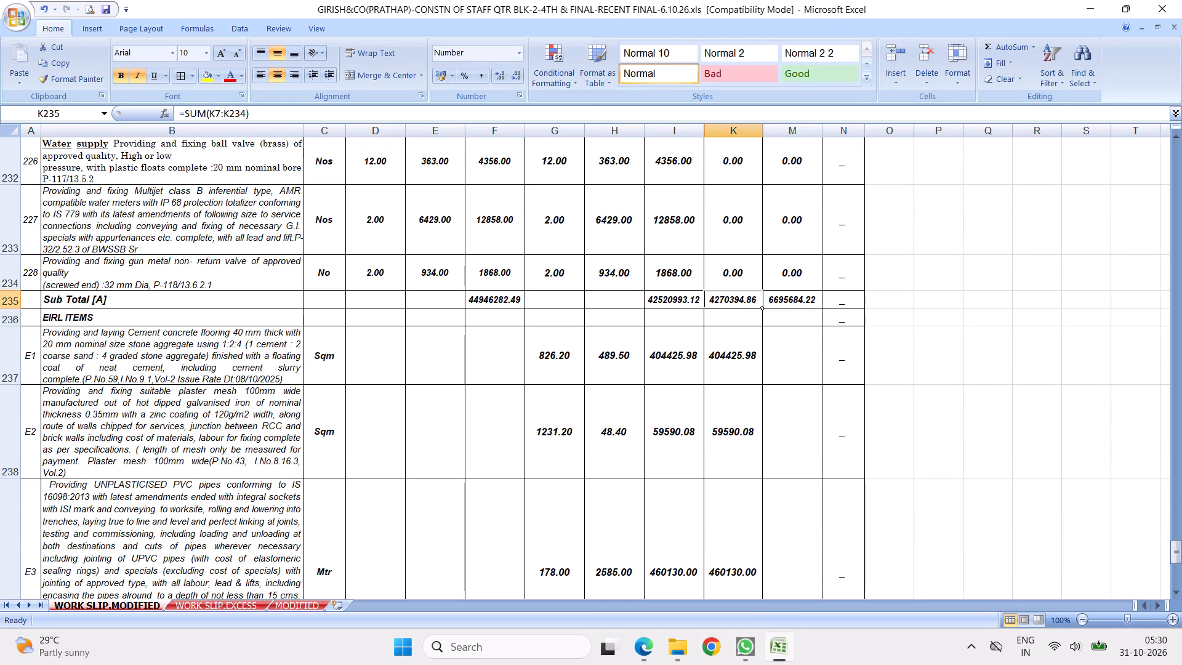
pyautogui.click(235, 603)
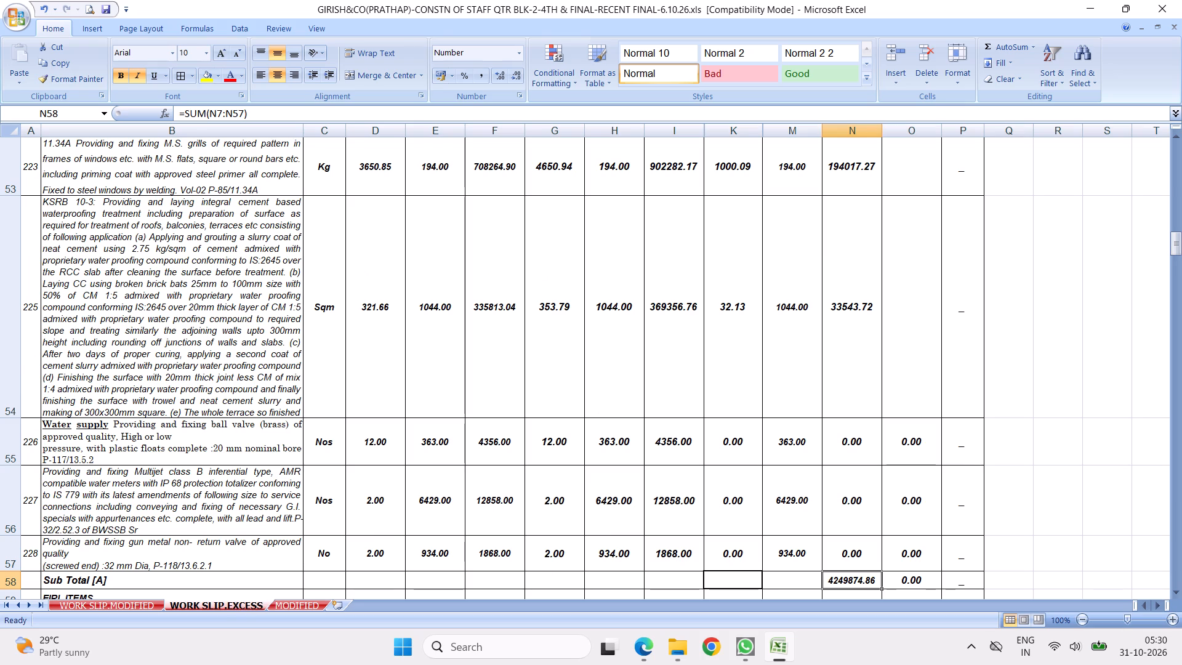
# Review the Excess and Saving values on the WORK SLIP.MODIFIED sheet from the last items back up to the headings.
pyautogui.click(147, 608)
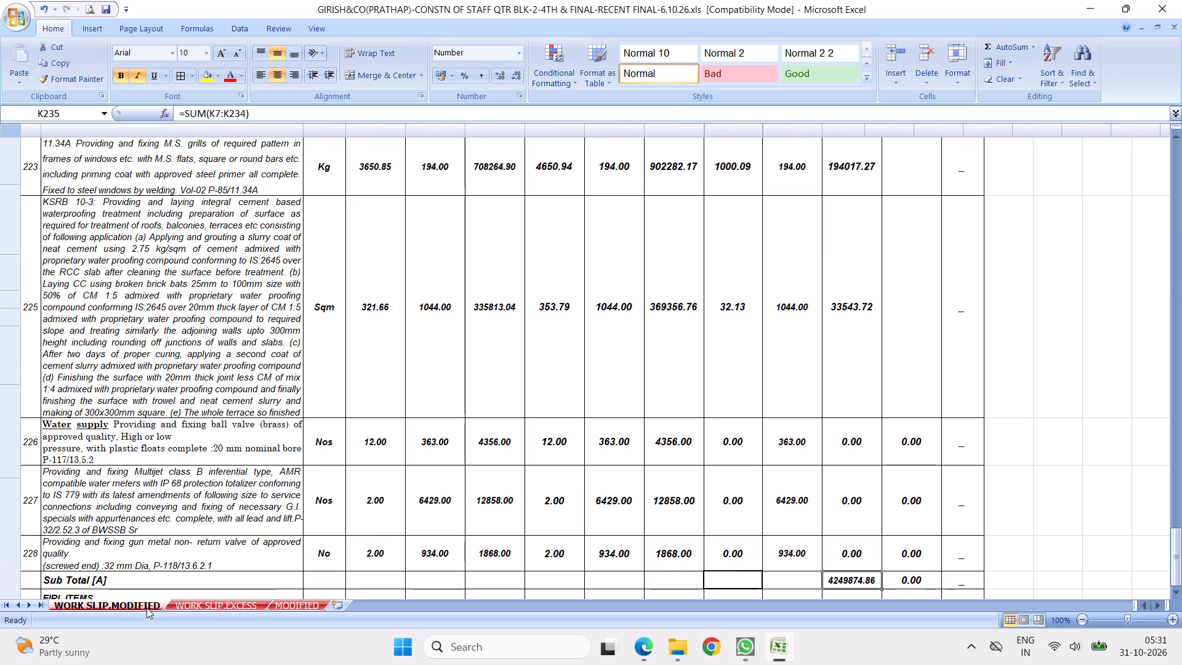
pyautogui.scroll(2, 735, 363)
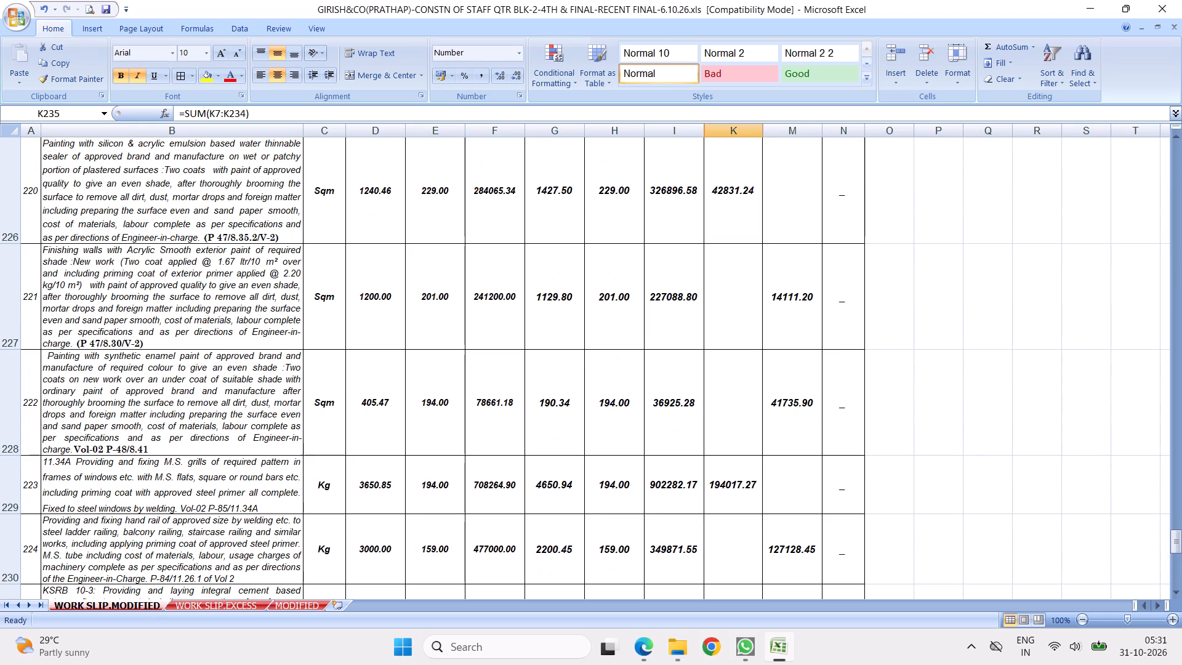
pyautogui.scroll(8, 749, 349)
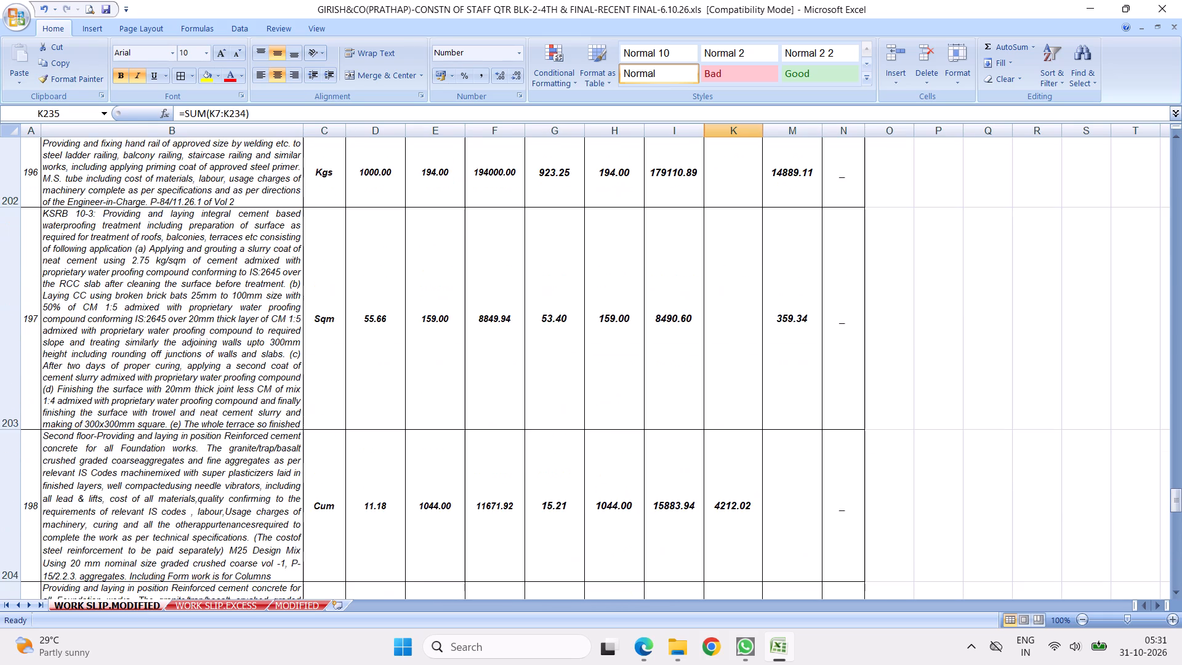
pyautogui.scroll(9, 749, 349)
pyautogui.scroll(17, 749, 349)
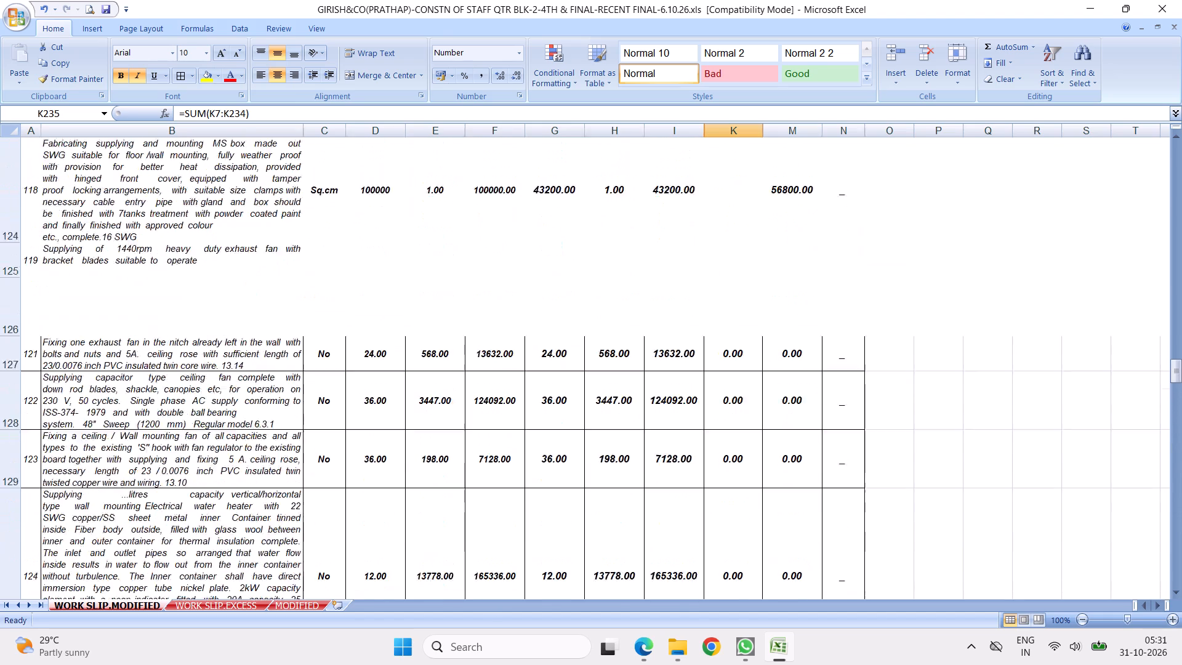
pyautogui.scroll(1, 749, 349)
pyautogui.moveTo(1176, 362); pyautogui.dragTo(1181, 249)
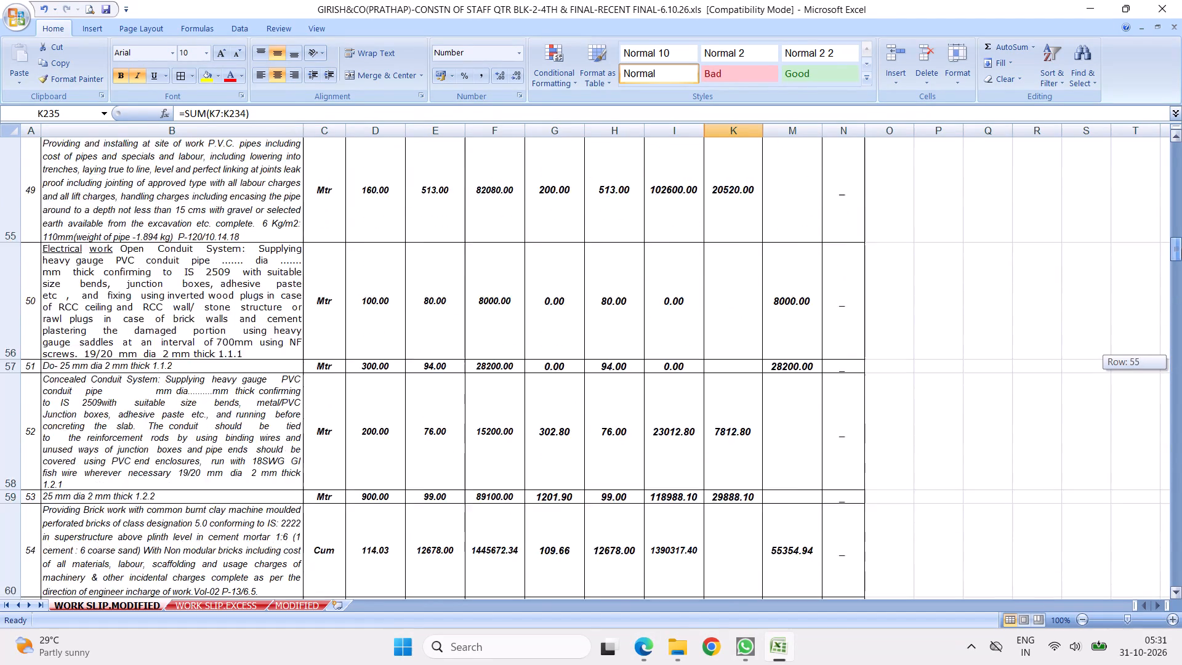
pyautogui.moveTo(1181, 249); pyautogui.dragTo(1181, 138)
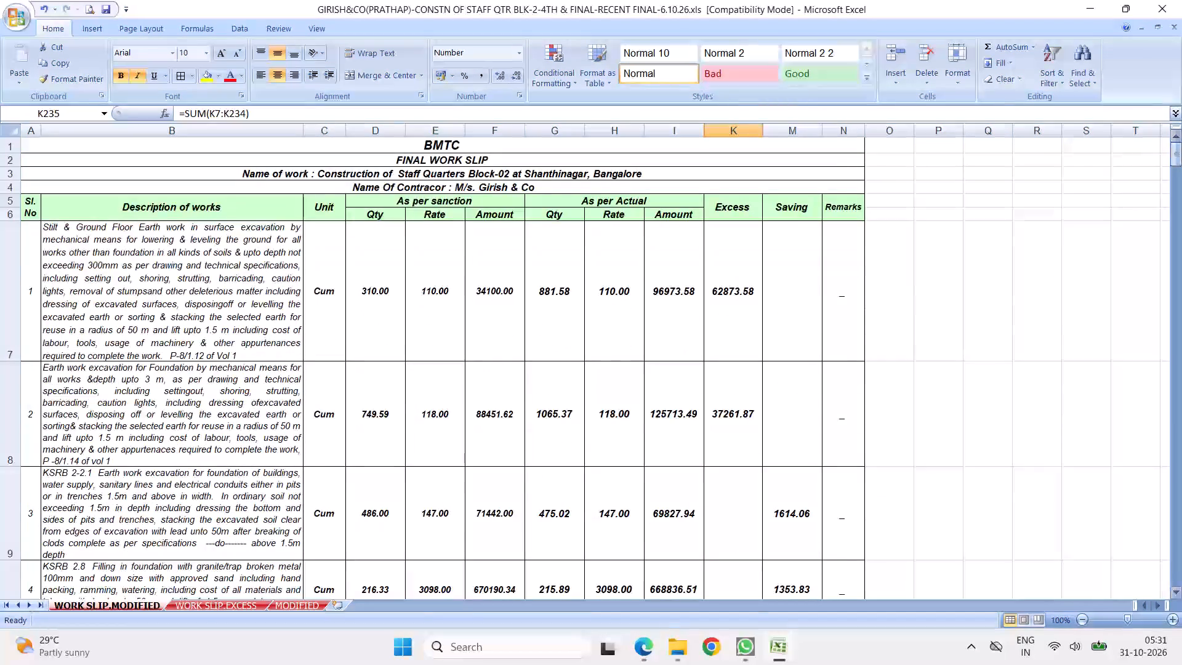
# Shorten the title in row 2 of the WORK SLIP.EXCESS sheet to WORK SLIP.
pyautogui.click(225, 608)
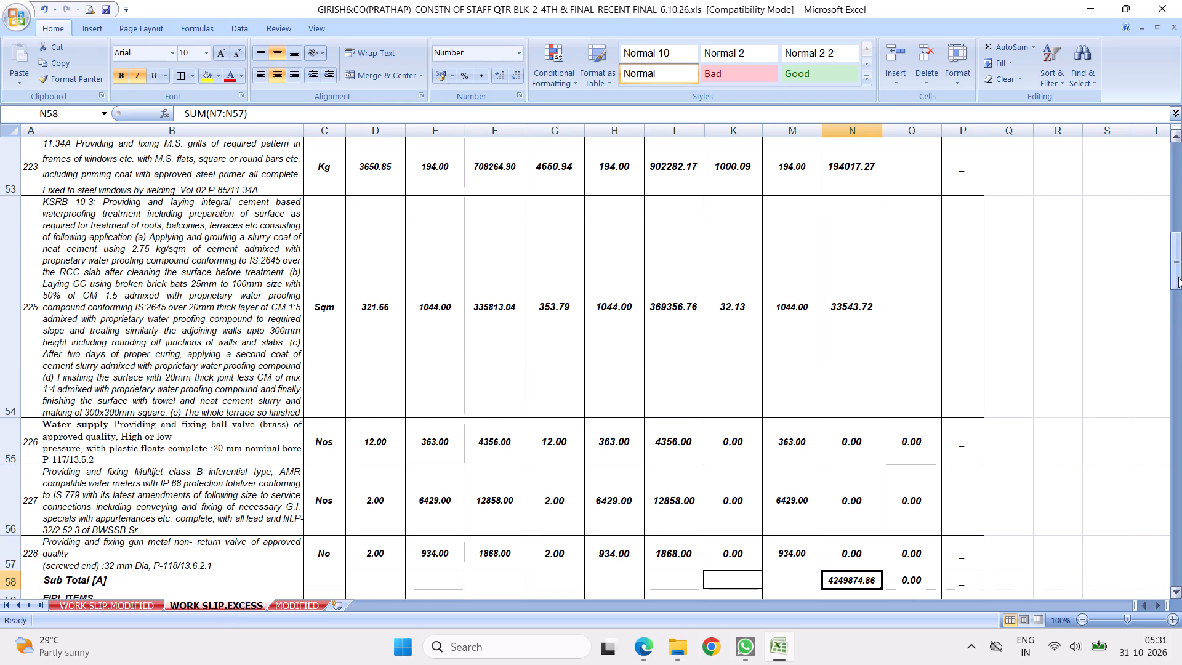
pyautogui.moveTo(1178, 276); pyautogui.dragTo(1181, 78)
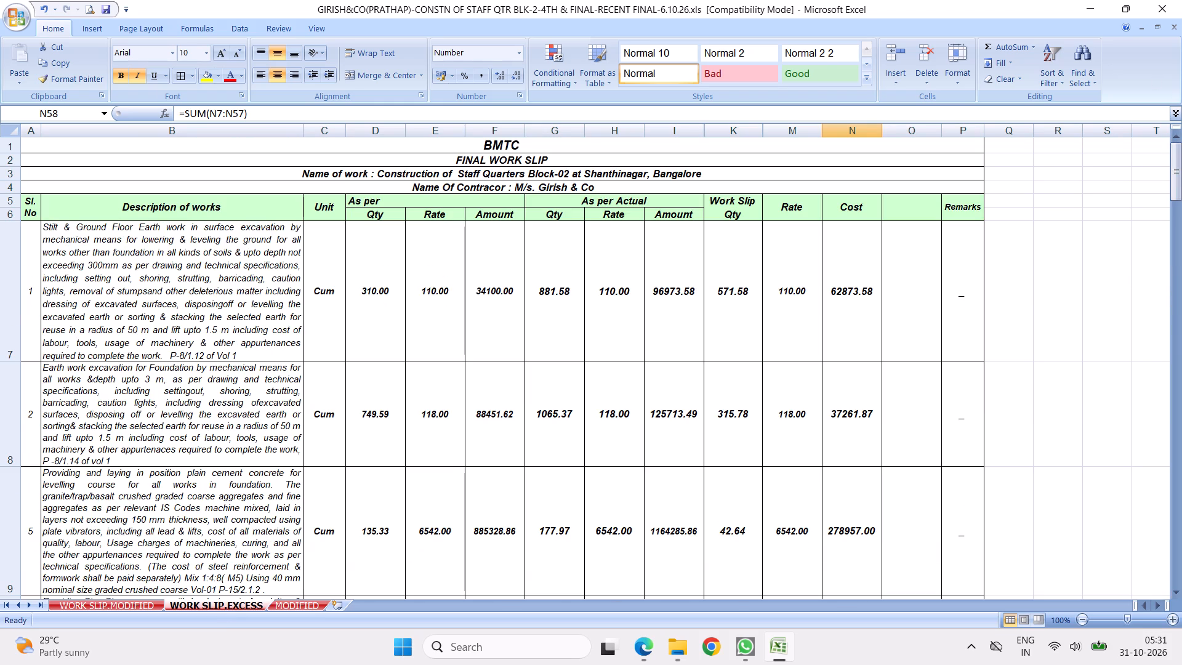
pyautogui.doubleClick(490, 161)
pyautogui.press('BackSpace')
pyautogui.press('BackSpace')
pyautogui.press('BackSpace')
pyautogui.press('BackSpace')
pyautogui.press('BackSpace')
pyautogui.press('BackSpace')
pyautogui.press('BackSpace')
pyautogui.press('BackSpace')
pyautogui.press('BackSpace')
pyautogui.press('BackSpace')
pyautogui.press('BackSpace')
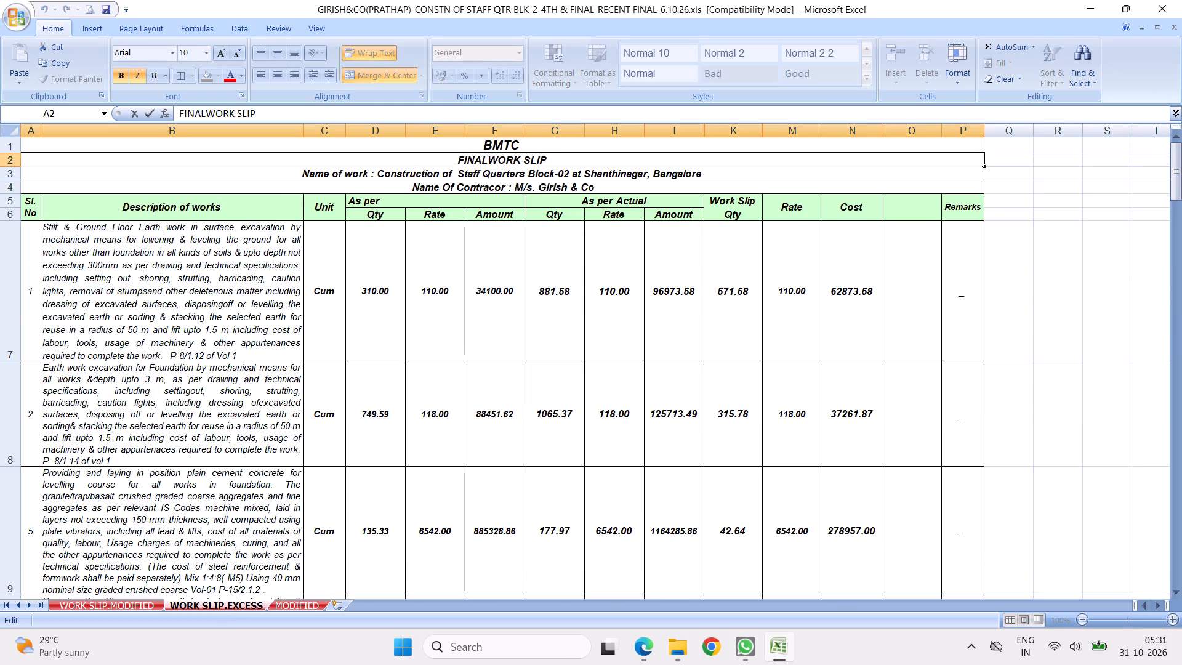
pyautogui.click(505, 244)
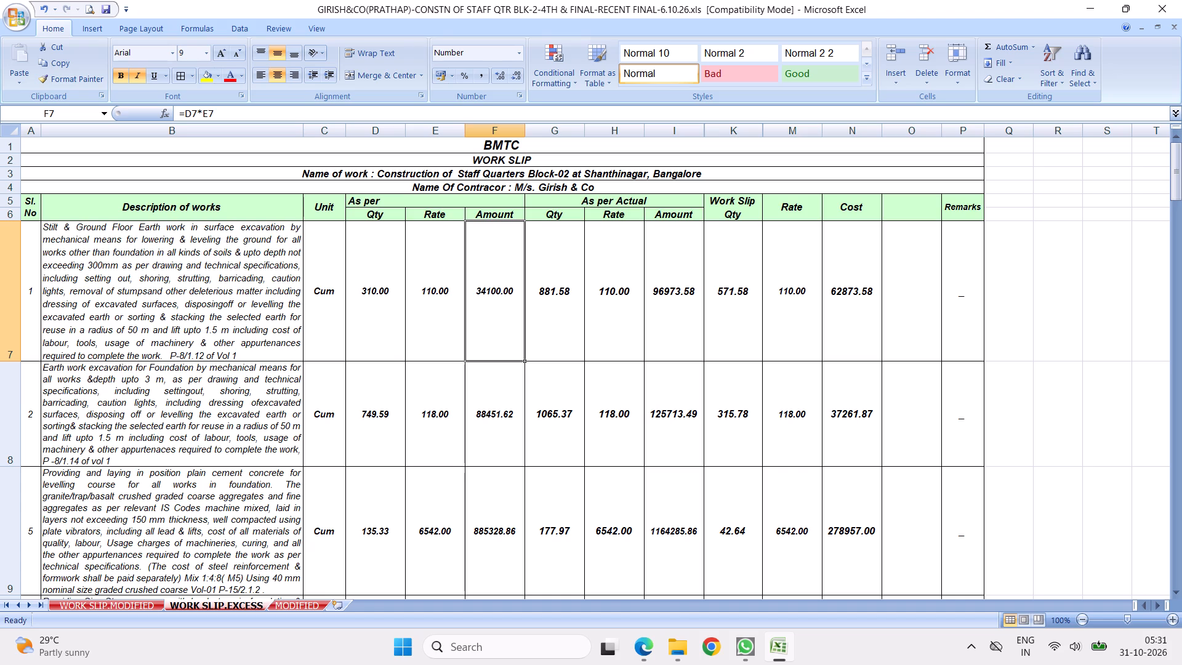
# Delete the untitled column O and the Remarks column P so the table ends at the Cost column.
pyautogui.click(360, 289)
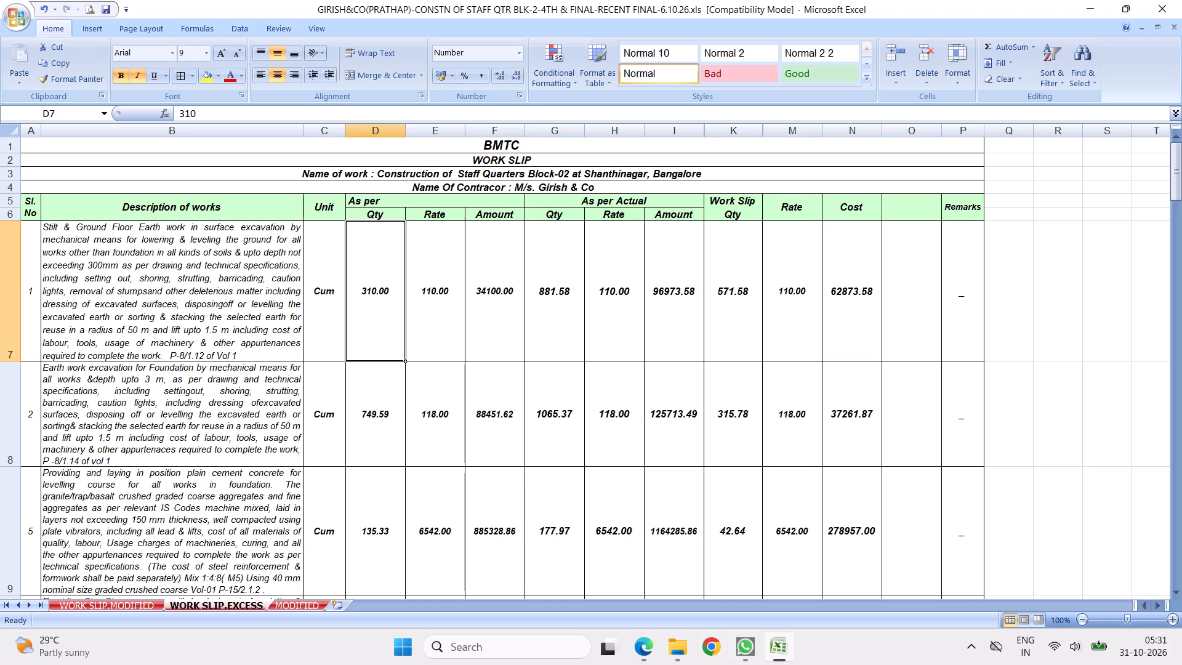
pyautogui.click(723, 276)
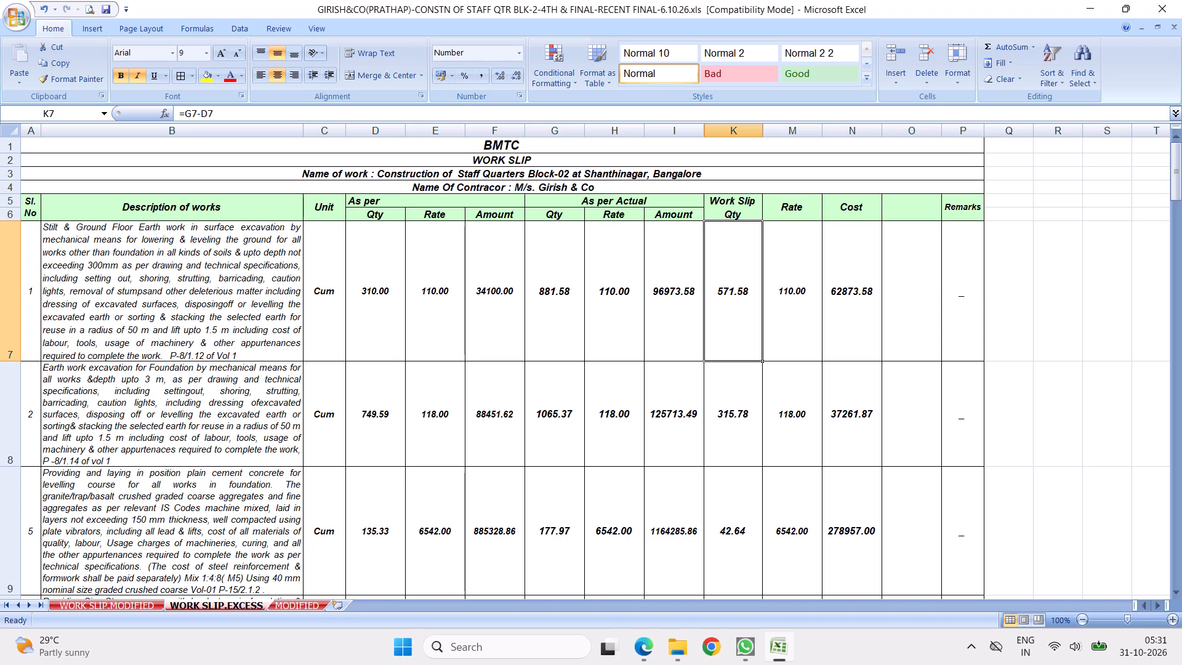
pyautogui.click(906, 132)
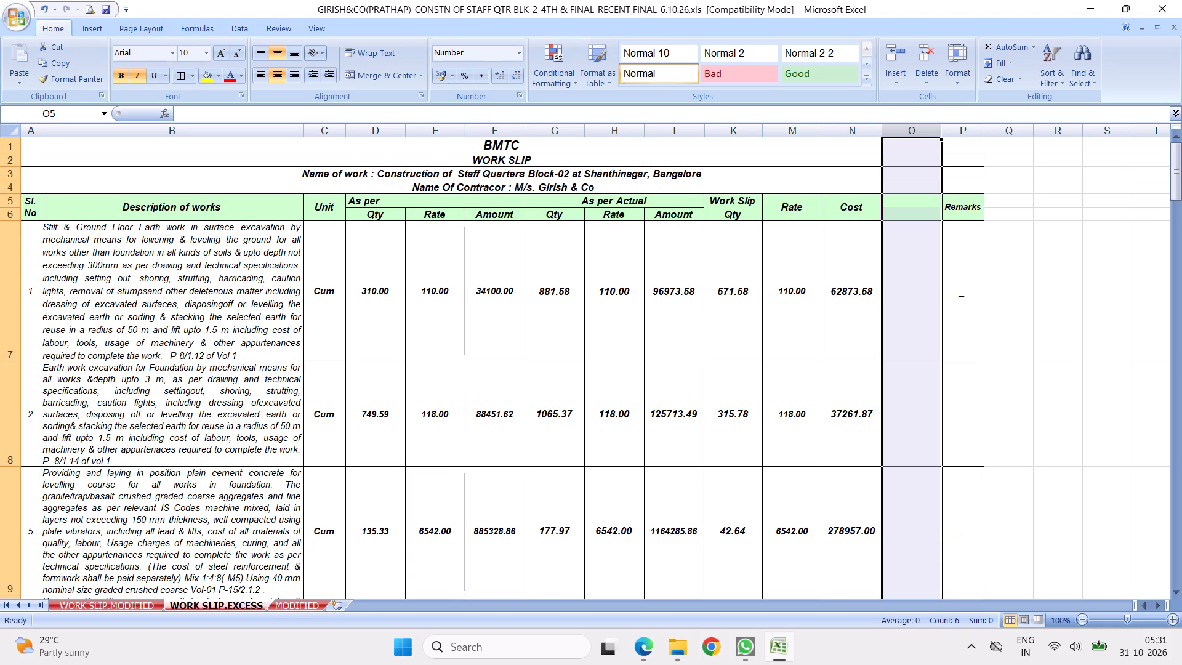
pyautogui.click(906, 132)
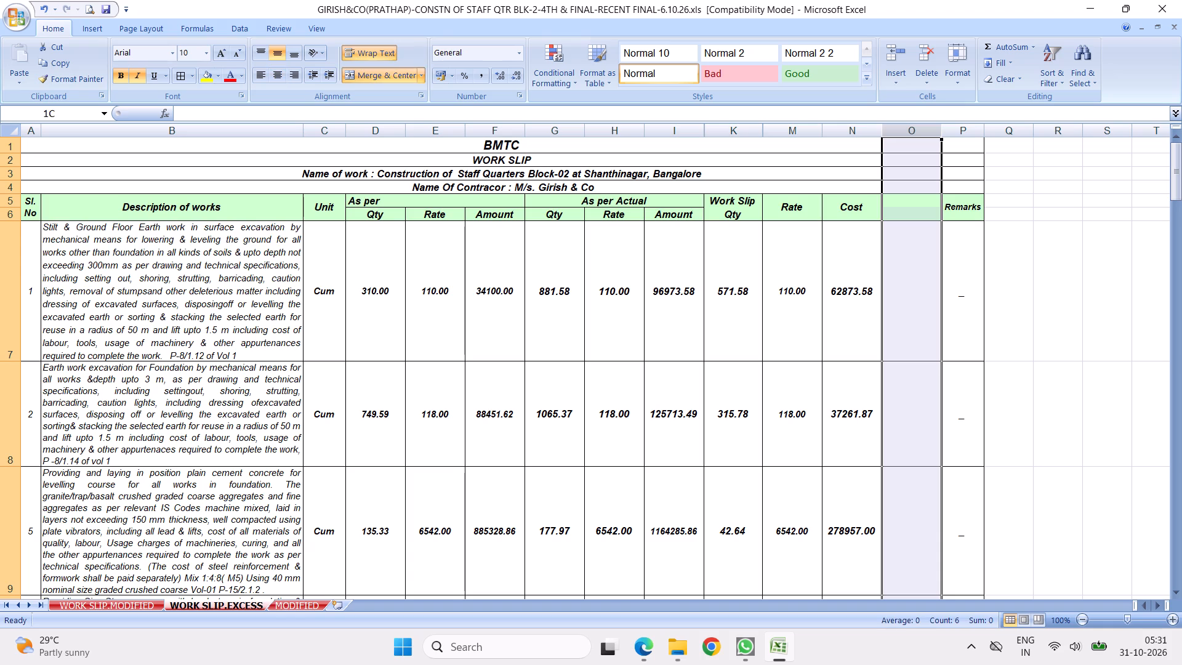
pyautogui.moveTo(906, 132); pyautogui.dragTo(957, 135)
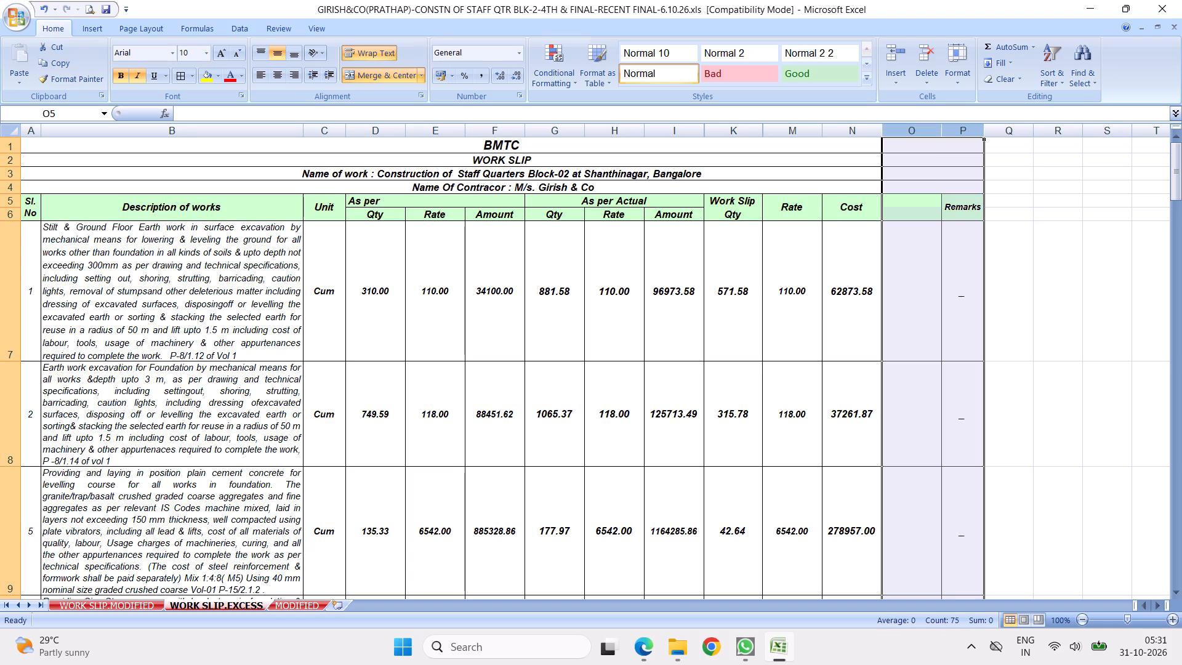
pyautogui.rightClick(904, 134)
pyautogui.click(941, 226)
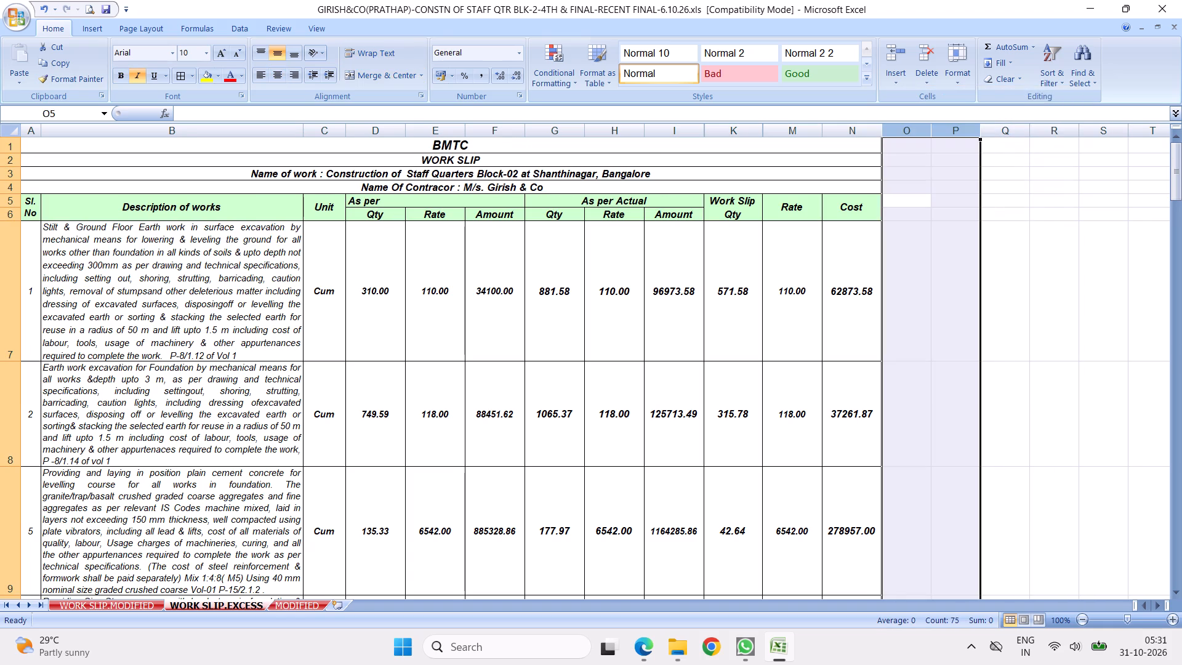
pyautogui.click(1061, 268)
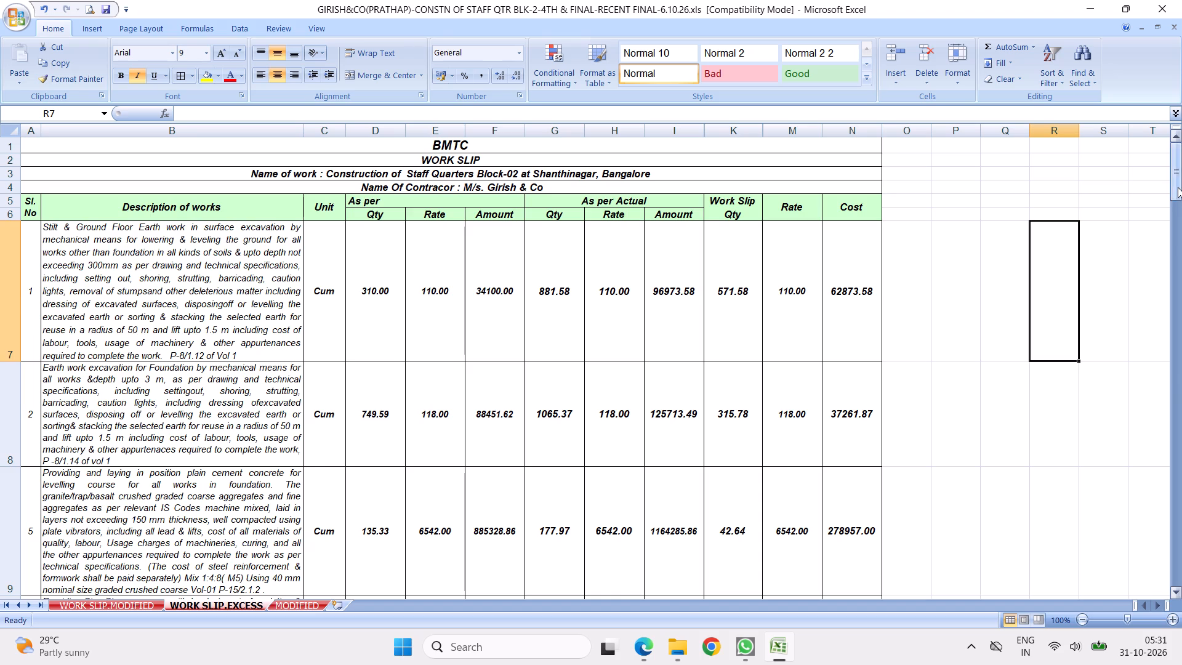
# Delete all rows below Sub Total [A] on the WORK SLIP.EXCESS sheet, starting with the EIRL ITEMS heading.
pyautogui.moveTo(1178, 187); pyautogui.dragTo(1181, 310)
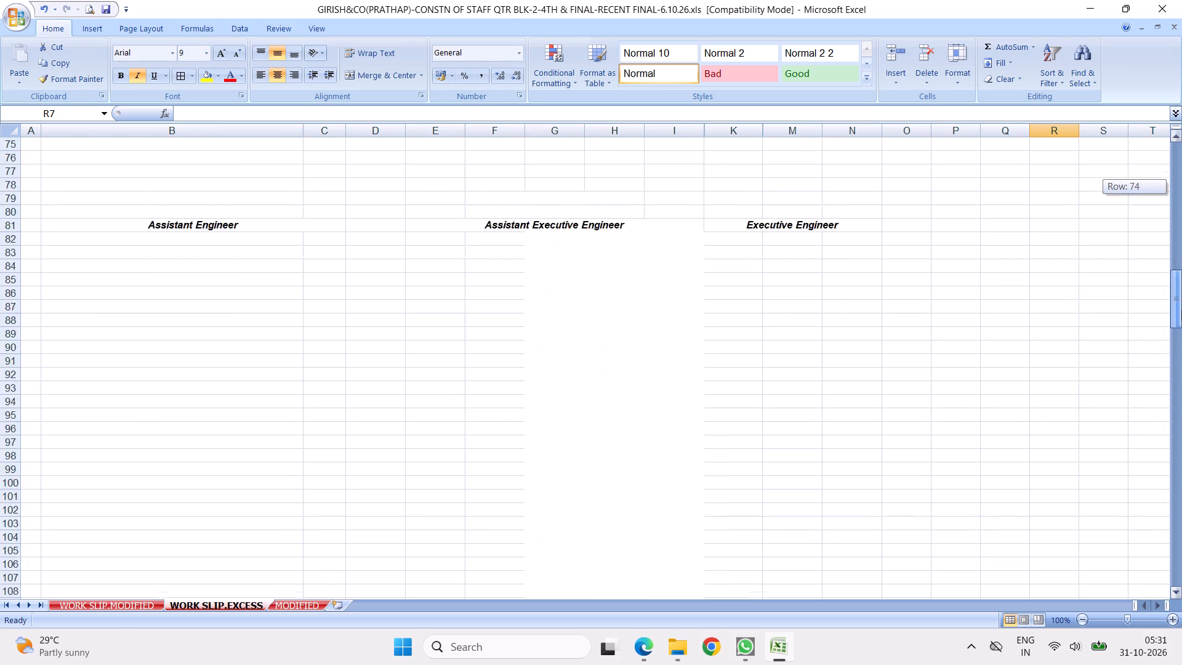
pyautogui.moveTo(1181, 310); pyautogui.dragTo(1181, 277)
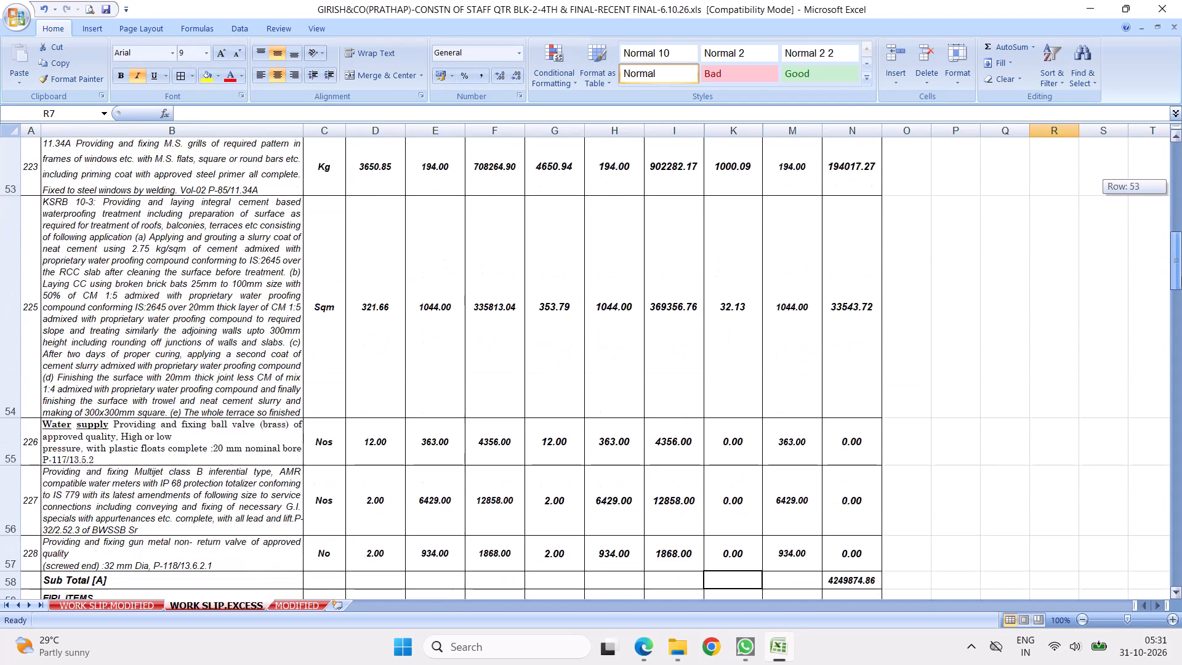
pyautogui.moveTo(1181, 277); pyautogui.dragTo(1181, 282)
pyautogui.click(555, 356)
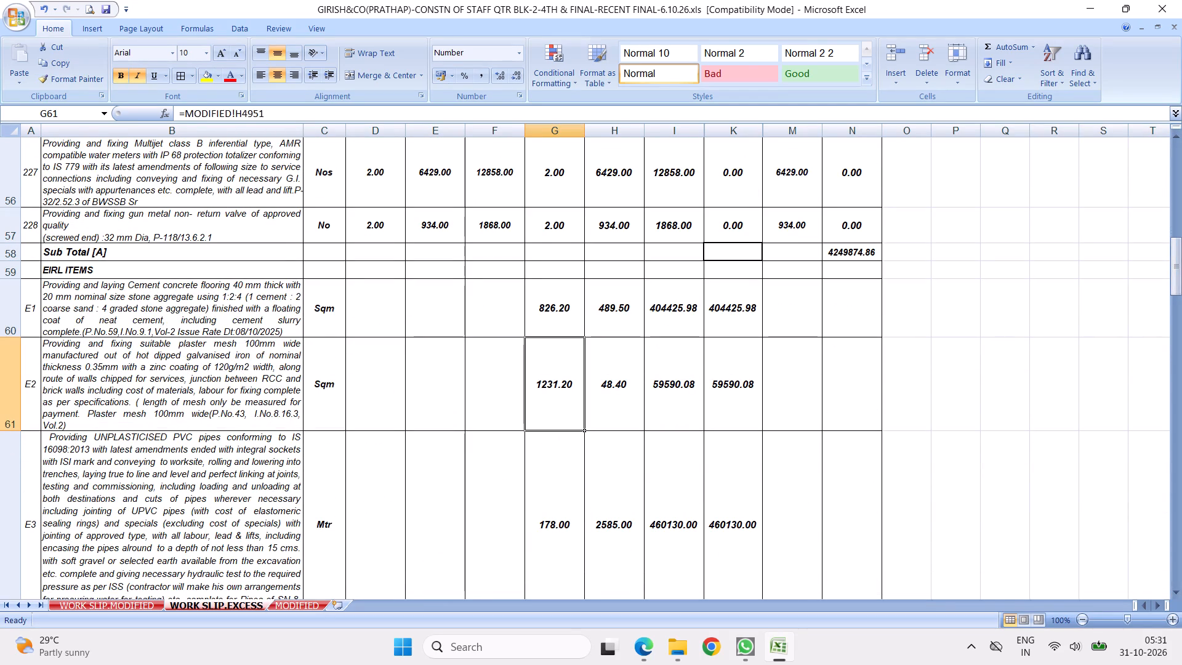
pyautogui.moveTo(9, 272); pyautogui.dragTo(207, 664)
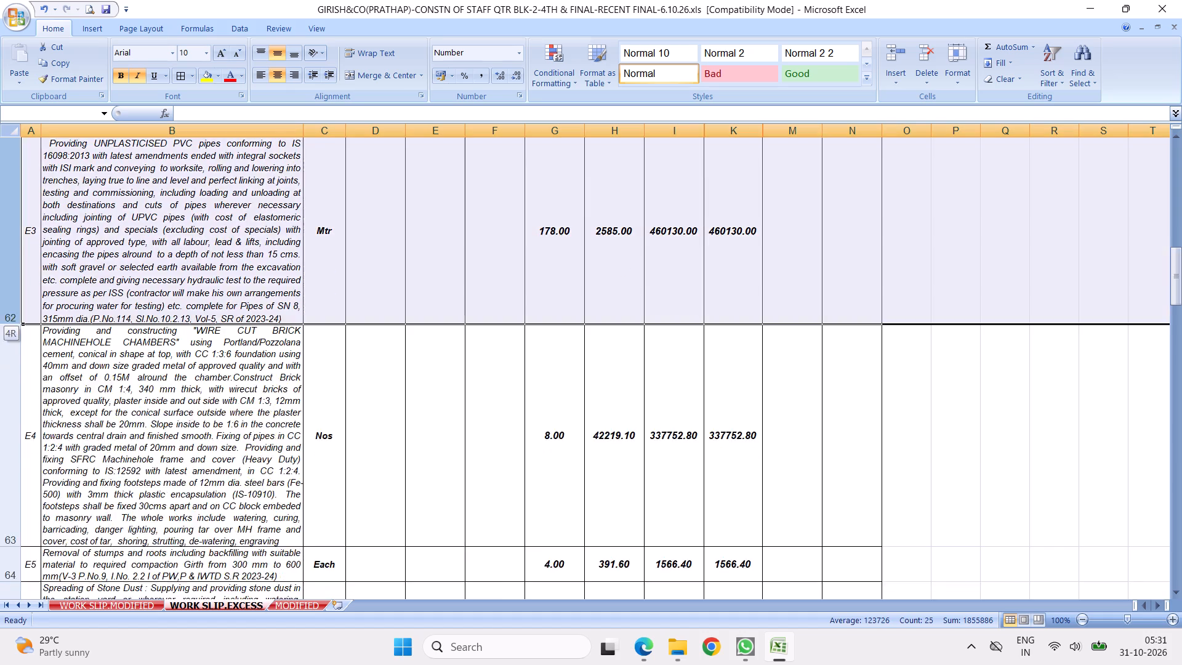
pyautogui.moveTo(207, 664); pyautogui.dragTo(254, 432)
pyautogui.rightClick(223, 285)
pyautogui.click(265, 381)
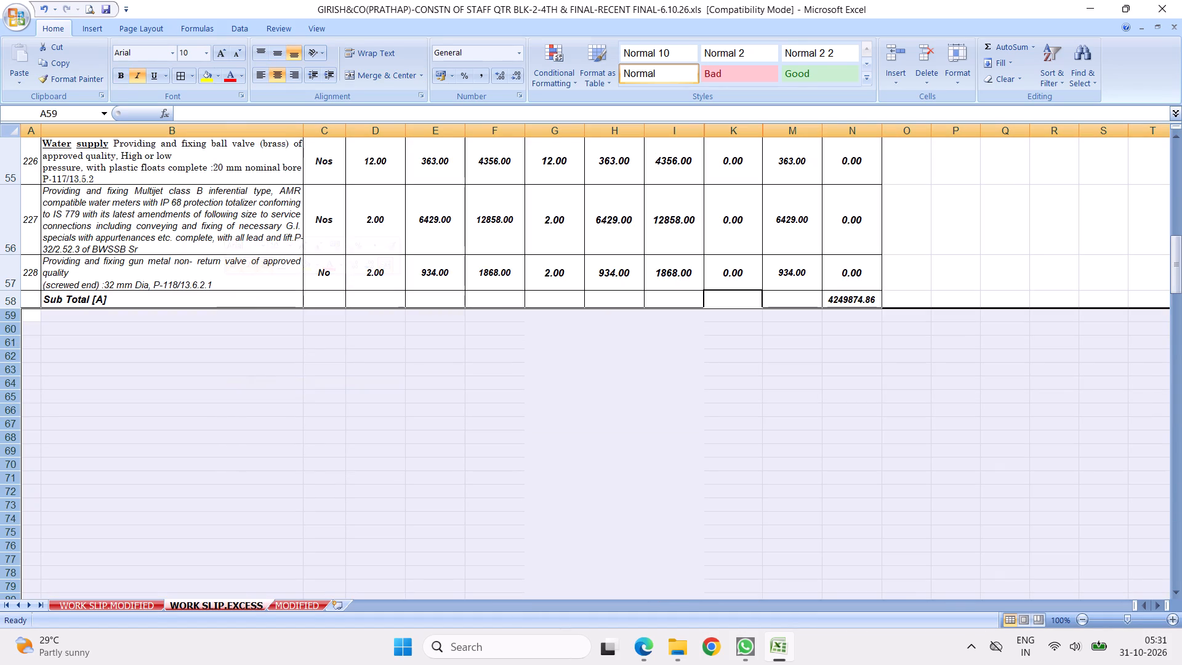
# Change the Sub Total [A] label in cell B58 to Total Amount Rs.
pyautogui.doubleClick(120, 302)
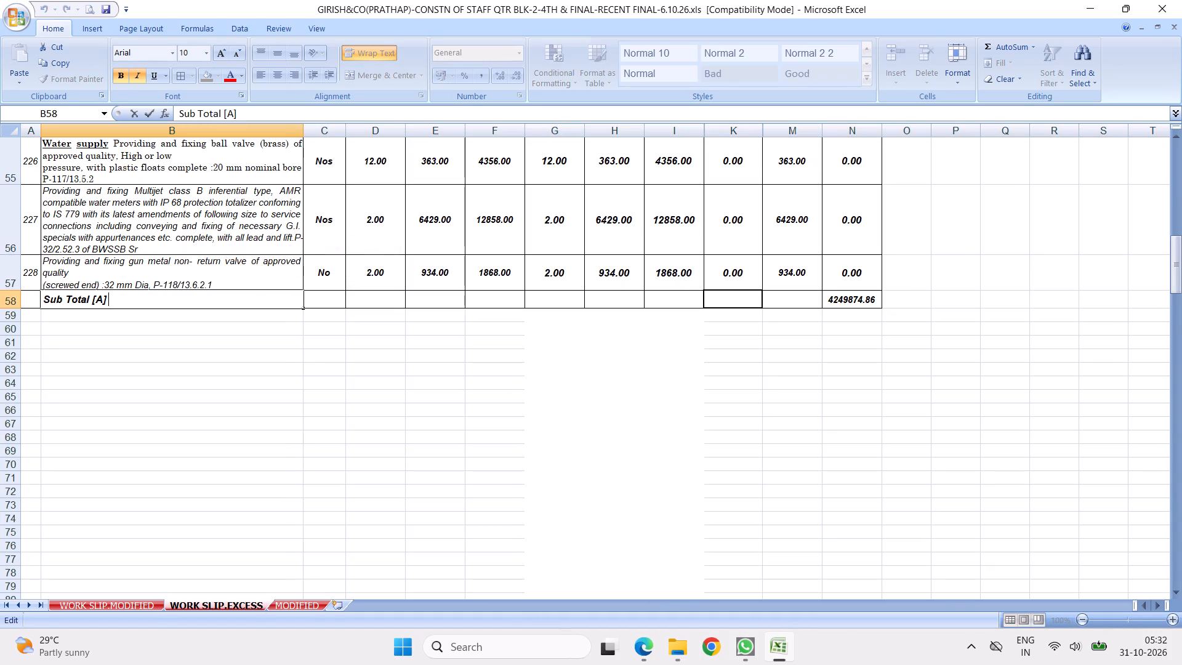
pyautogui.press('BackSpace')
pyautogui.press('BackSpace')
pyautogui.press('BackSpace')
pyautogui.hotkey('shift', 'a')
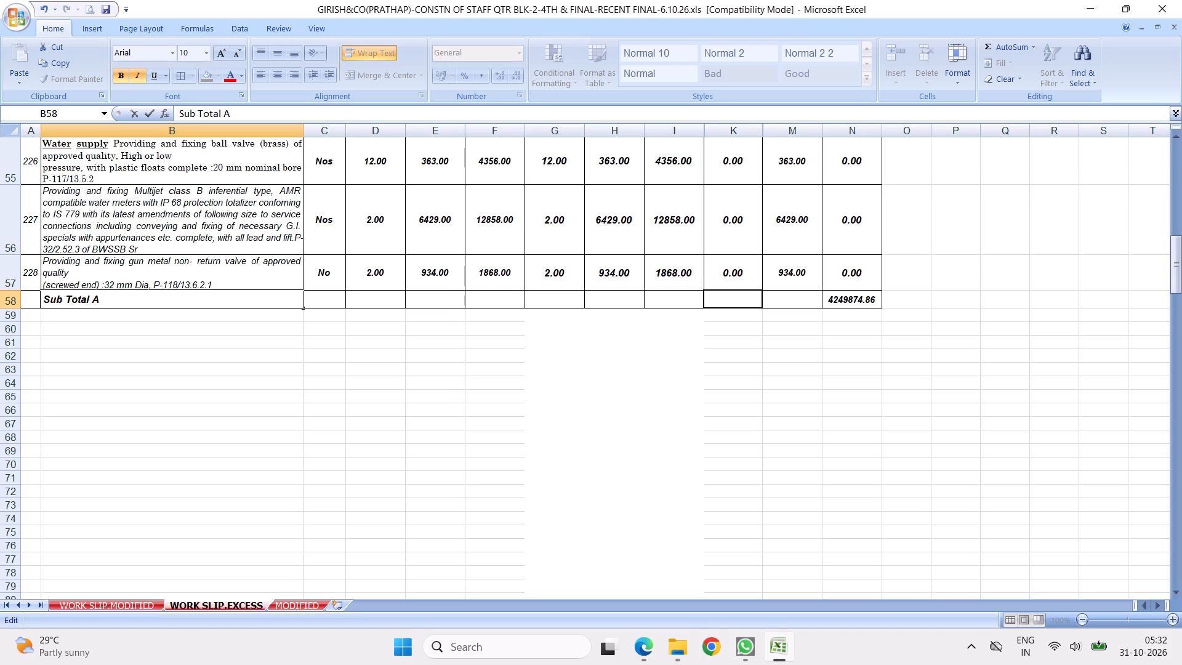
pyautogui.write('mount Rs.')
pyautogui.moveTo(65, 299); pyautogui.dragTo(65, 307)
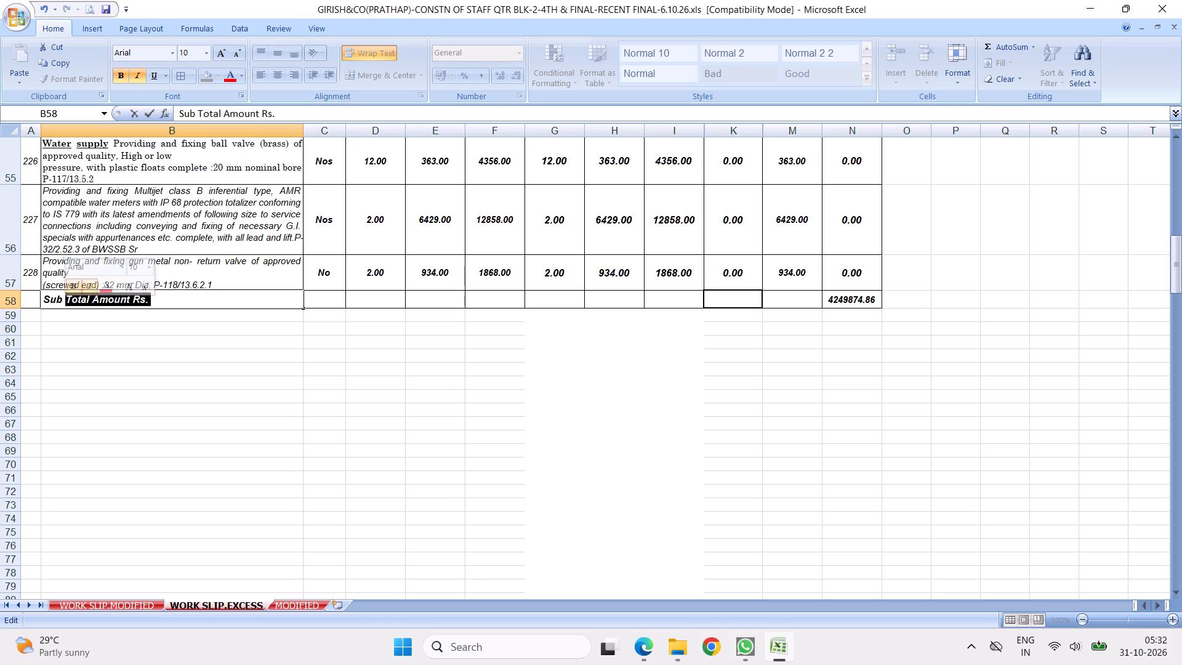
pyautogui.click(63, 302)
pyautogui.press('Right')
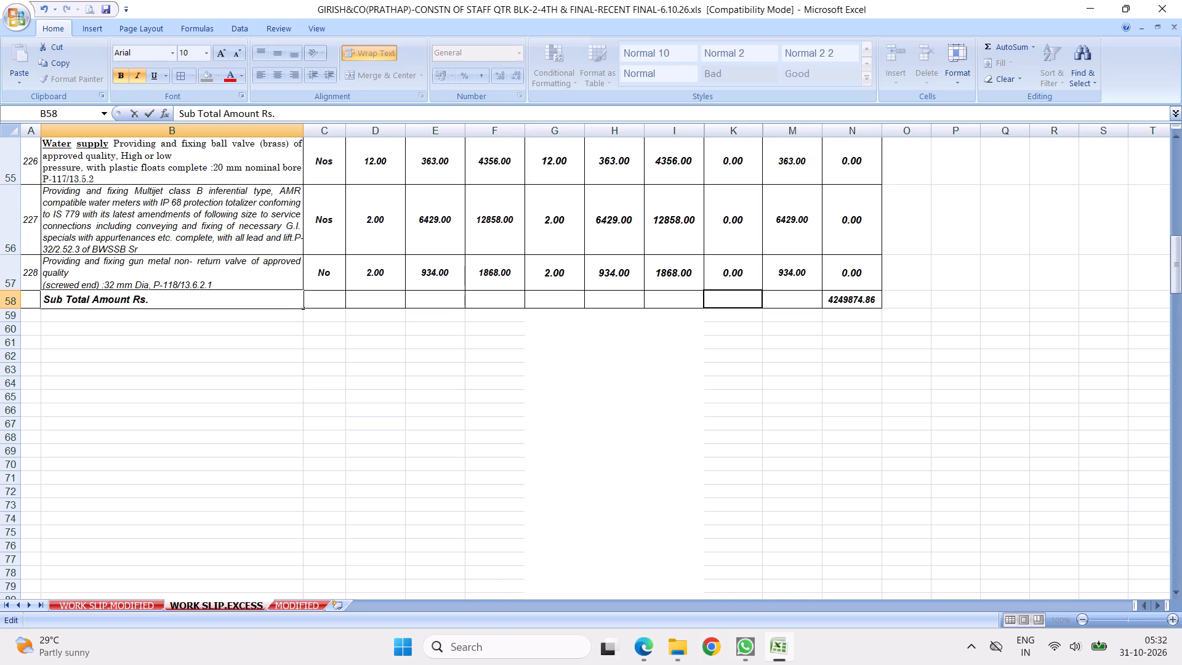
pyautogui.press('Left')
pyautogui.press('BackSpace')
pyautogui.press('BackSpace')
pyautogui.press('BackSpace')
pyautogui.press('BackSpace')
pyautogui.press('BackSpace')
pyautogui.press('BackSpace')
pyautogui.press('BackSpace')
pyautogui.press('BackSpace')
pyautogui.press('BackSpace')
pyautogui.press('BackSpace')
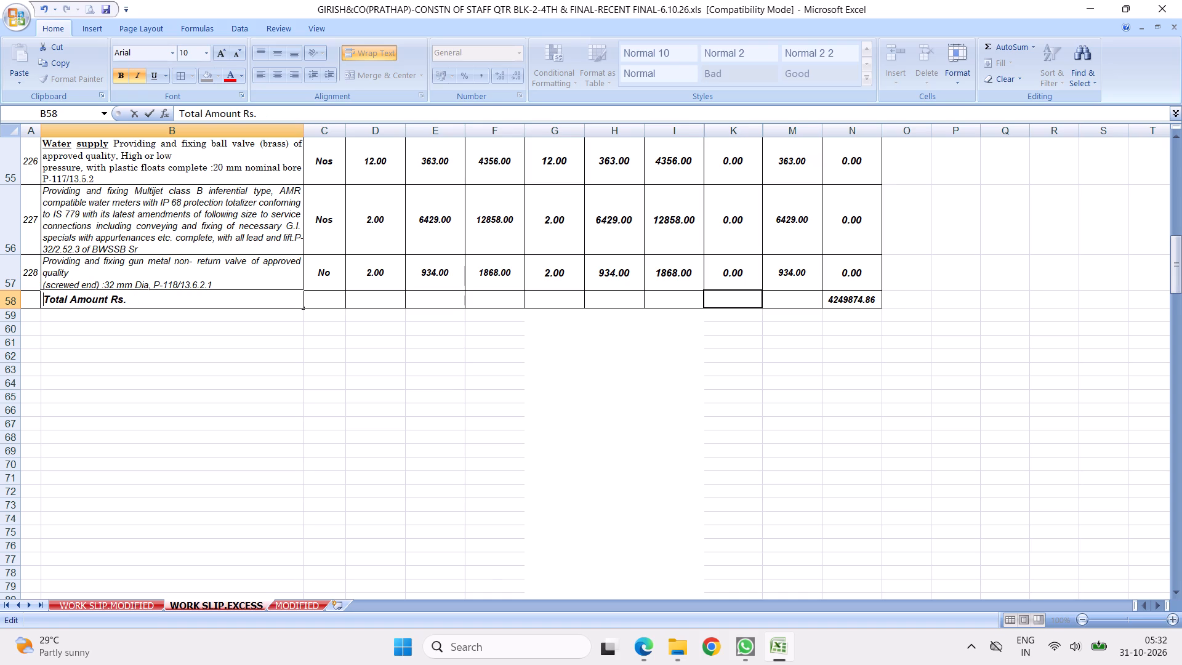
pyautogui.moveTo(174, 422); pyautogui.dragTo(183, 418)
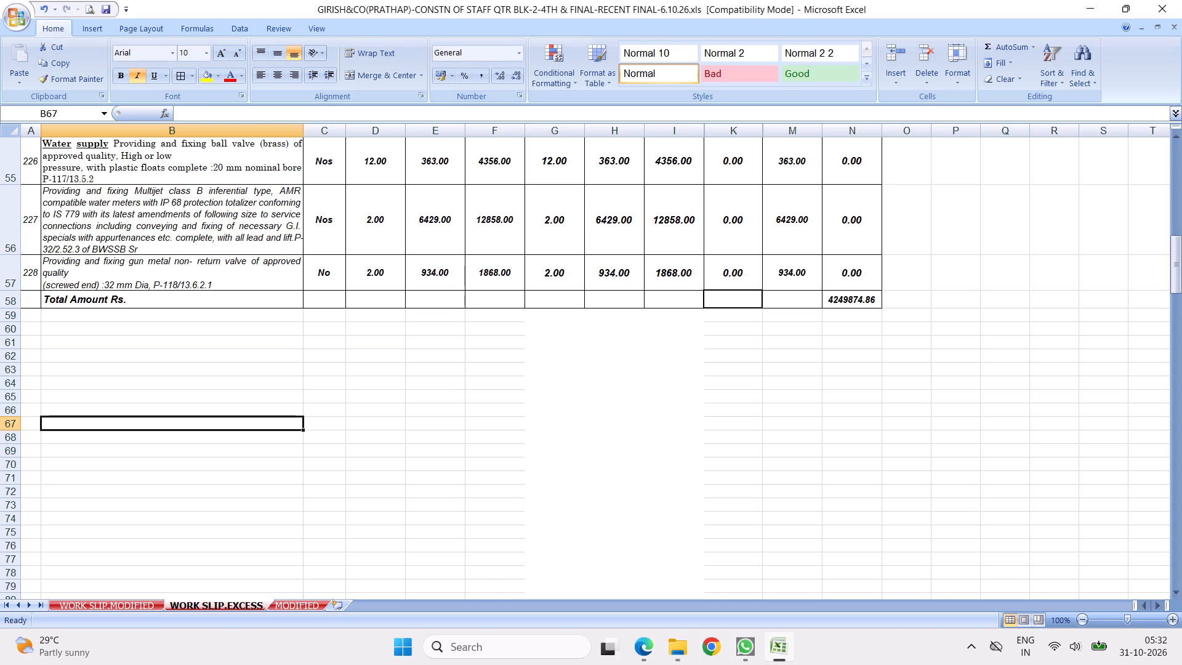
# Check how the first item's As per Actual Qty and its Rate cells are filled, by formula or by value.
pyautogui.scroll(3, 667, 253)
pyautogui.scroll(-3, 738, 324)
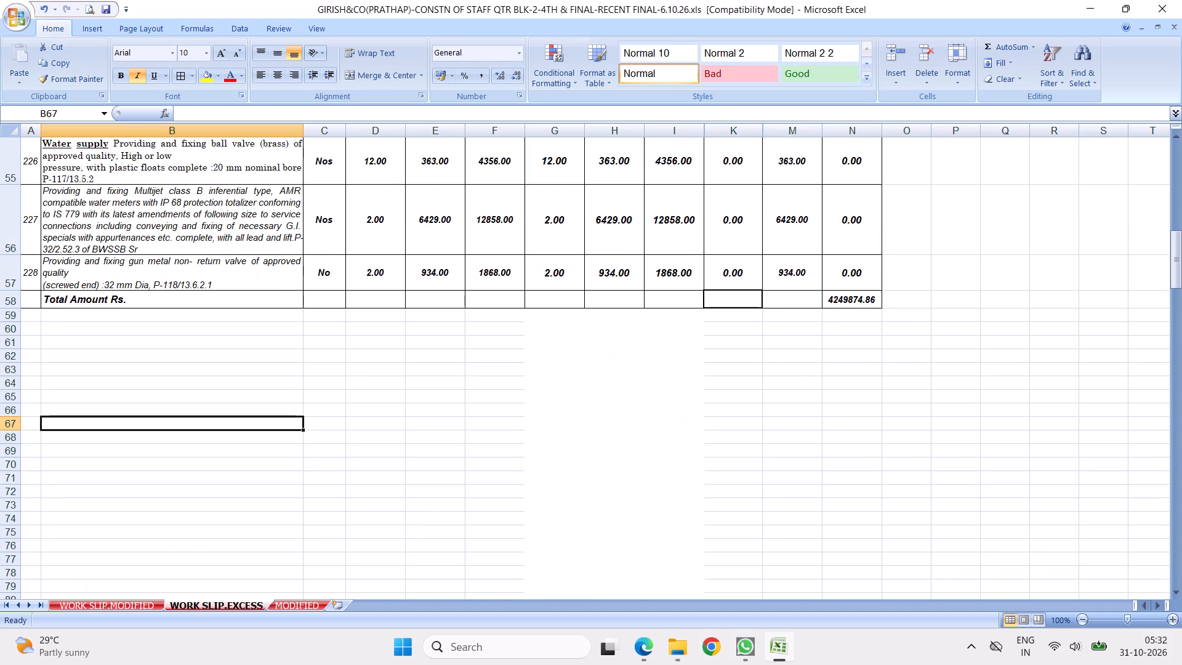
pyautogui.moveTo(1175, 273); pyautogui.dragTo(1178, 264)
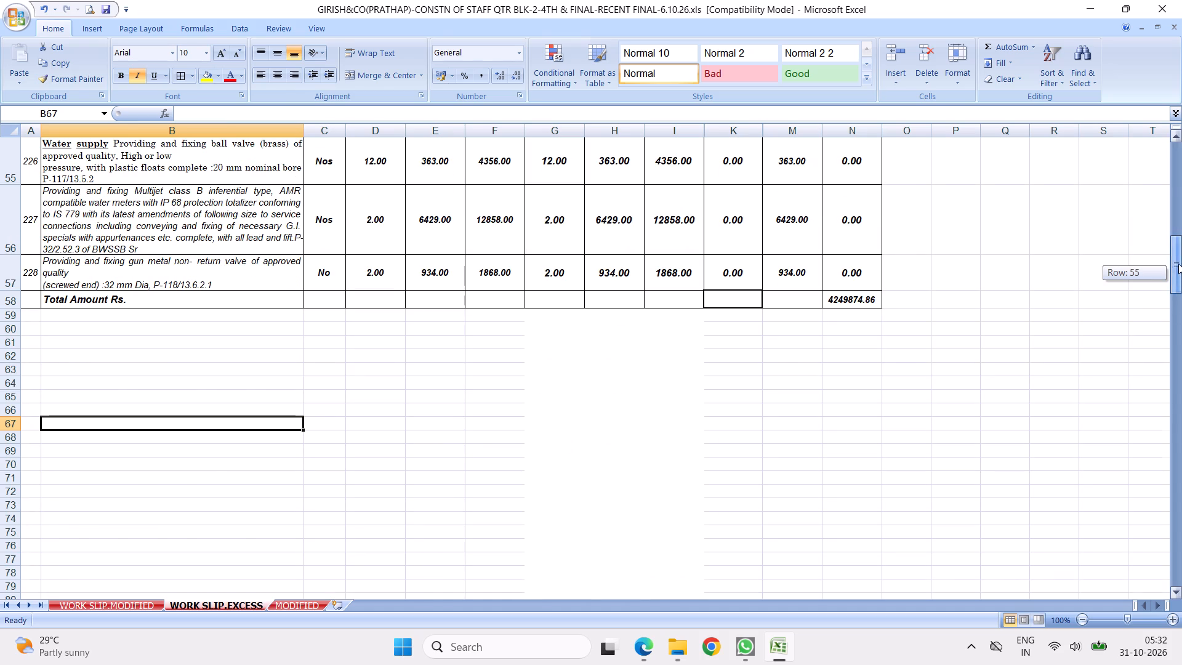
pyautogui.moveTo(1178, 264); pyautogui.dragTo(1181, 24)
pyautogui.moveTo(555, 292); pyautogui.dragTo(561, 280)
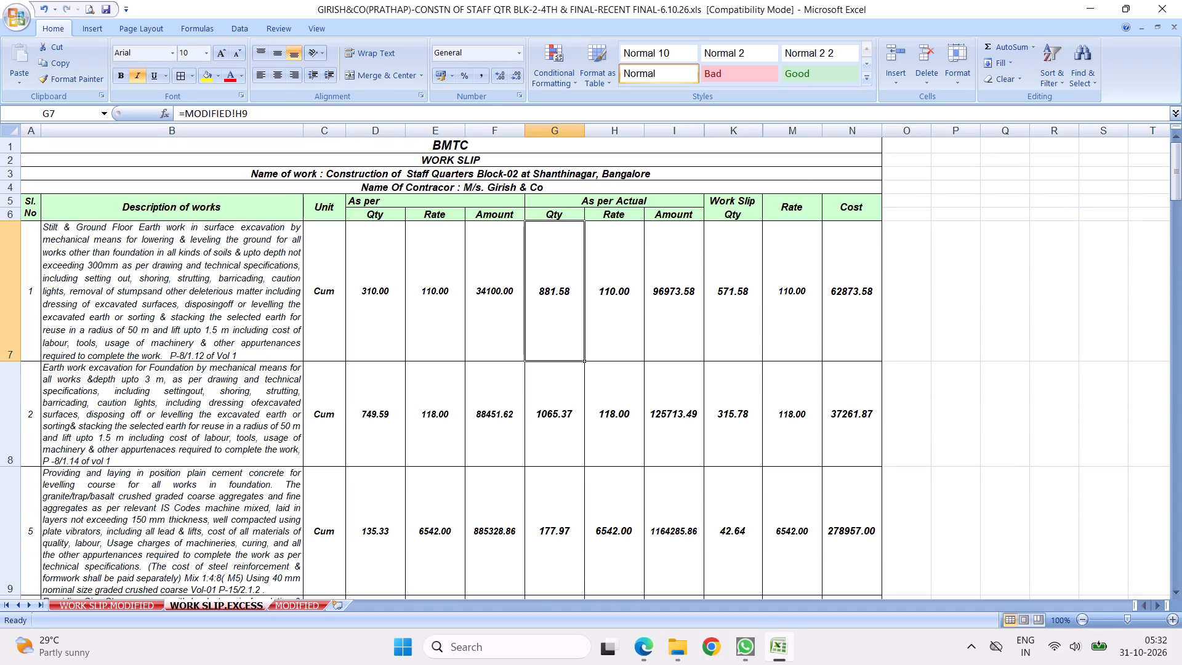
pyautogui.click(261, 113)
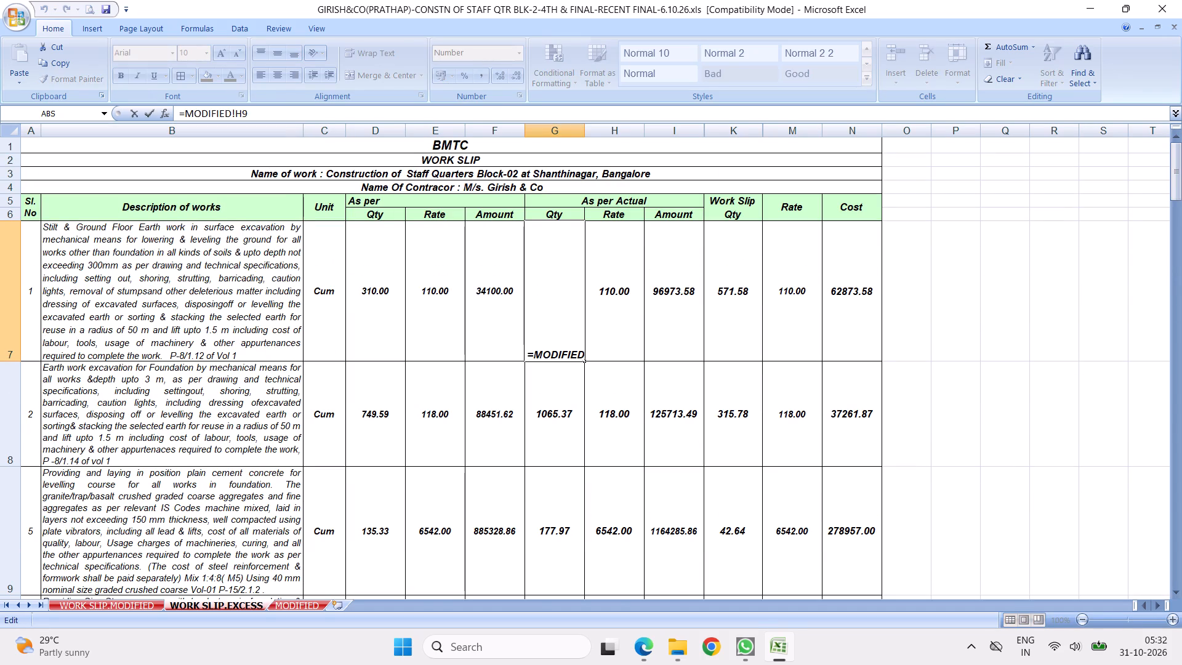
pyautogui.click(804, 287)
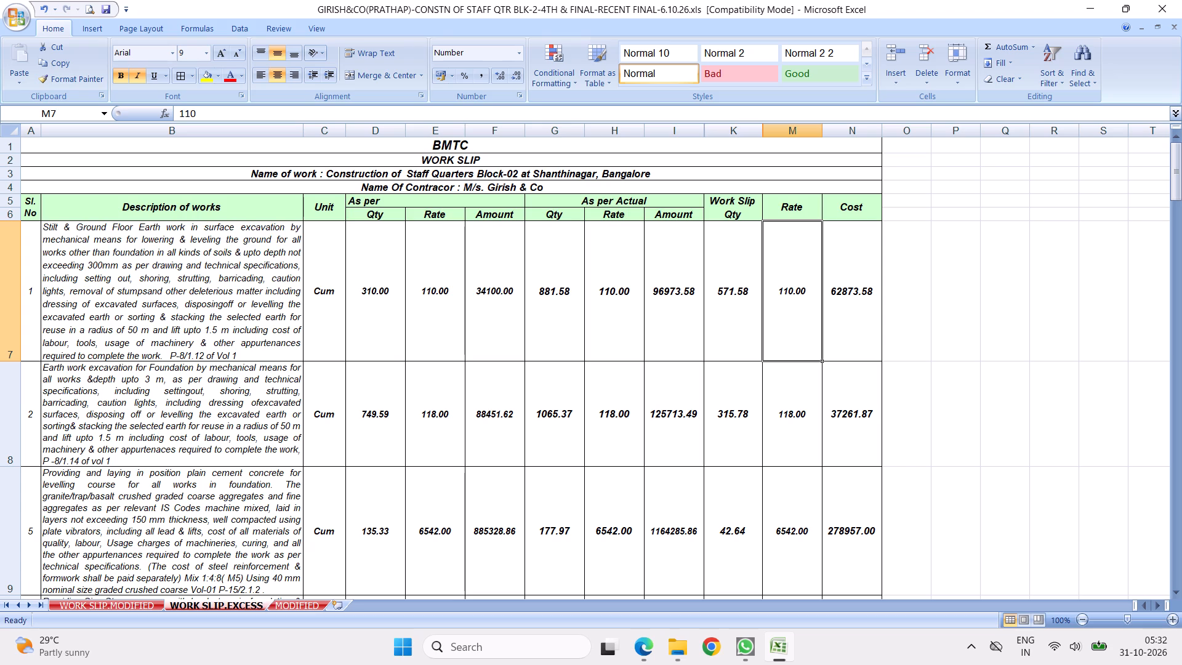
pyautogui.click(493, 270)
pyautogui.click(425, 277)
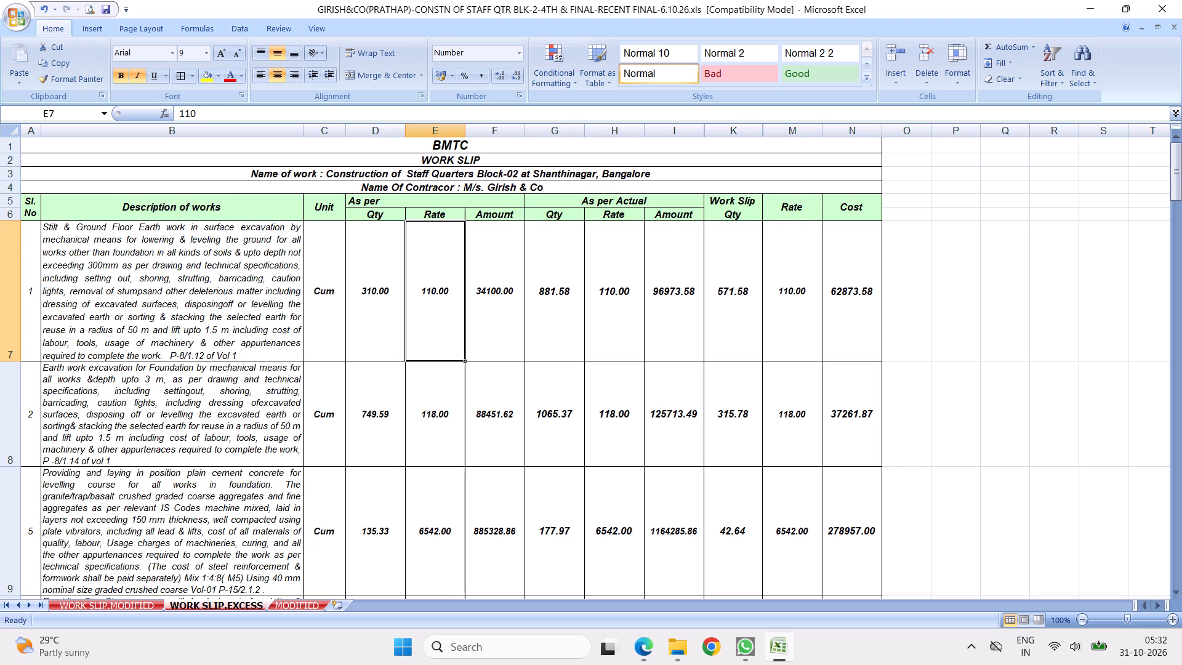
# Delete the Rate and Amount columns under both the As per sanction and As per Actual headings, keeping their Qty columns.
pyautogui.click(435, 129)
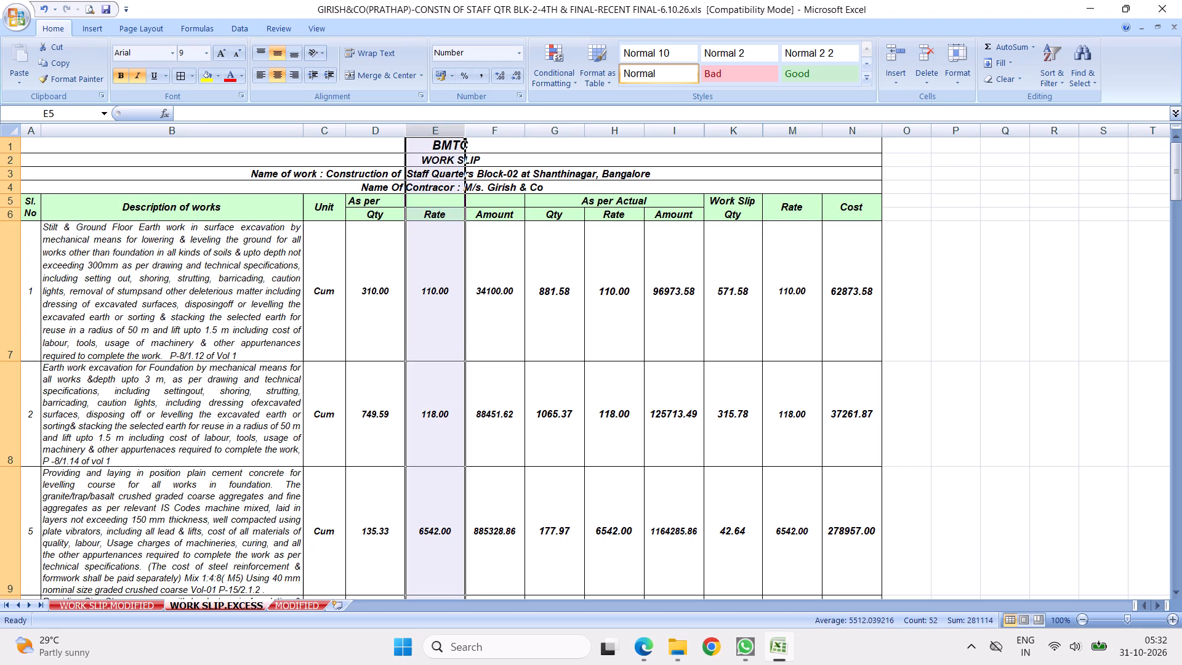
pyautogui.rightClick(435, 129)
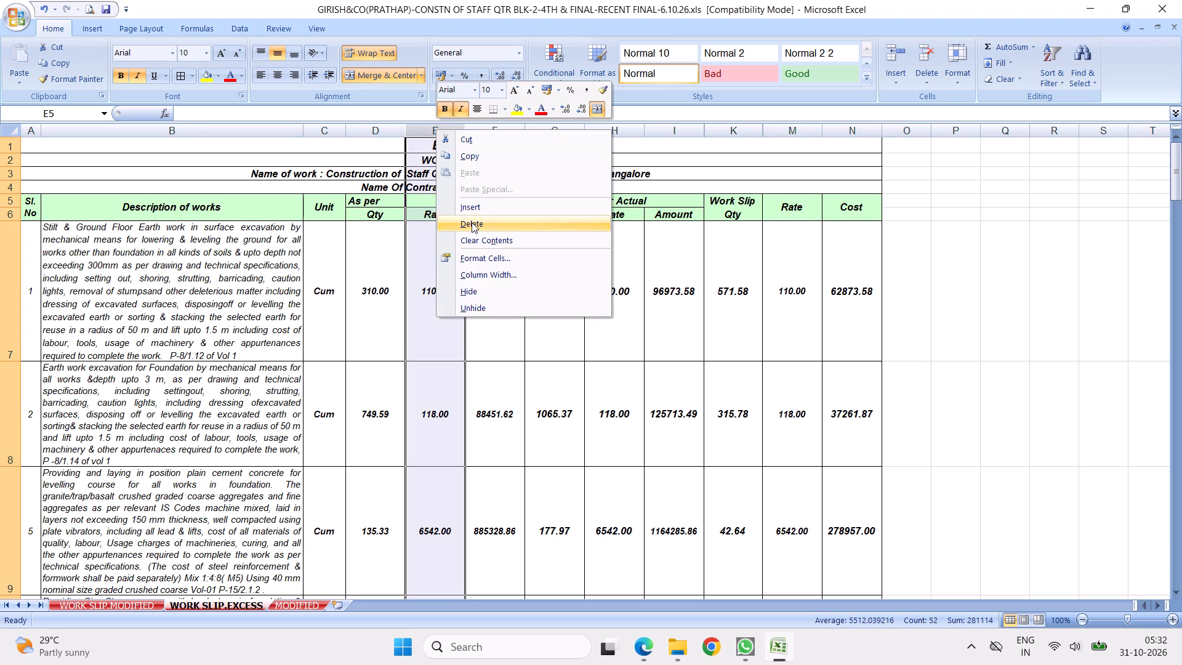
pyautogui.click(472, 222)
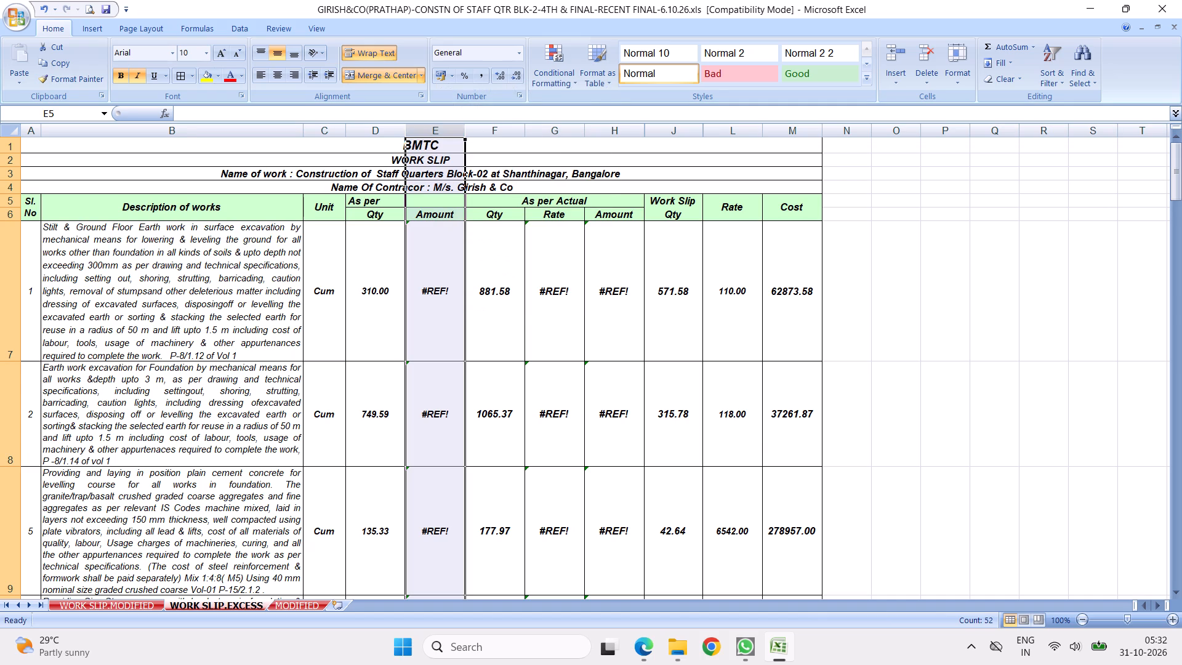
pyautogui.rightClick(433, 132)
pyautogui.click(465, 220)
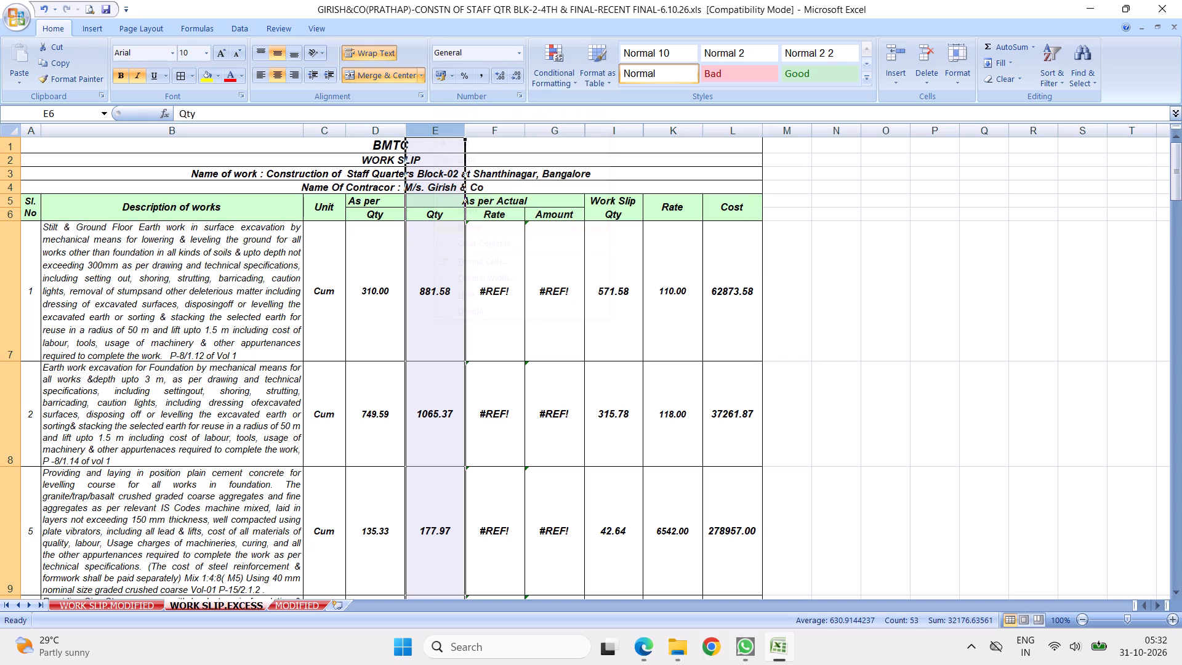
pyautogui.moveTo(494, 132); pyautogui.dragTo(552, 139)
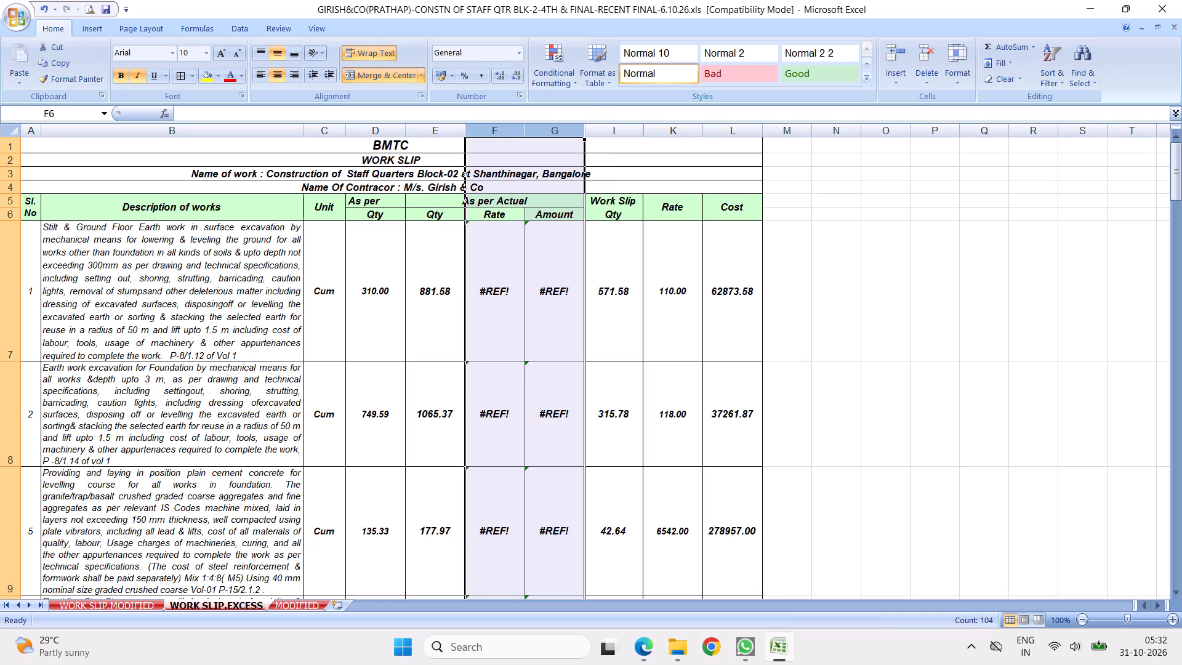
pyautogui.rightClick(492, 131)
pyautogui.click(526, 230)
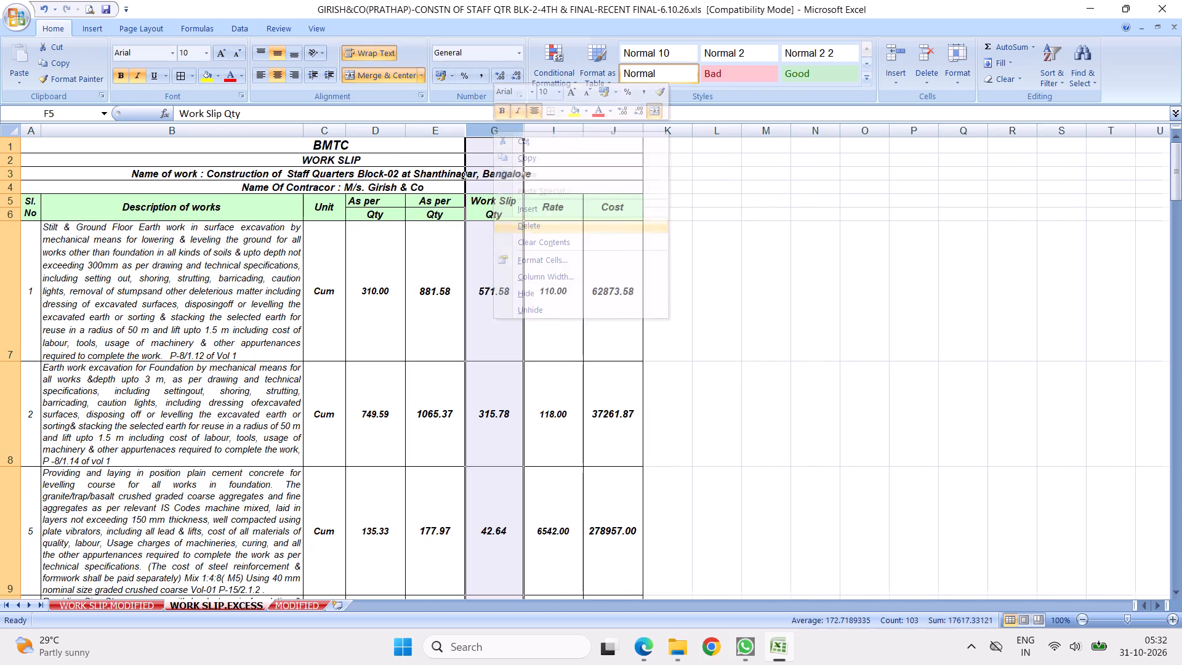
# Apply borders to the heading cells from As per Actual through Cost in rows 5 and 6.
pyautogui.click(388, 282)
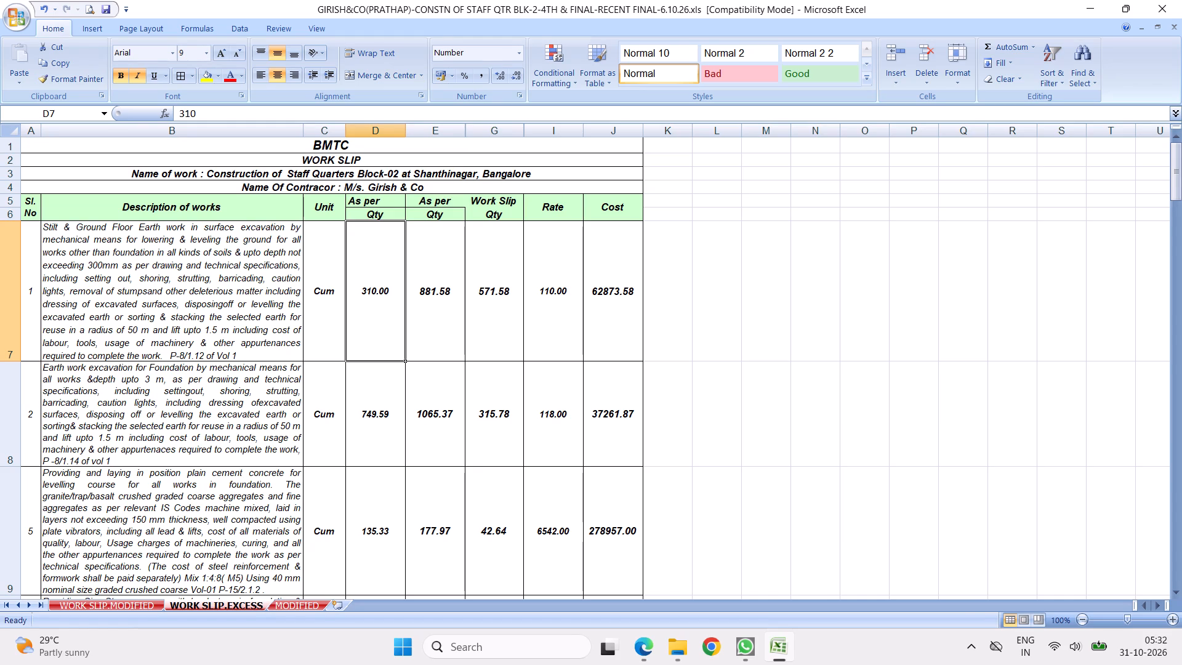
pyautogui.moveTo(427, 203); pyautogui.dragTo(641, 208)
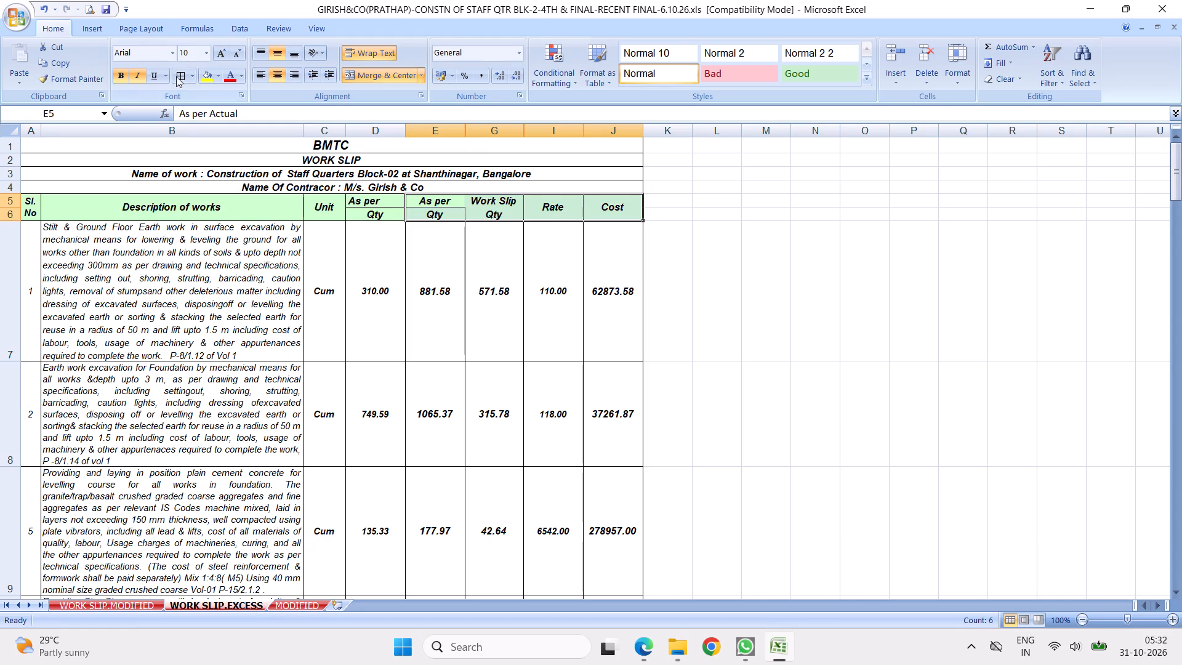
pyautogui.click(180, 76)
pyautogui.click(587, 378)
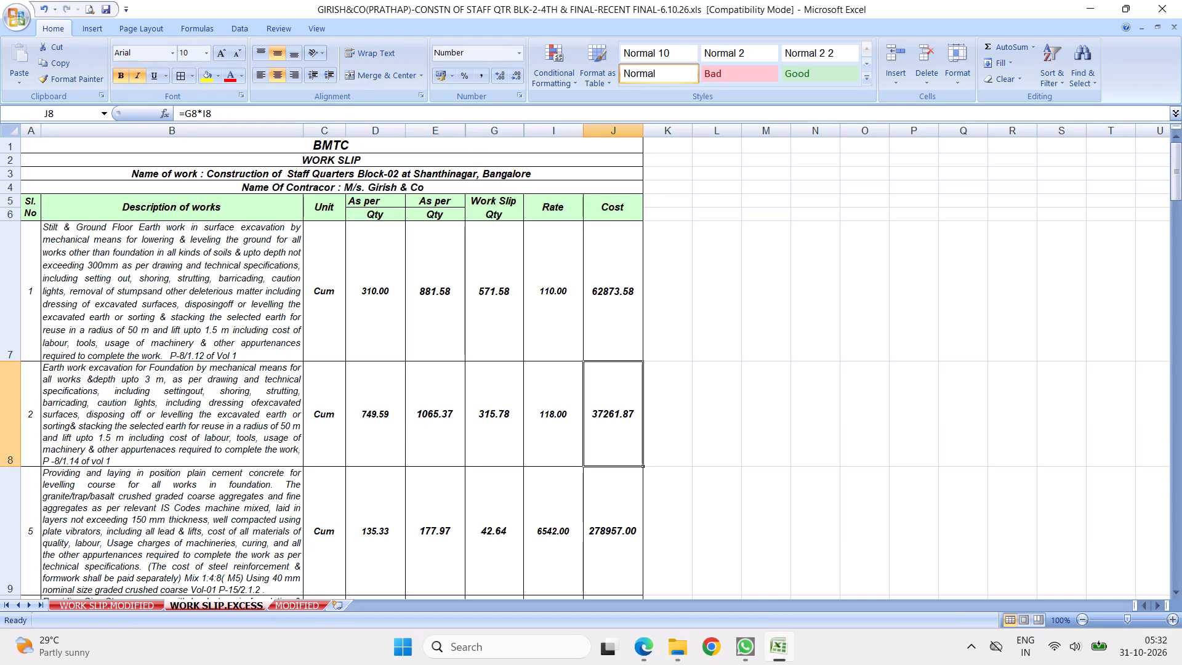
# Widen columns D and E so the As per sanction and As per Actual headings each fit on one line.
pyautogui.click(380, 201)
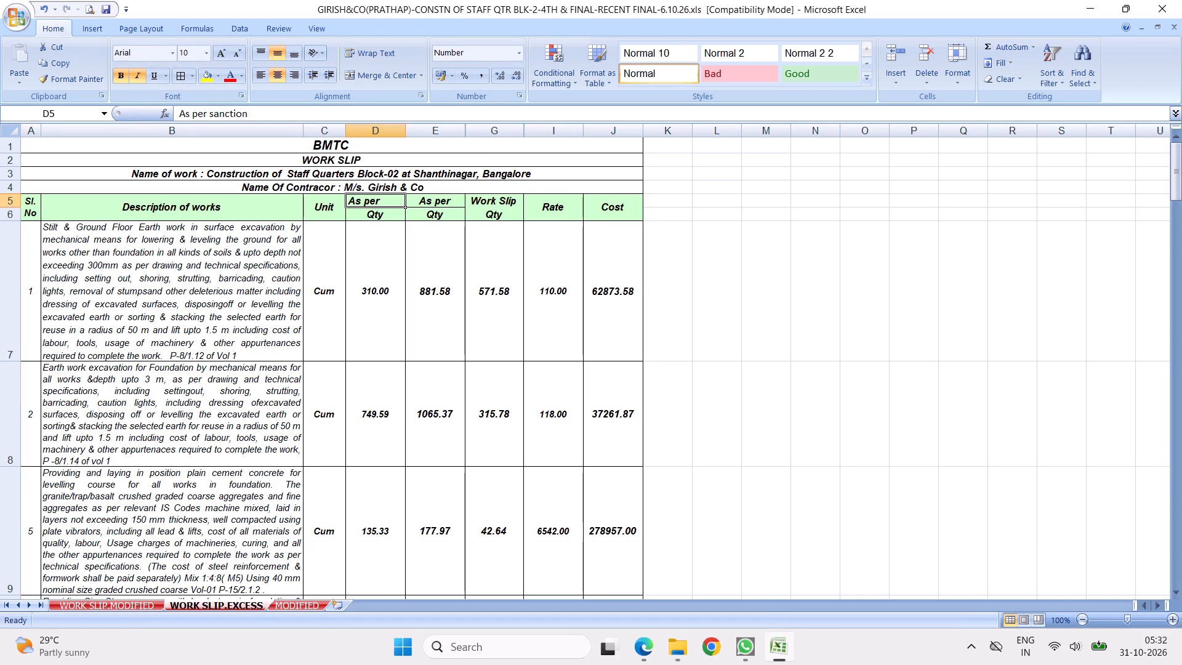
pyautogui.moveTo(404, 133); pyautogui.dragTo(412, 135)
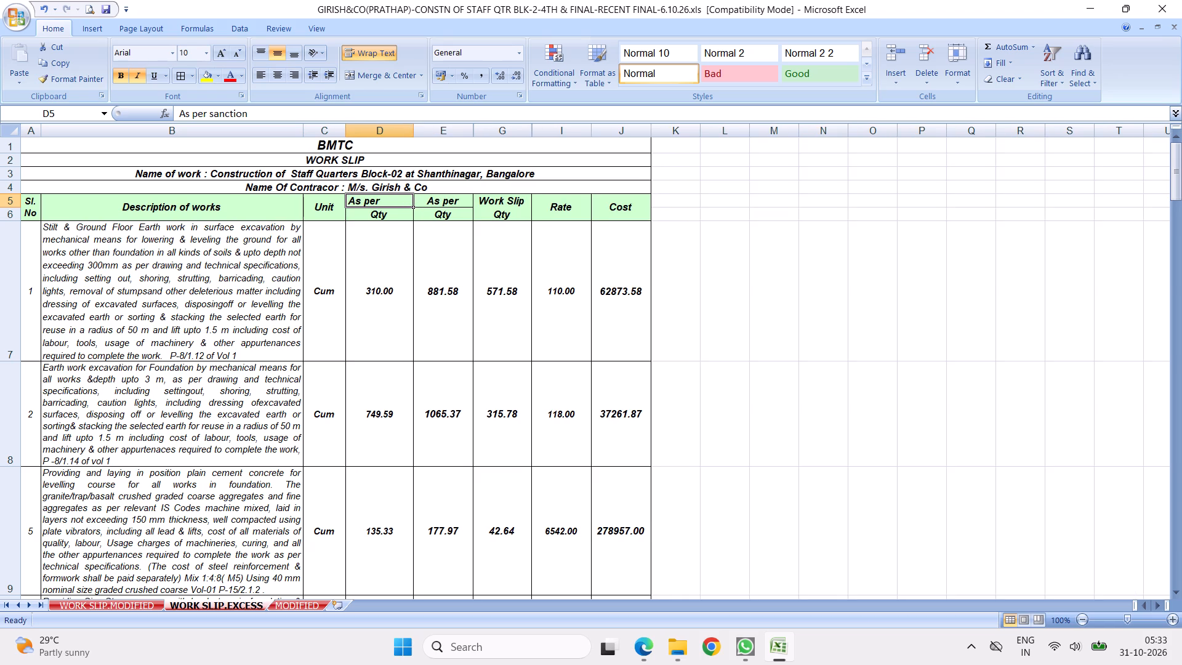
pyautogui.doubleClick(369, 202)
pyautogui.click(469, 260)
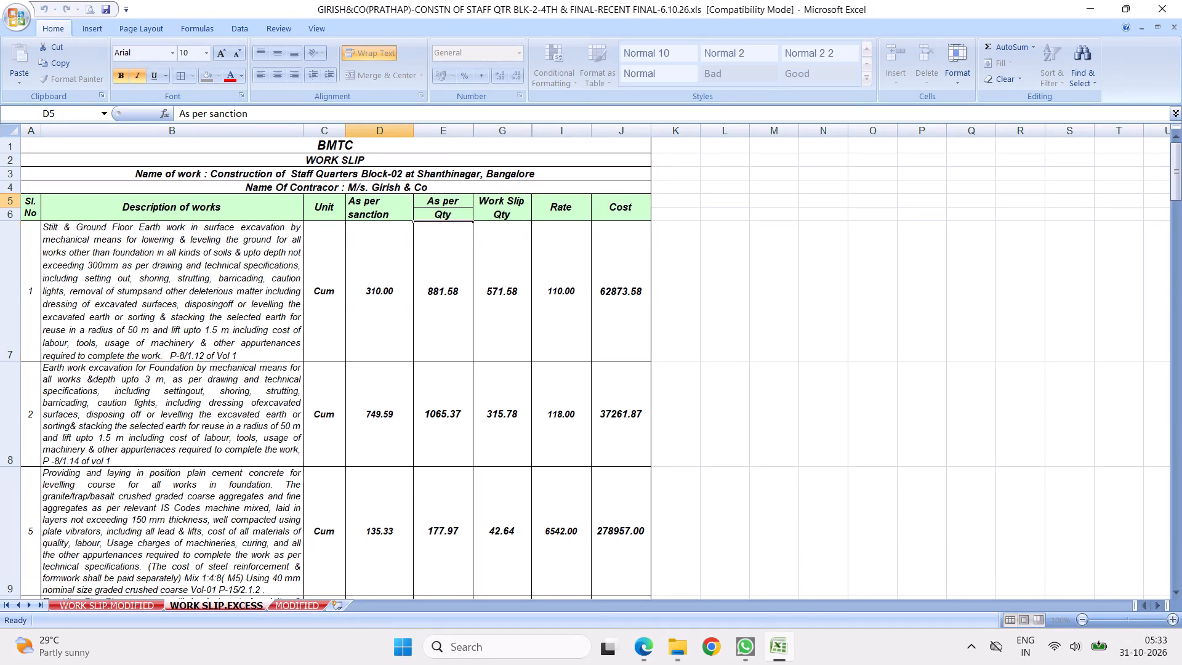
pyautogui.moveTo(412, 130); pyautogui.dragTo(430, 135)
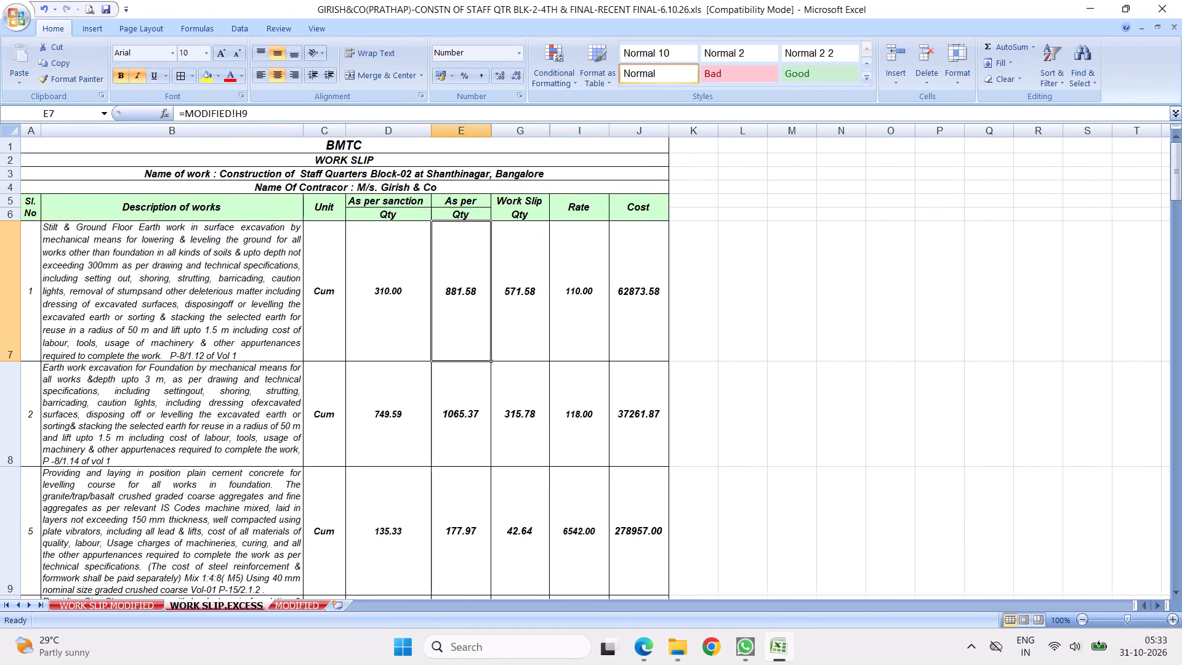
pyautogui.moveTo(493, 131); pyautogui.dragTo(524, 136)
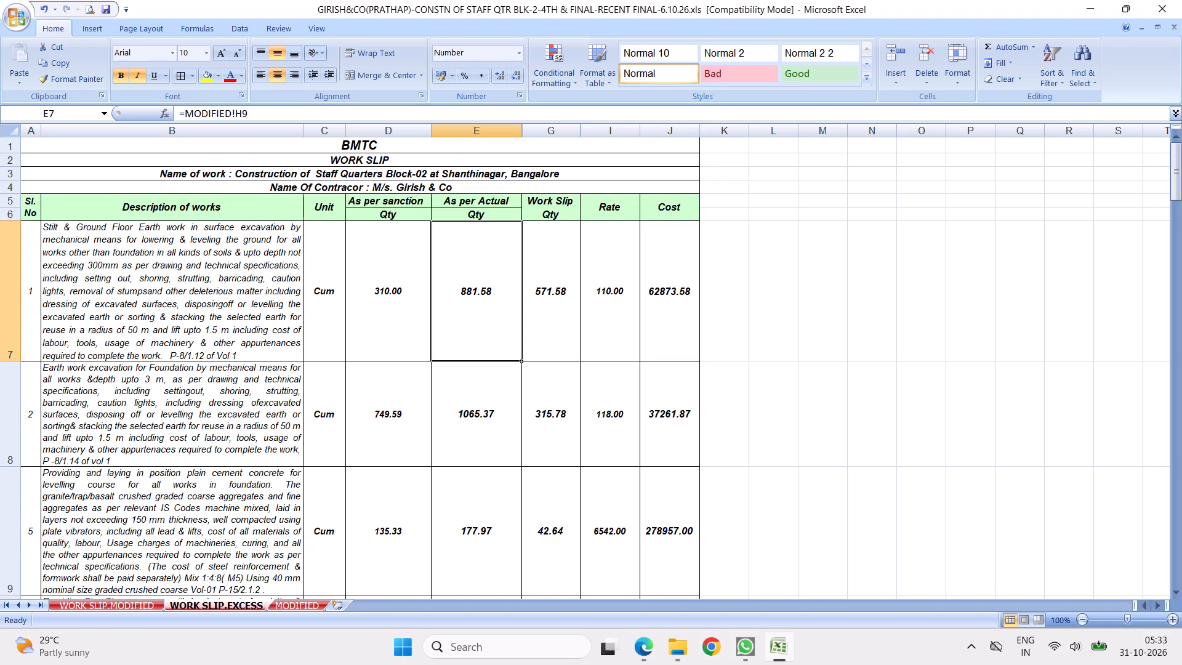
# Look over the remaining item rows down to the Total Amount Rs. row.
pyautogui.scroll(-9, 653, 353)
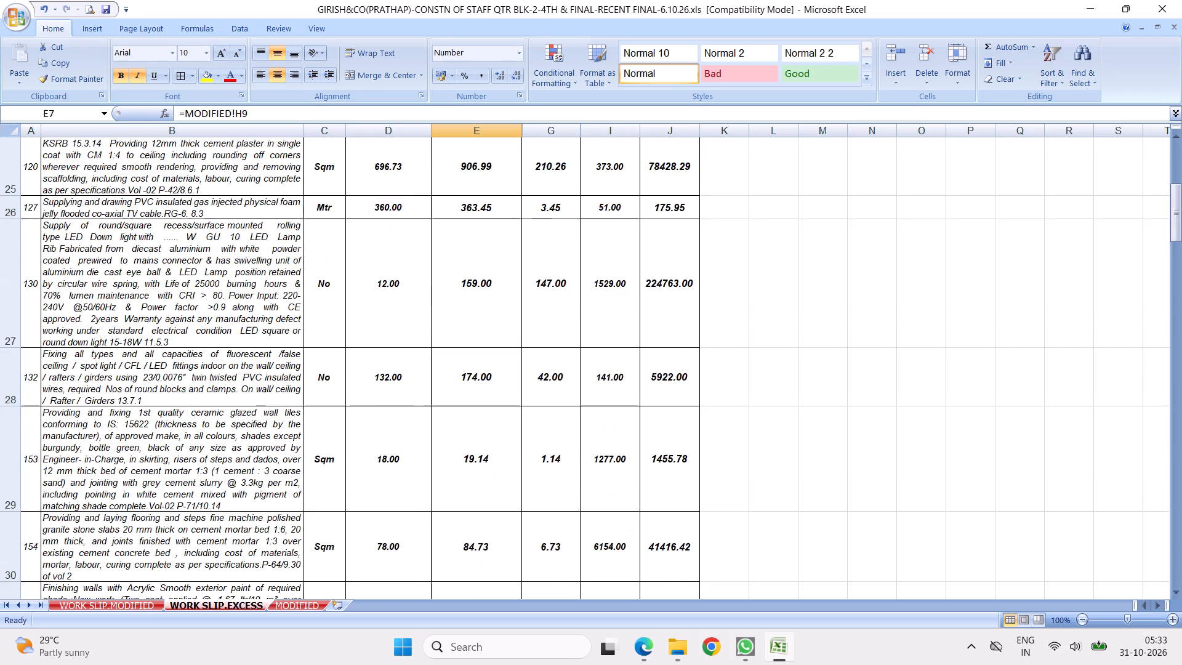
pyautogui.scroll(-11, 621, 355)
pyautogui.scroll(3, 617, 324)
pyautogui.scroll(-2, 581, 316)
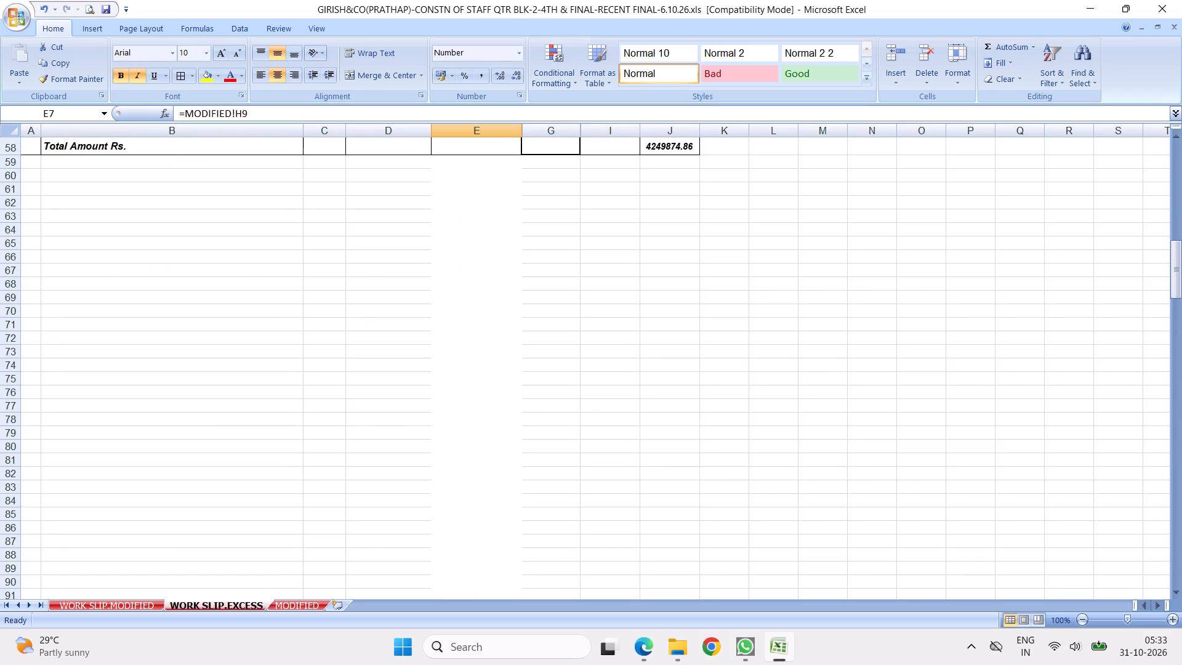
# Copy the cell formatting of the As per sanction cell in the Total Amount Rs. row onto the Work Slip Qty cell beside it.
pyautogui.click(548, 139)
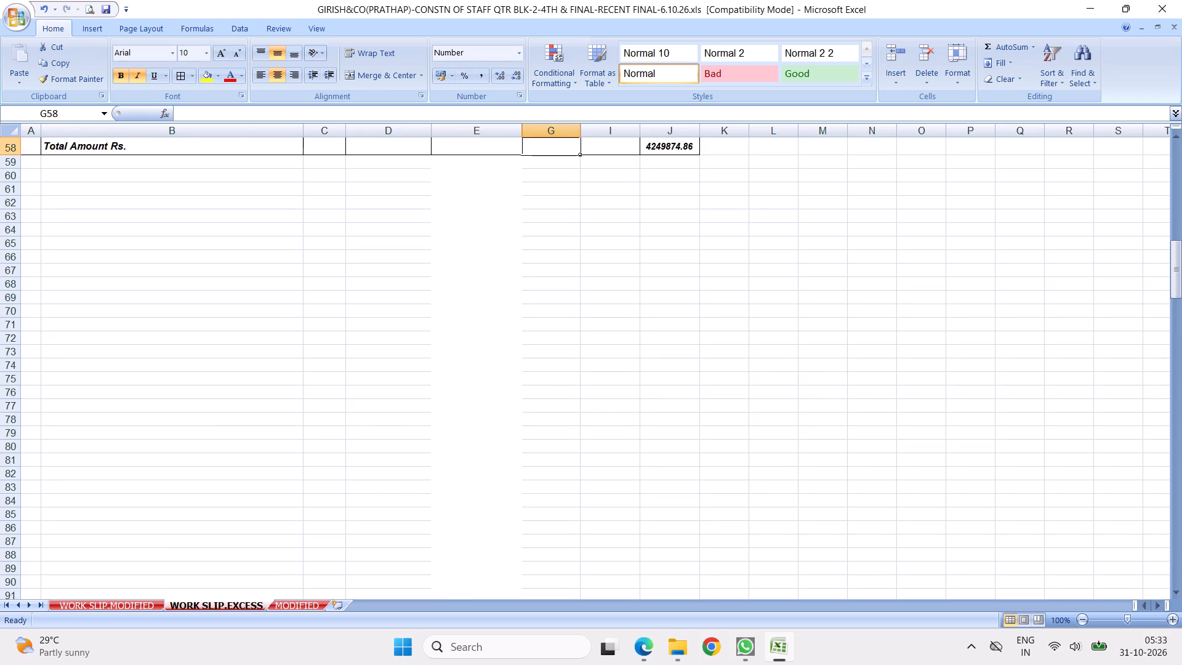
pyautogui.press('Up')
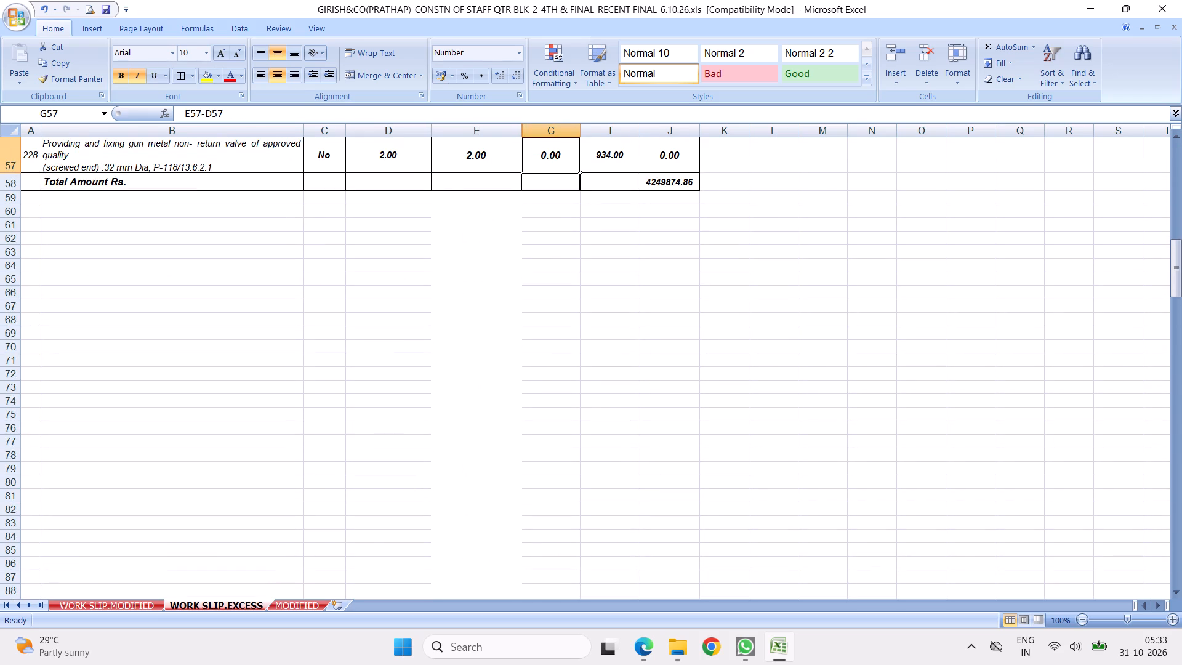
pyautogui.click(407, 181)
pyautogui.click(39, 80)
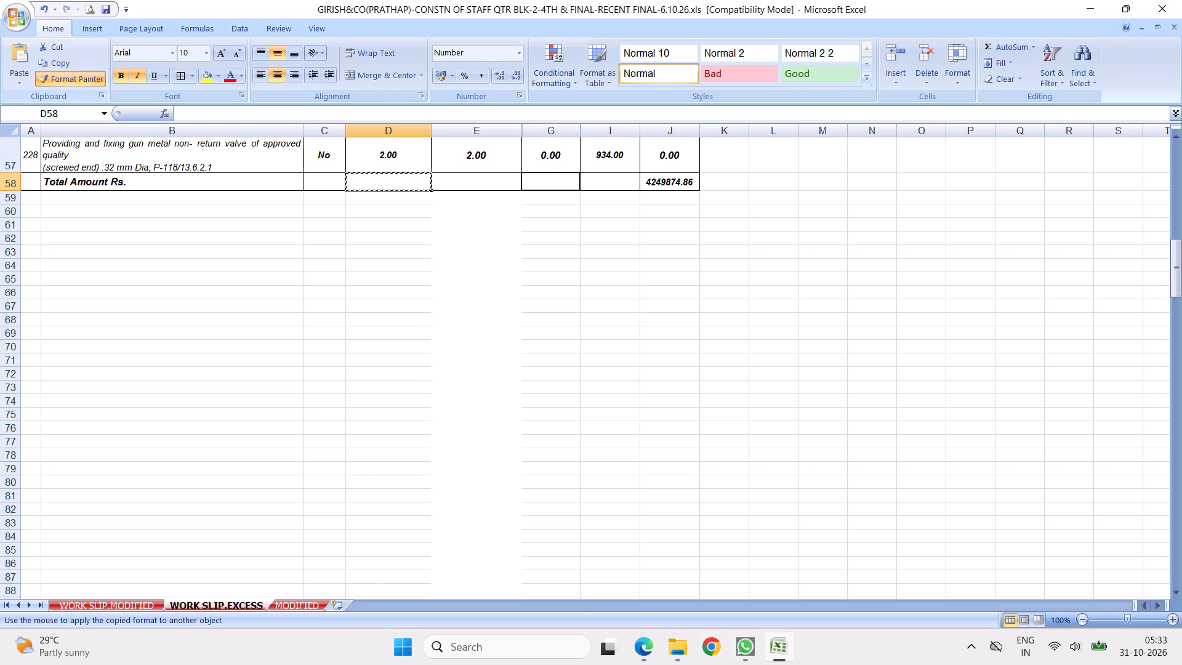
pyautogui.click(557, 185)
pyautogui.click(848, 290)
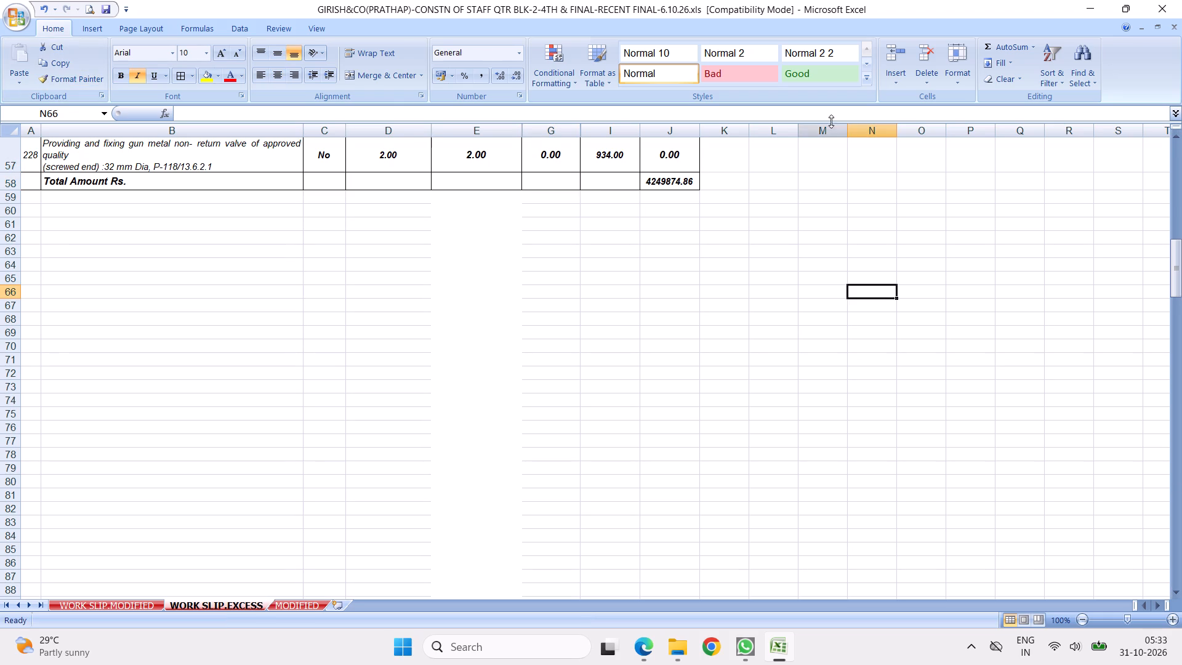
# Widen the Cost column to about 11.56.
pyautogui.moveTo(702, 130); pyautogui.dragTo(711, 130)
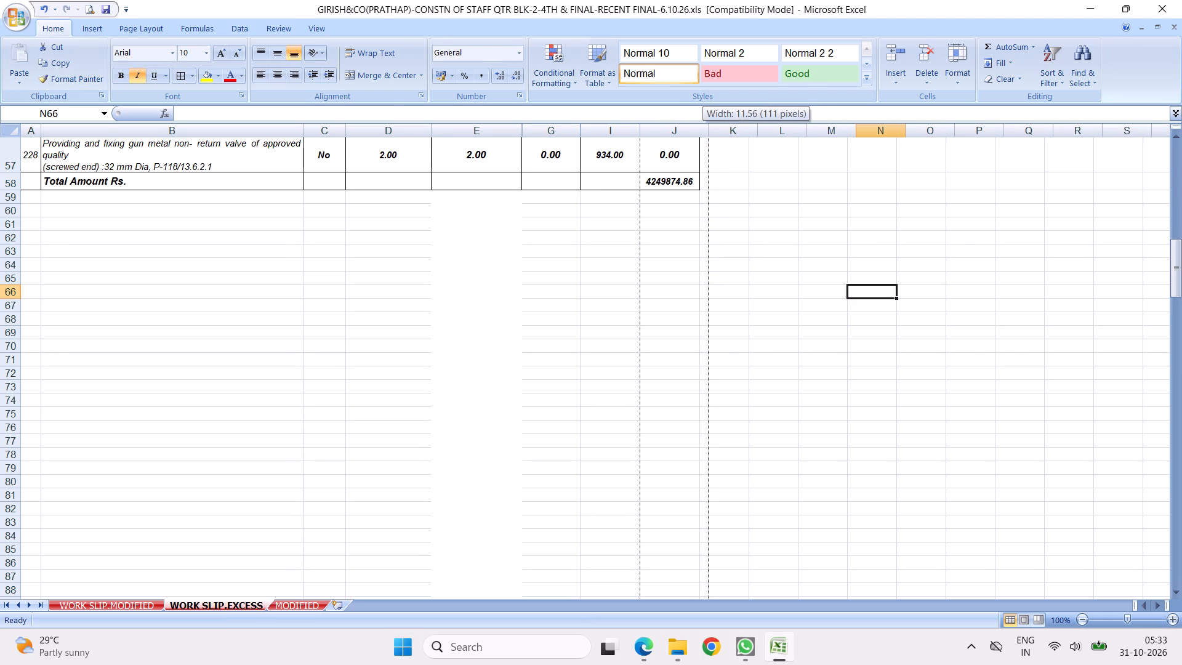
pyautogui.moveTo(711, 130); pyautogui.dragTo(712, 130)
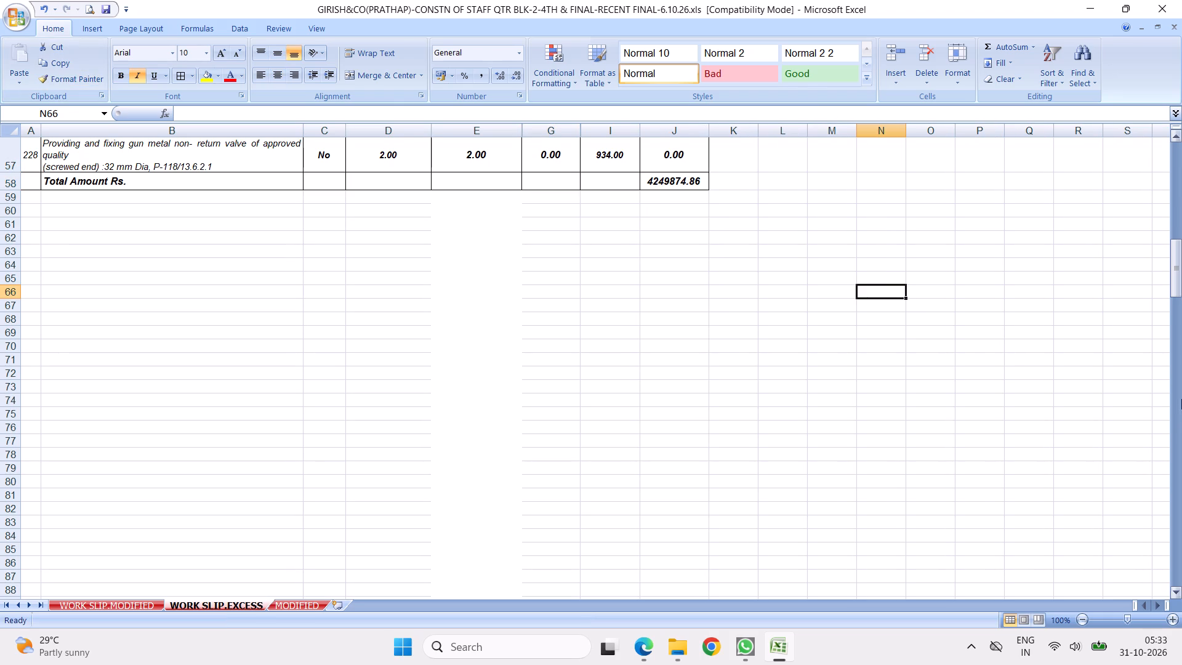
# Compare the Cost of items 1, 2, 5, 8, 9 and 10 with their Excess amounts on the WORK SLIP.MODIFIED sheet.
pyautogui.moveTo(1175, 288); pyautogui.dragTo(1181, 19)
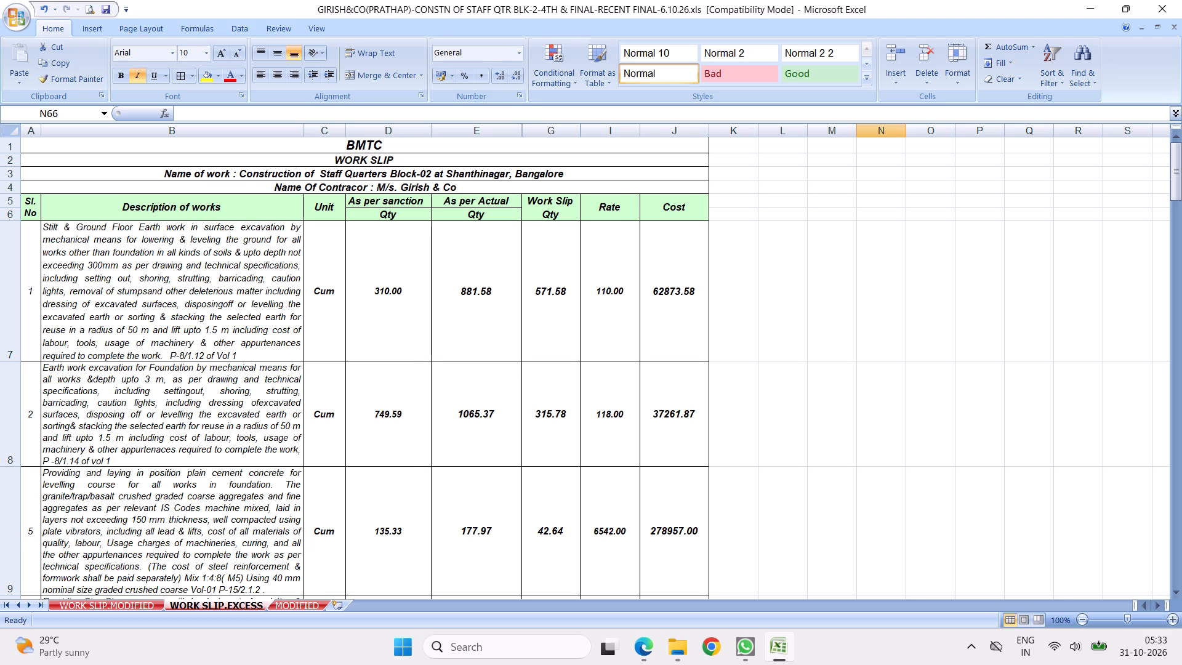
pyautogui.click(678, 297)
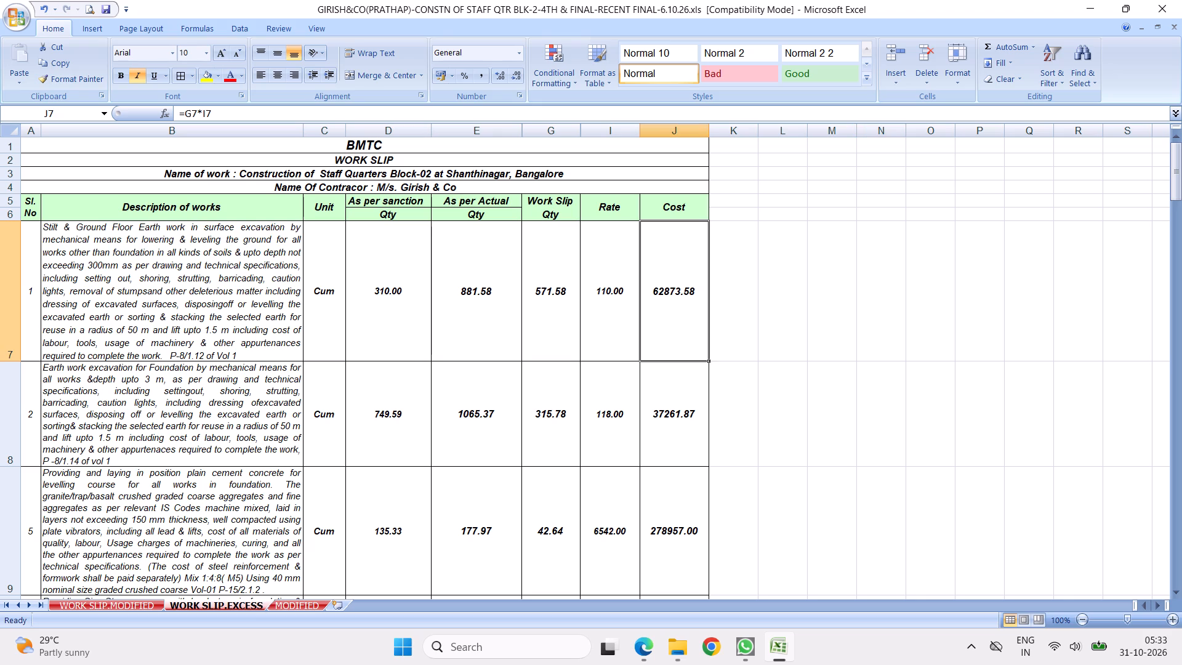
pyautogui.click(146, 606)
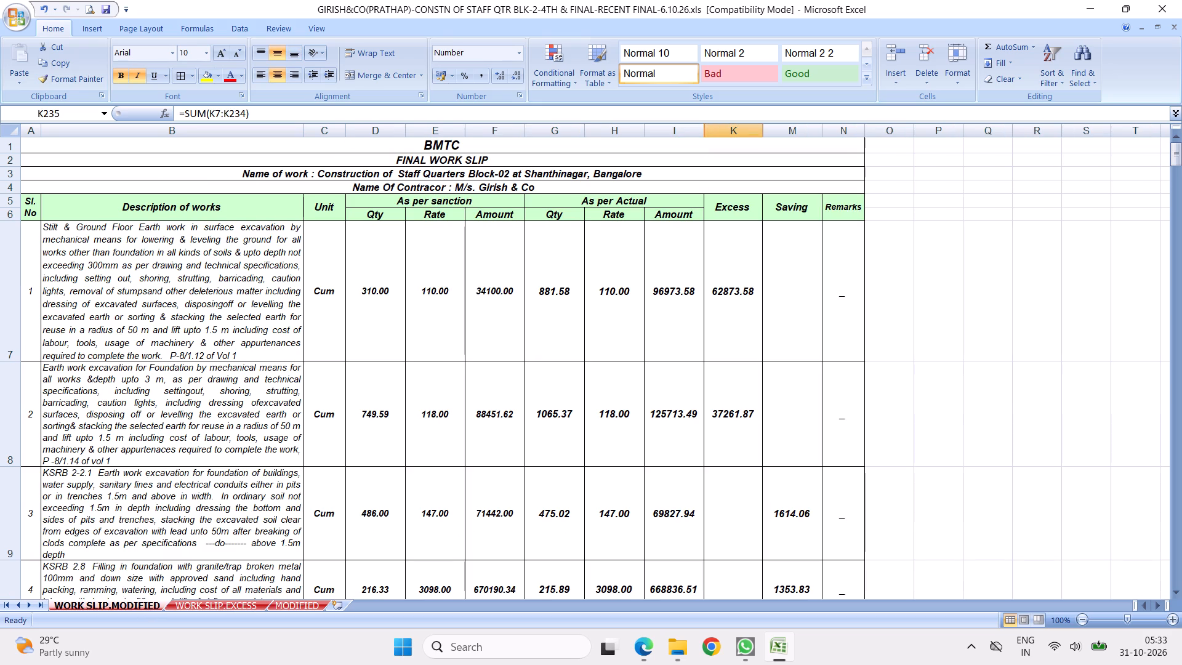
pyautogui.click(728, 309)
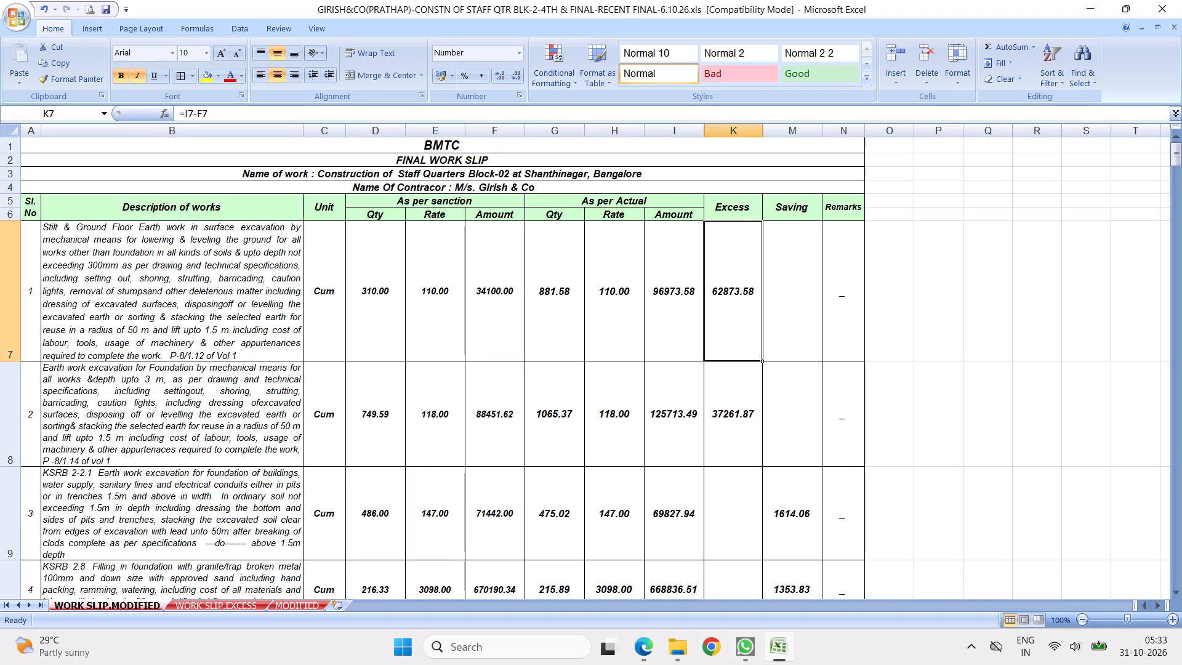
pyautogui.press('Return')
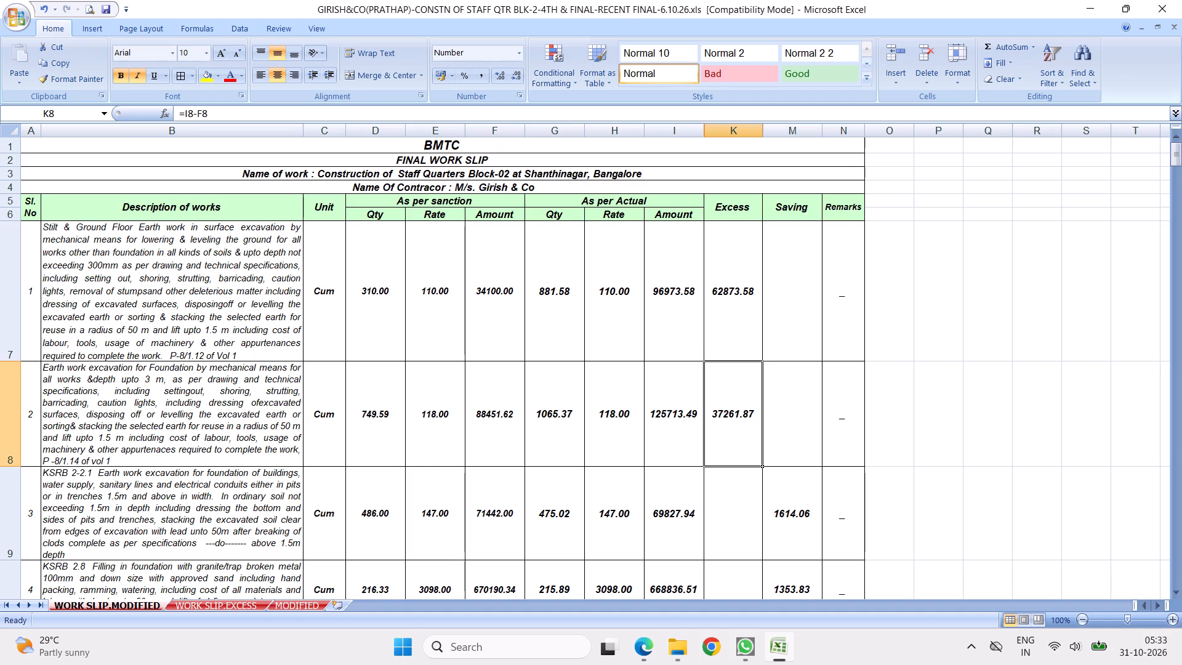
pyautogui.click(236, 603)
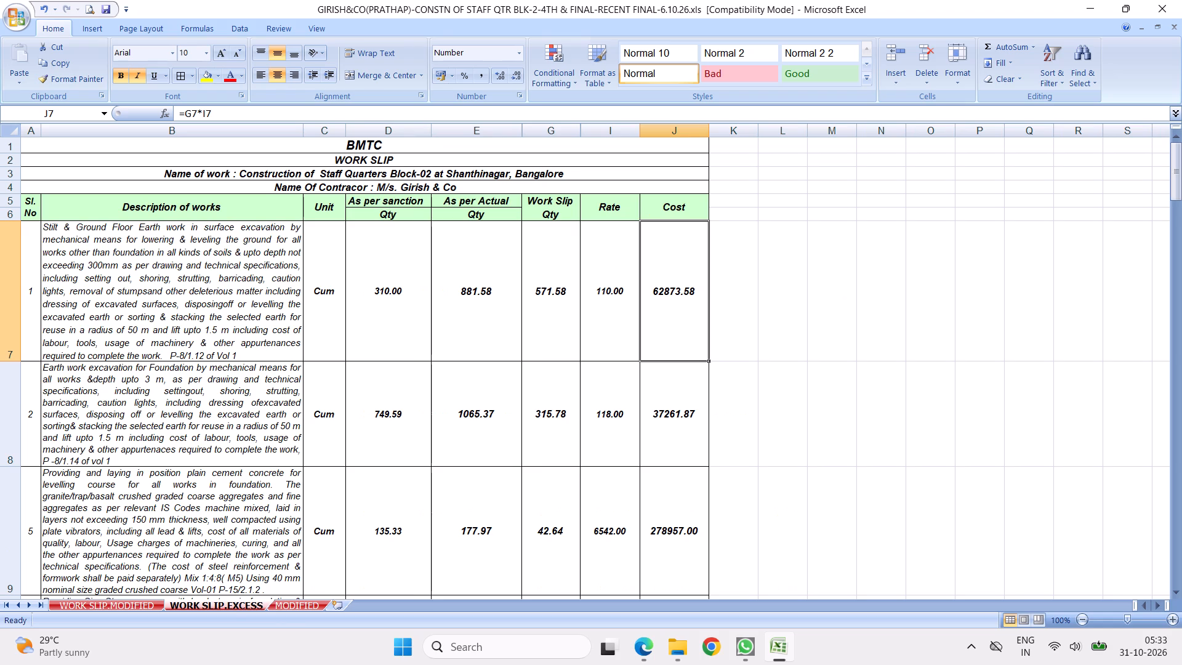
pyautogui.press('Return')
pyautogui.press('Return')
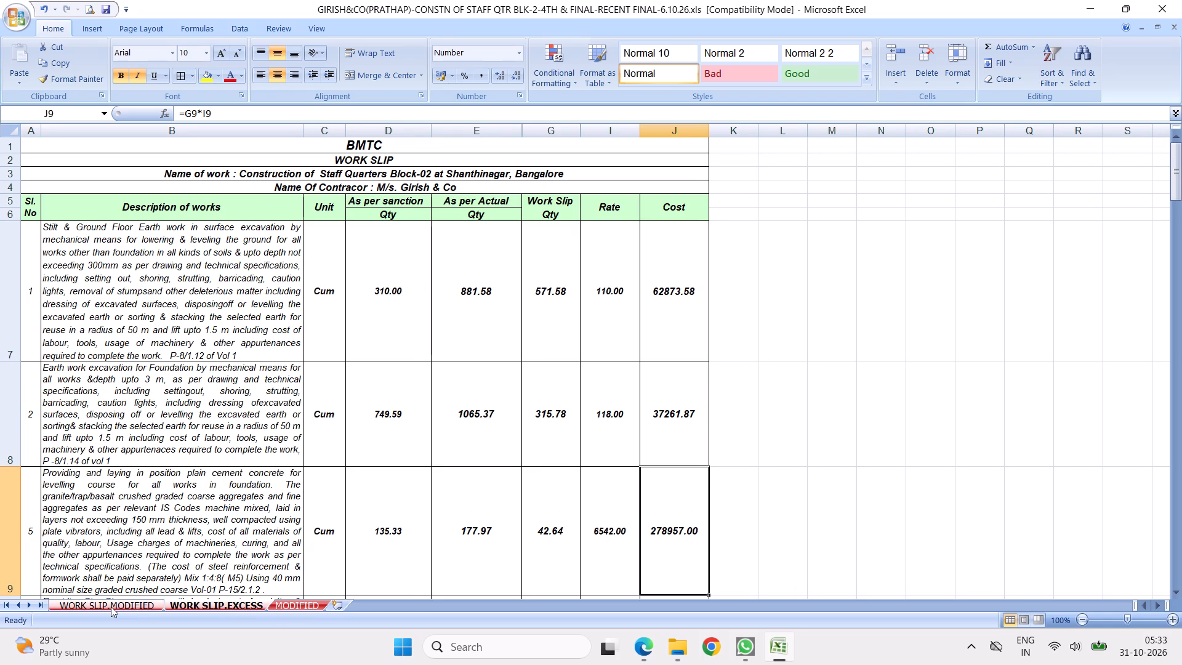
pyautogui.click(123, 609)
pyautogui.press('Return')
pyautogui.press('Return')
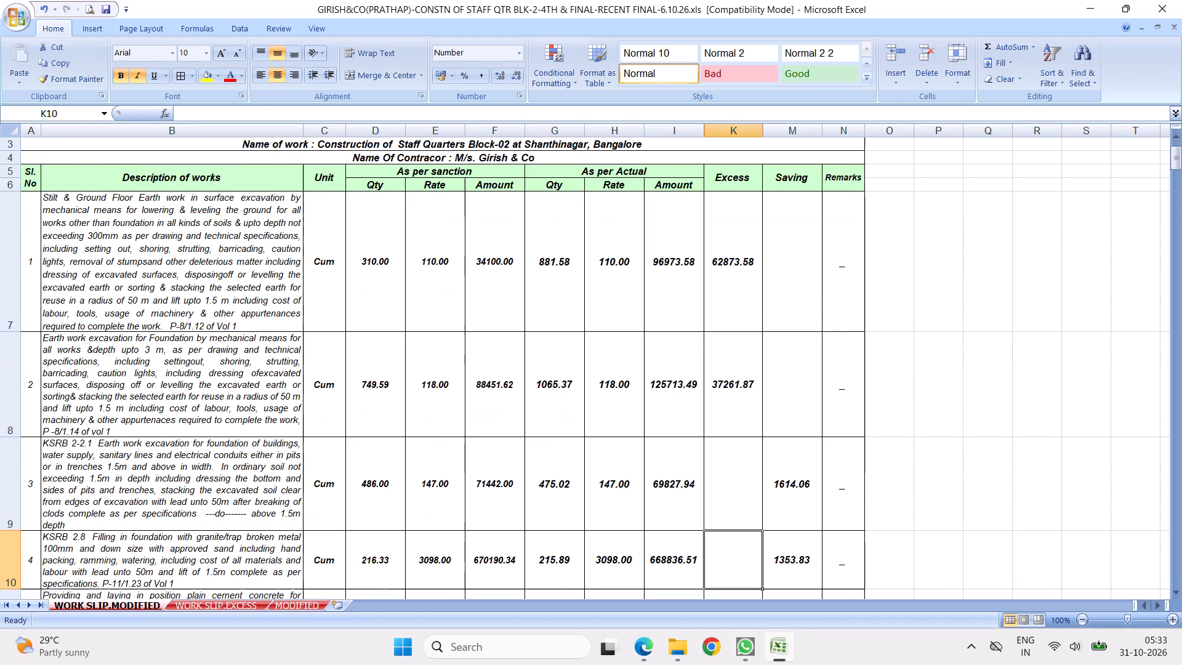
pyautogui.press('Return')
pyautogui.press('Return')
pyautogui.press('Return')
pyautogui.press('Return')
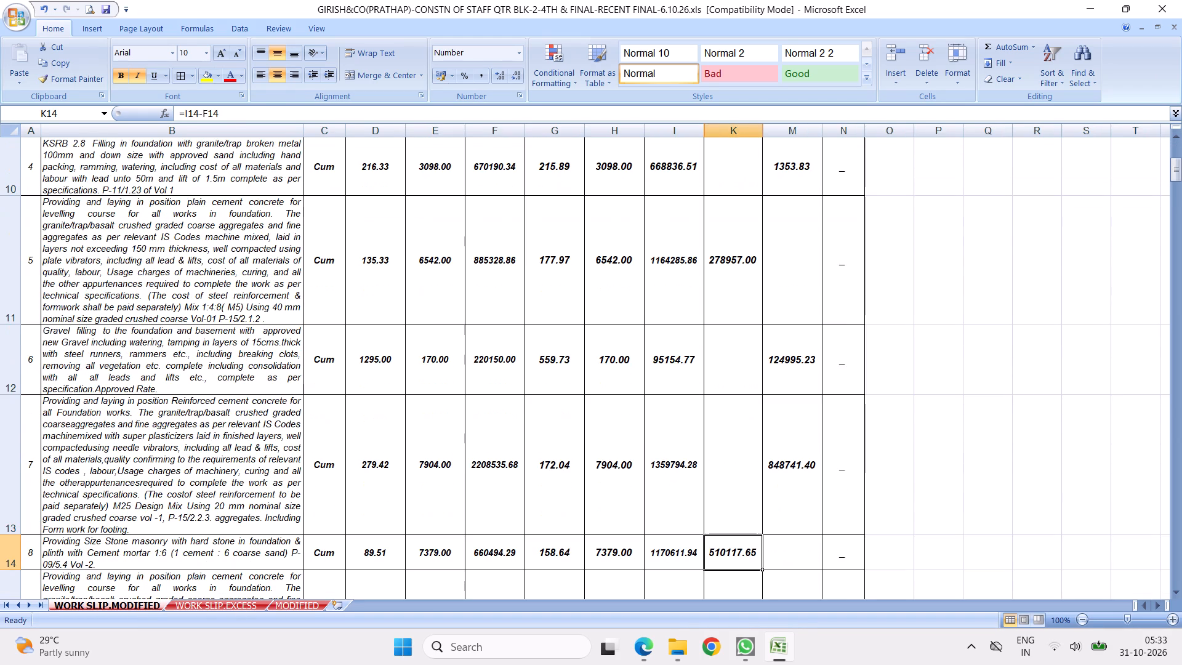
pyautogui.click(236, 605)
pyautogui.press('Return')
pyautogui.press('Return')
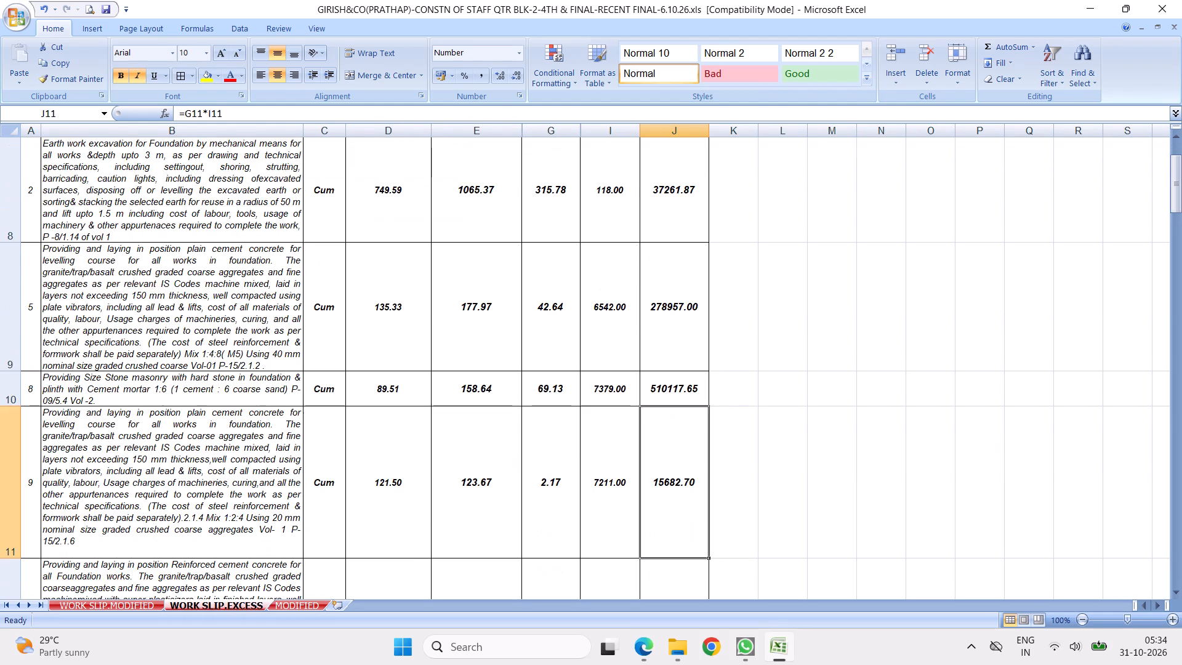
pyautogui.moveTo(123, 605); pyautogui.dragTo(164, 601)
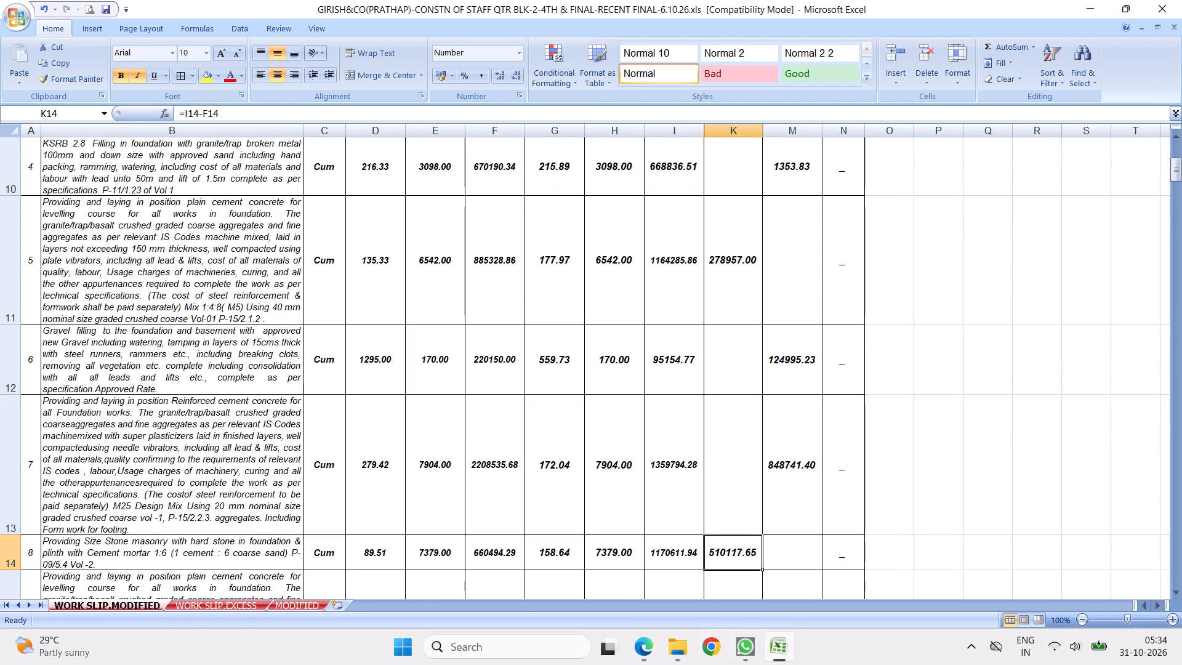
pyautogui.press('Return')
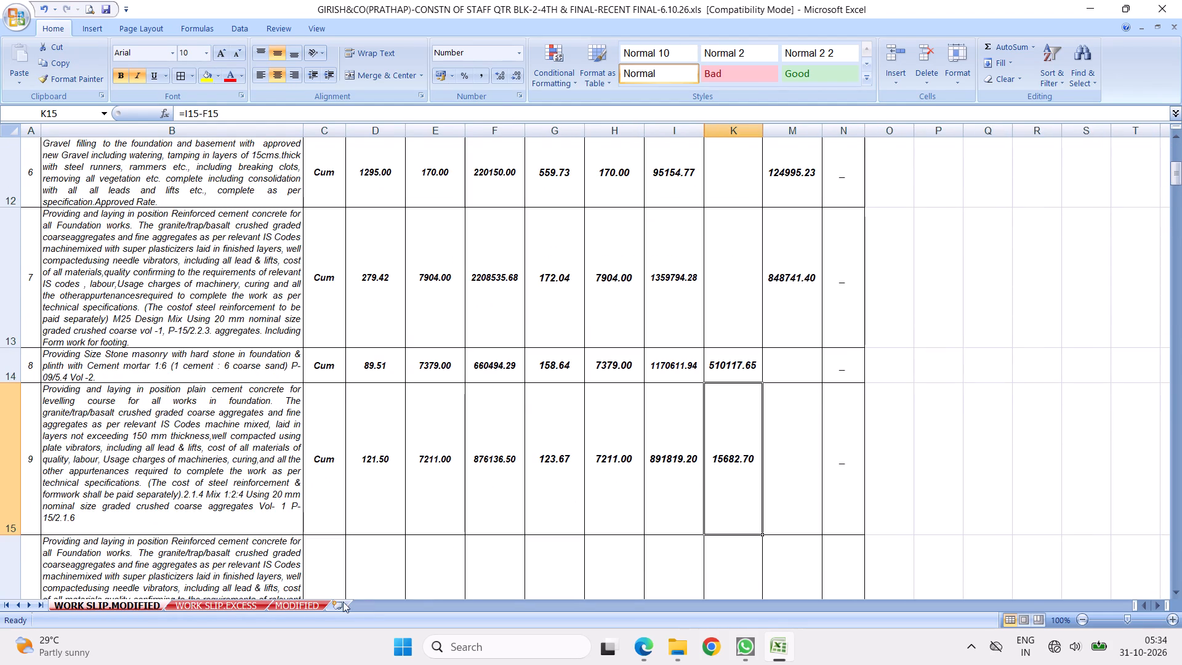
pyautogui.click(246, 604)
pyautogui.press('Return')
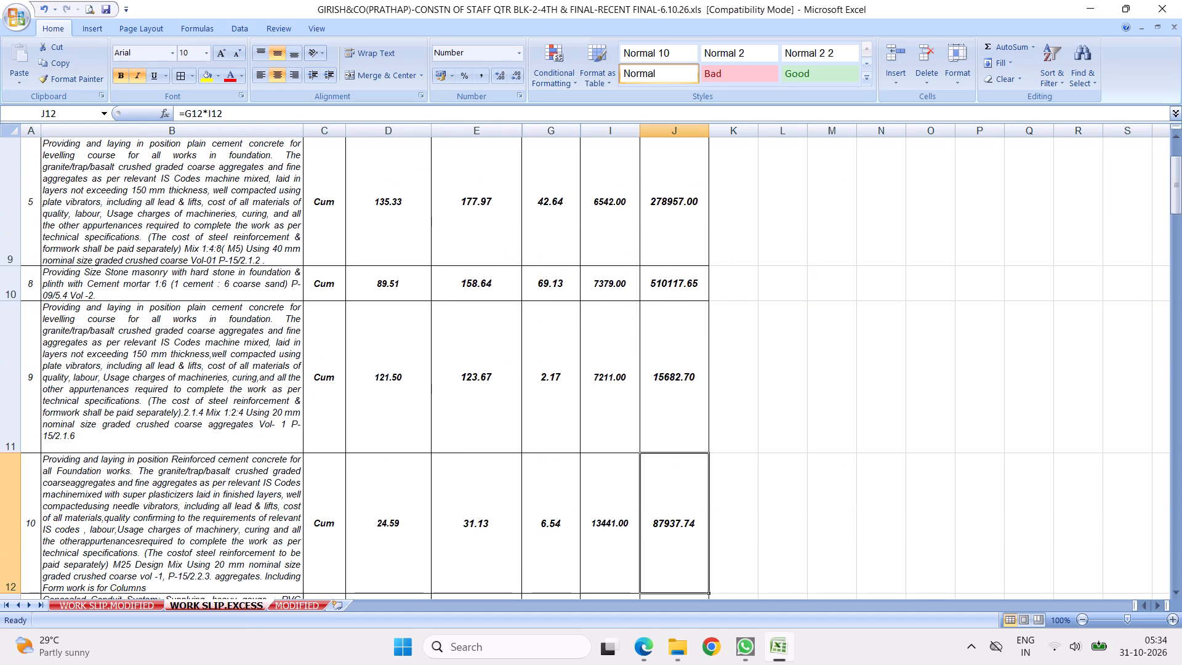
# Examine the Excess column of WORK SLIP.MODIFIED below item 10 for further excess items and check them against the rows of WORK SLIP.EXCESS.
pyautogui.click(128, 605)
pyautogui.press('Return')
pyautogui.press('Return')
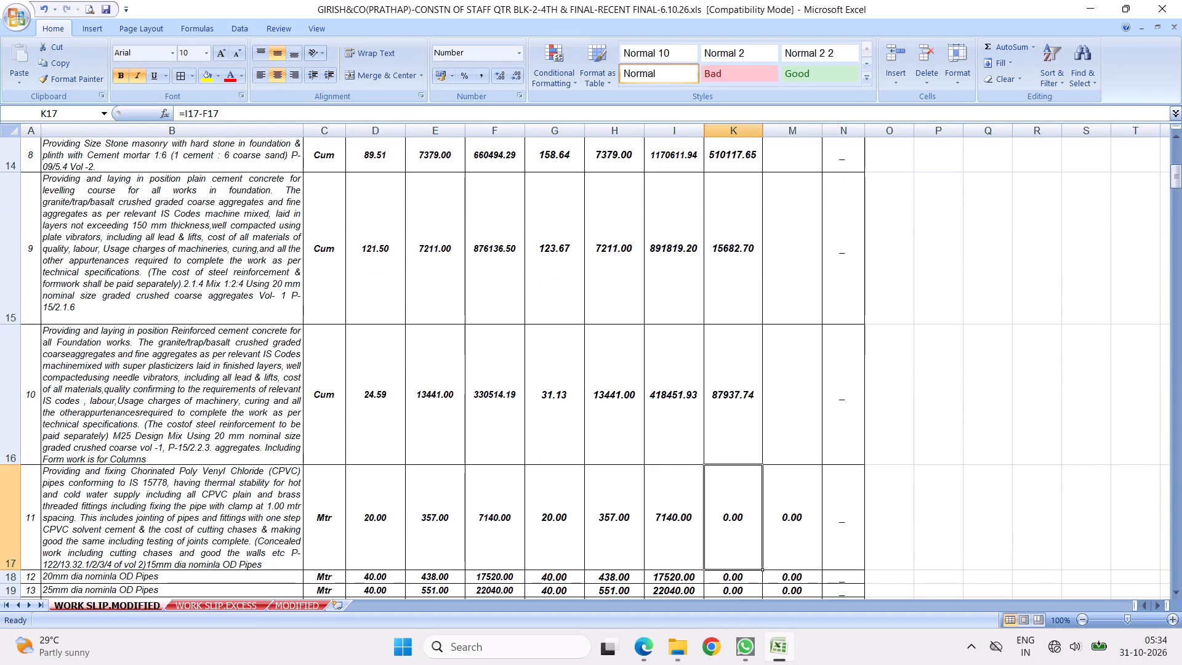
pyautogui.press('Return')
pyautogui.press('Return')
pyautogui.press('Return')
pyautogui.press('Return')
pyautogui.press('Return')
pyautogui.press('Return')
pyautogui.press('Return')
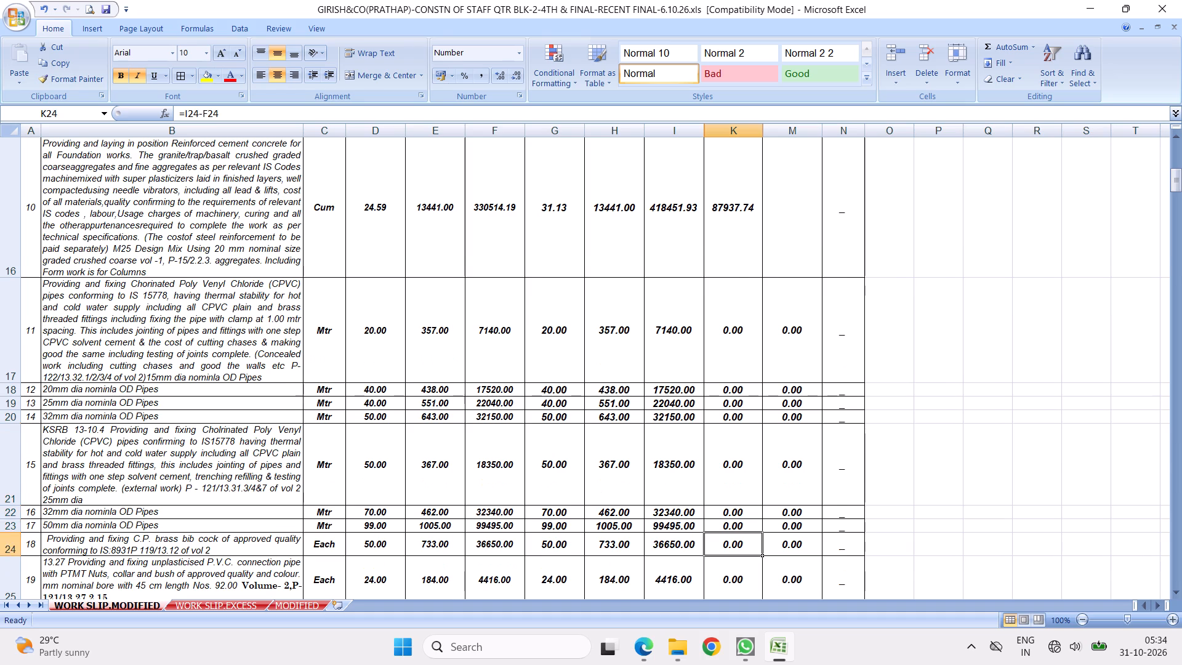
pyautogui.press('Return')
pyautogui.press('Return')
pyautogui.press('Return')
pyautogui.press('Return')
pyautogui.press('Return')
pyautogui.press('Return')
pyautogui.press('Return')
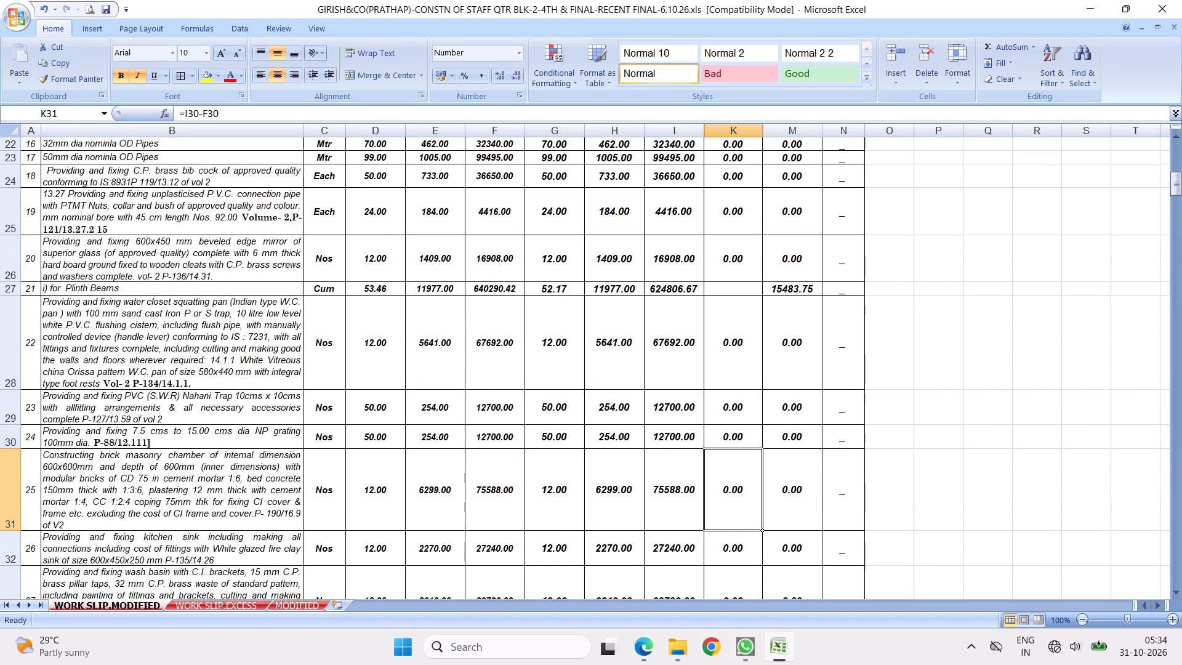
pyautogui.press('Return')
pyautogui.press('Return')
pyautogui.press('Return')
pyautogui.press('Return')
pyautogui.press('Return')
pyautogui.press('Return')
pyautogui.press('Return')
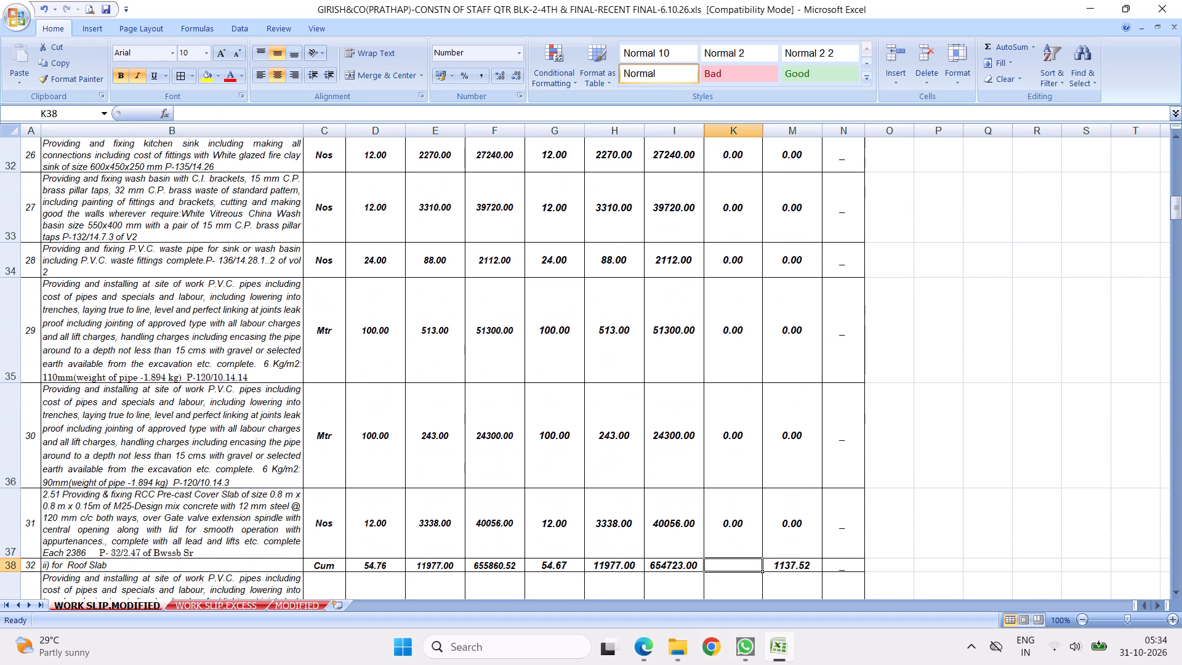
pyautogui.press('Return')
pyautogui.press('Return')
pyautogui.press('Return')
pyautogui.press('Return')
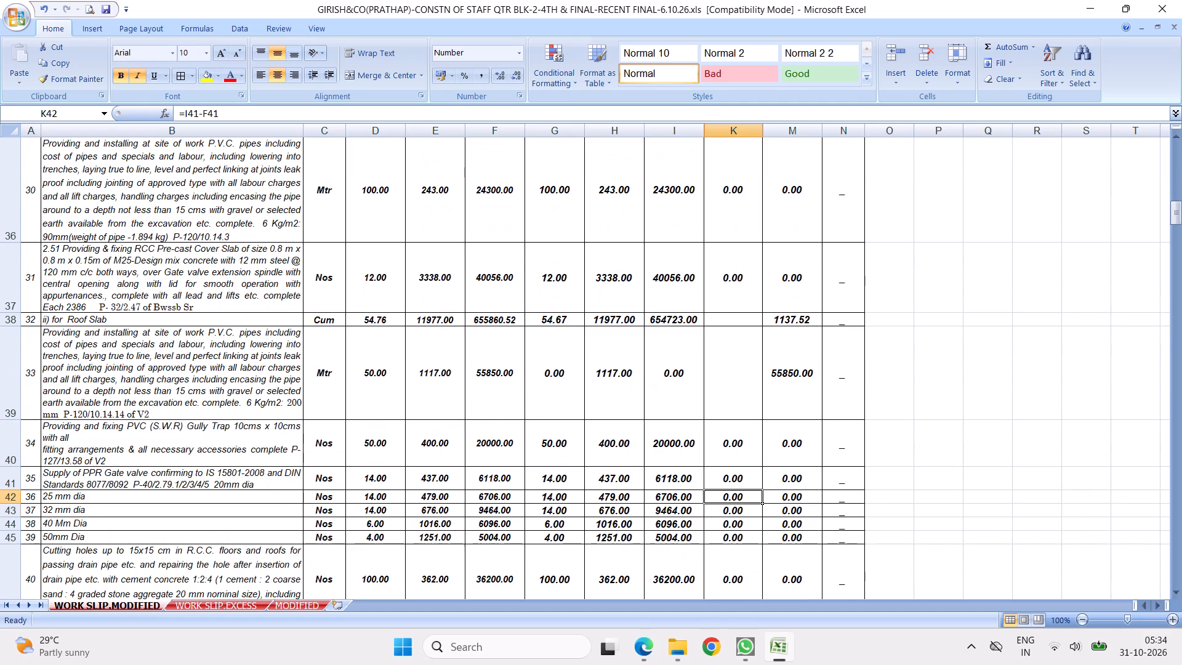
pyautogui.press('Return')
pyautogui.press('Return')
pyautogui.press('Return')
pyautogui.press('Return')
pyautogui.press('Return')
pyautogui.press('Return')
pyautogui.press('Return')
pyautogui.press('Return')
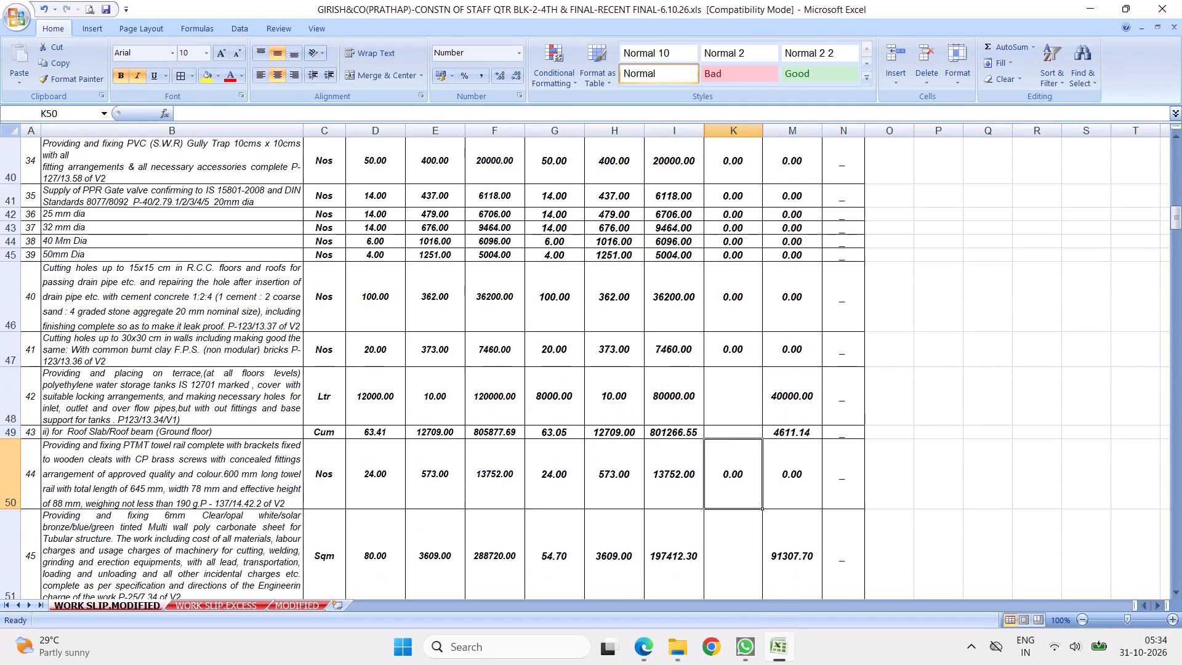
pyautogui.press('Return')
pyautogui.press('Return')
pyautogui.press('Return')
pyautogui.press('Return')
pyautogui.press('Return')
pyautogui.press('Return')
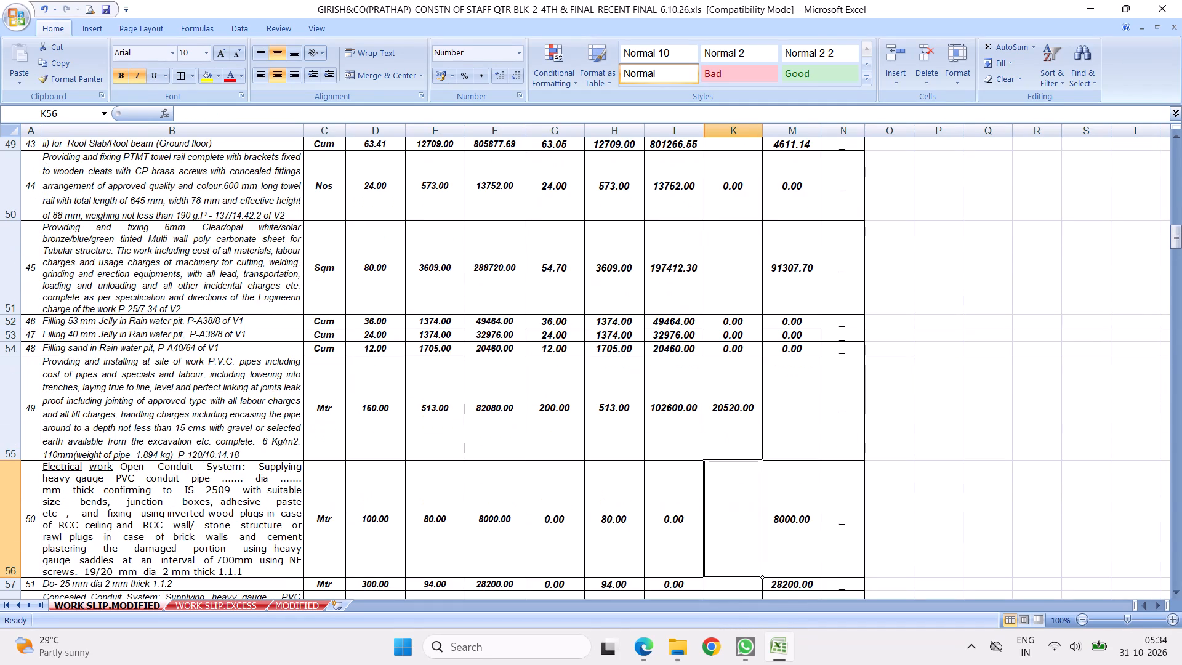
pyautogui.click(714, 415)
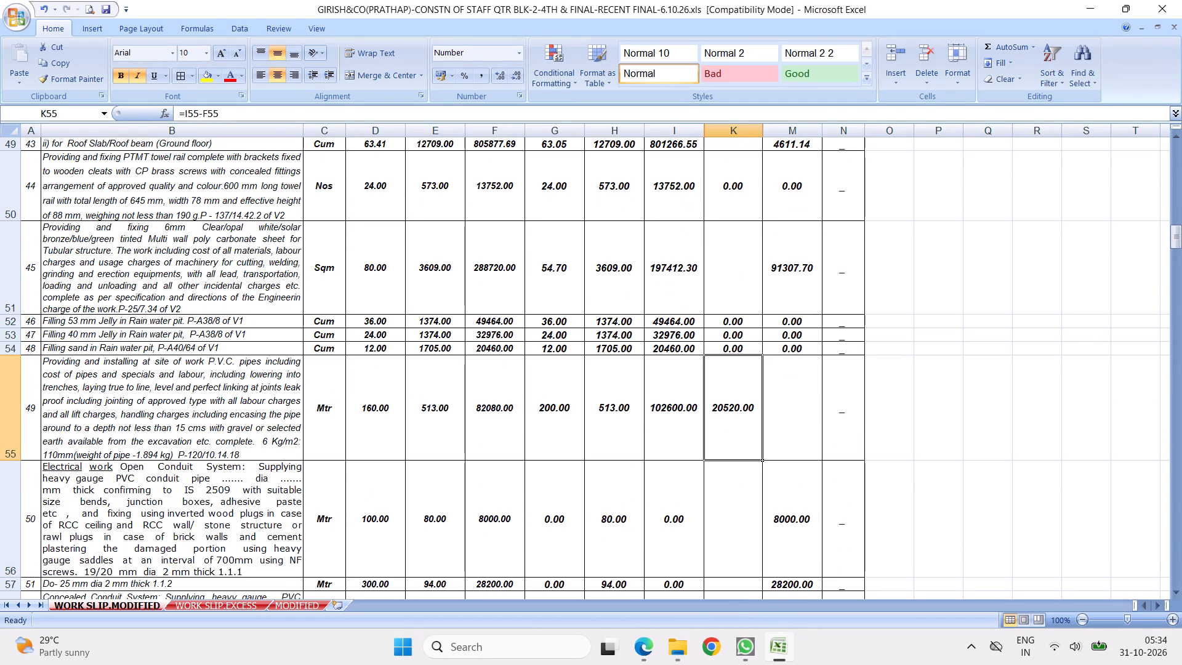
pyautogui.click(247, 606)
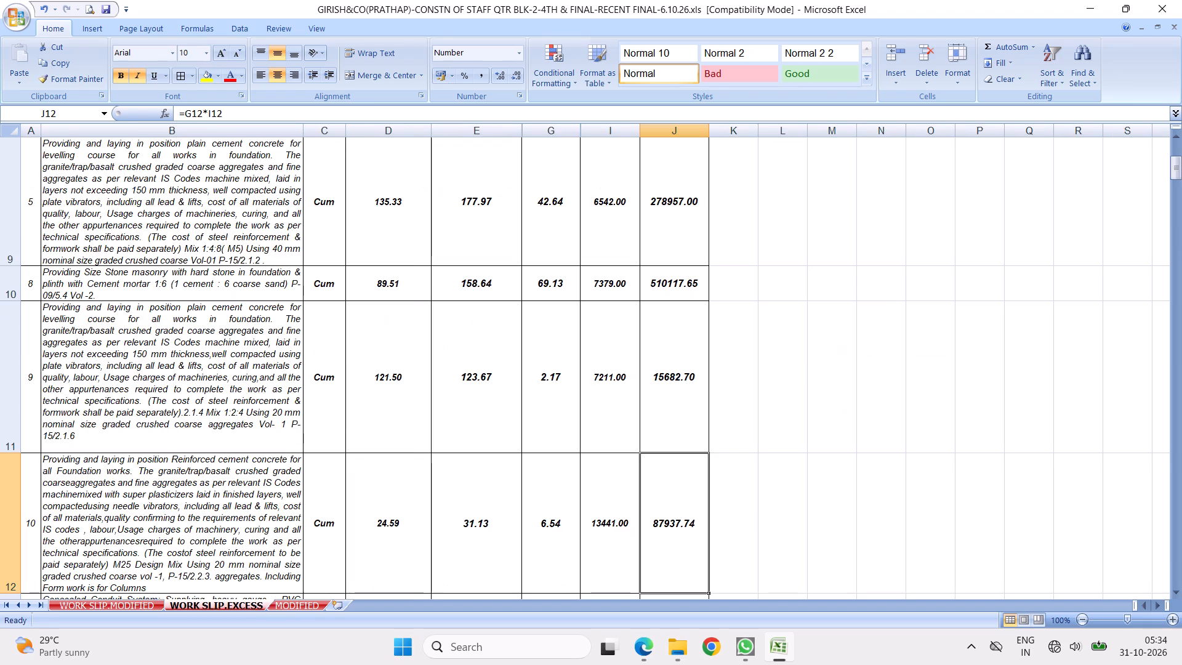
pyautogui.press('Return')
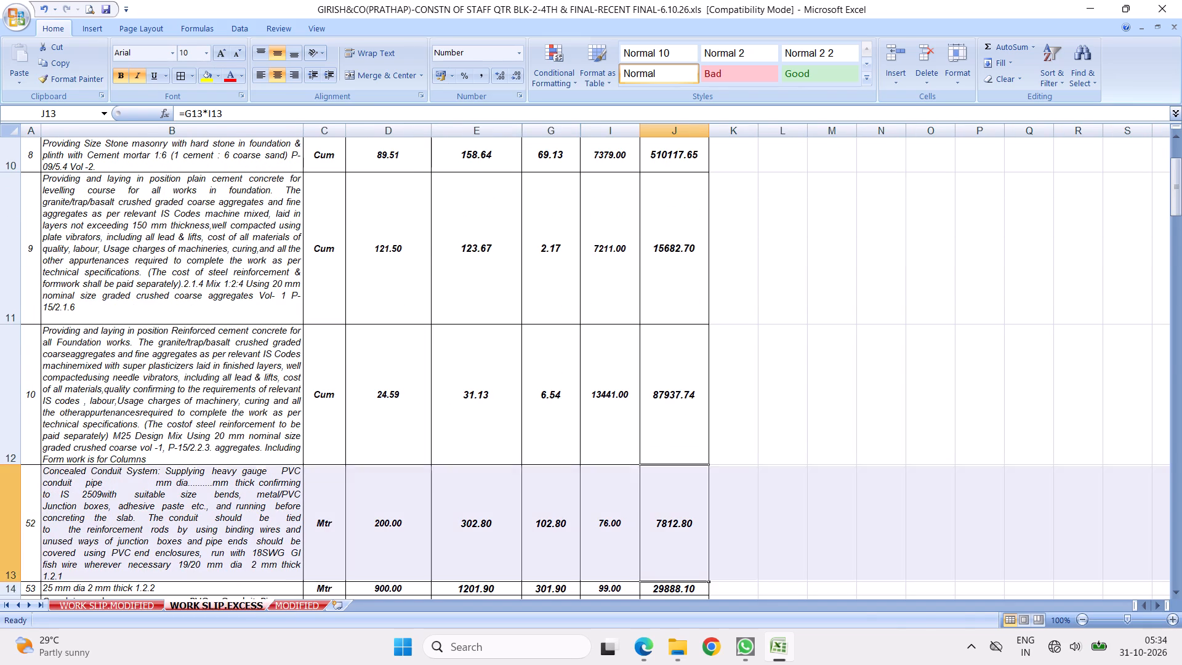
# Insert a blank row between items 10 and 52 on the WORK SLIP.EXCESS sheet.
pyautogui.click(1, 506)
pyautogui.rightClick(1, 506)
pyautogui.click(40, 396)
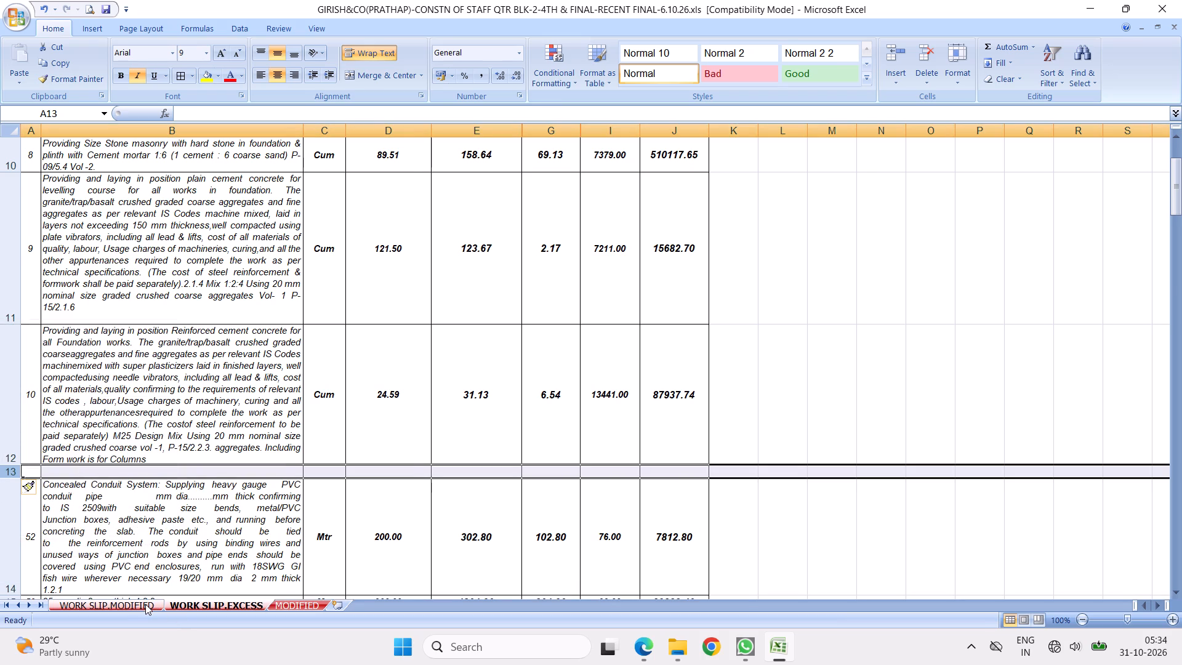
# Copy item 49's serial number, description and unit from WORK SLIP.MODIFIED into the blank row 13 of WORK SLIP.EXCESS.
pyautogui.click(145, 605)
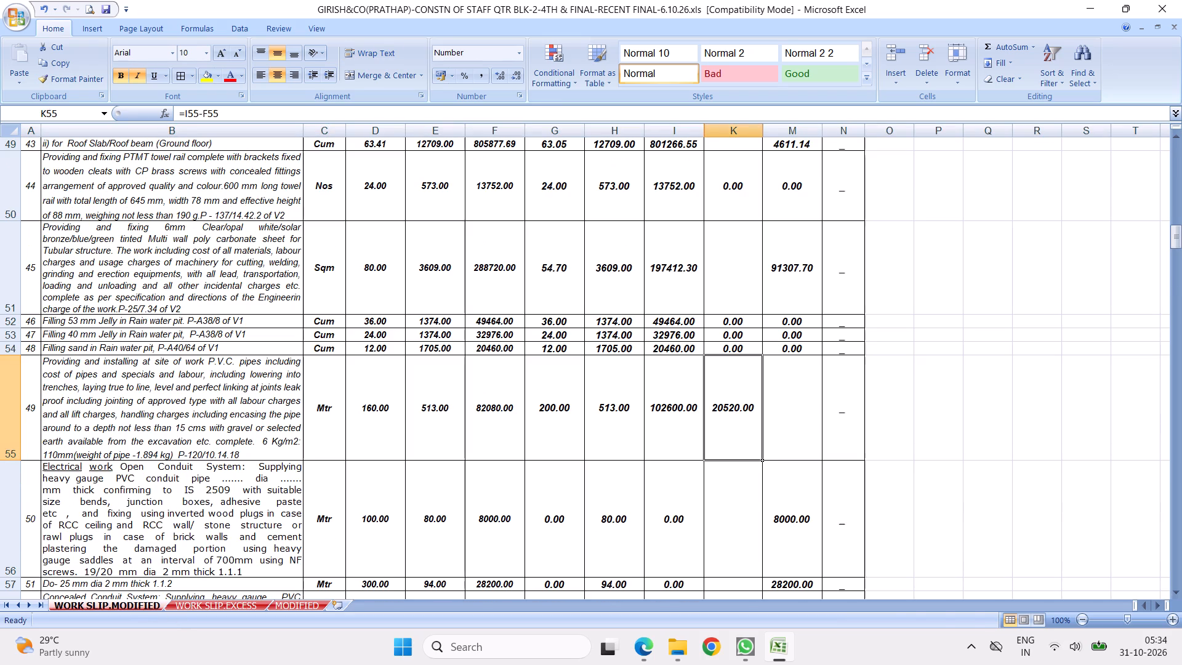
pyautogui.moveTo(26, 406); pyautogui.dragTo(322, 409)
pyautogui.rightClick(212, 386)
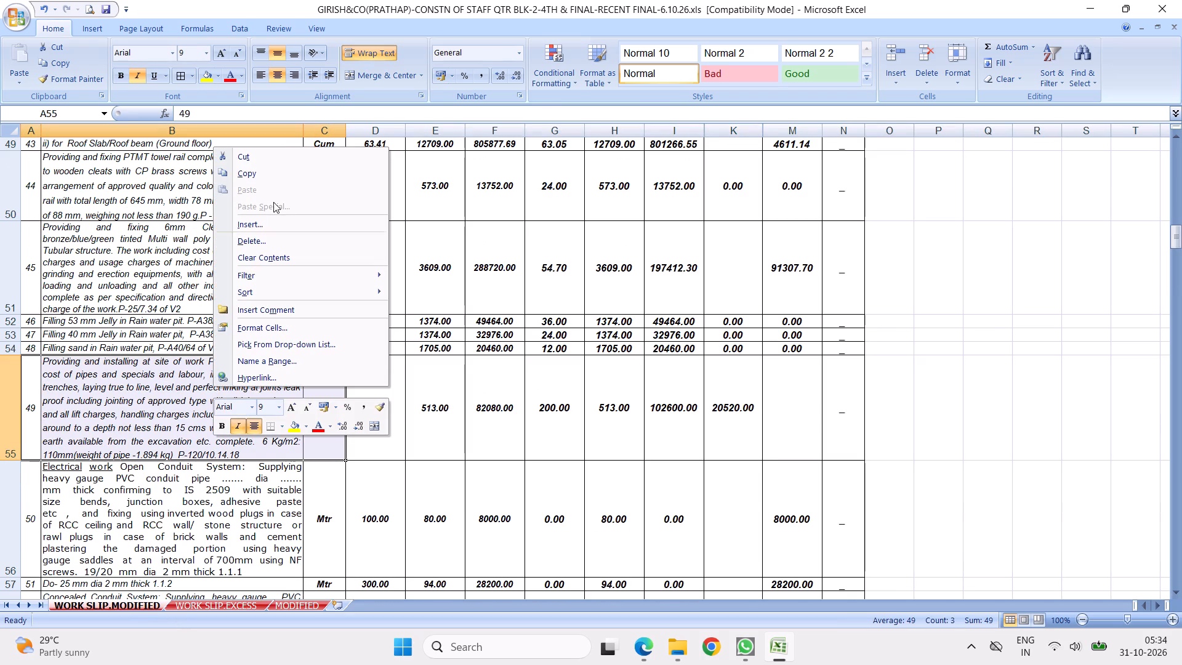
pyautogui.click(252, 173)
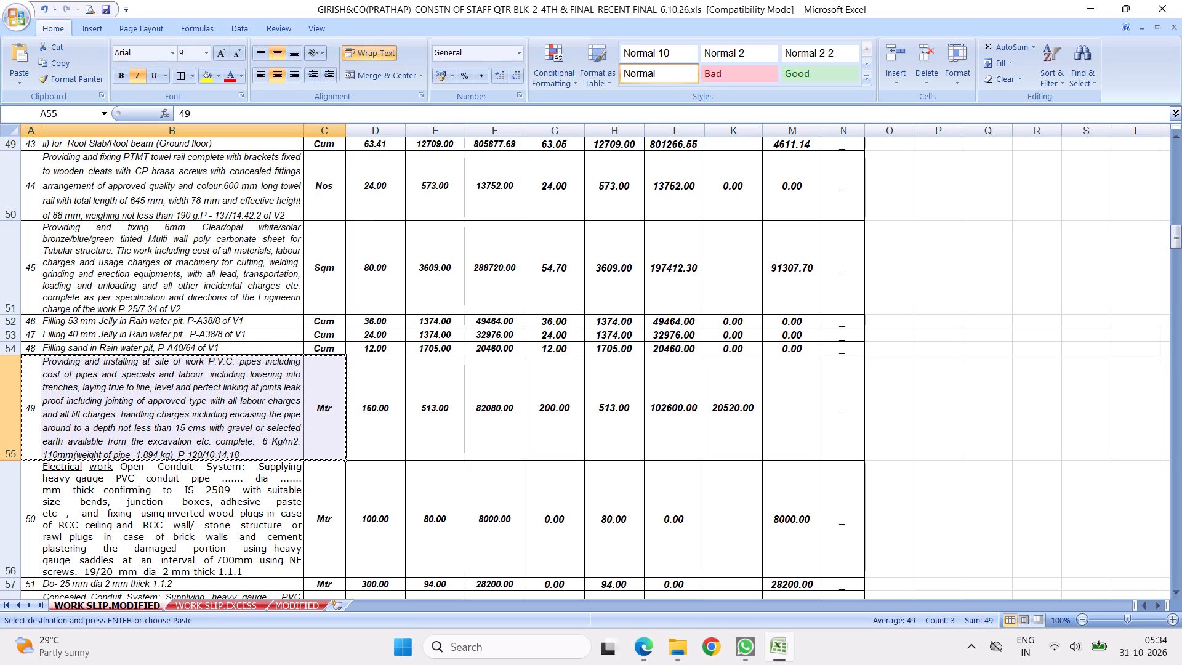
pyautogui.click(238, 605)
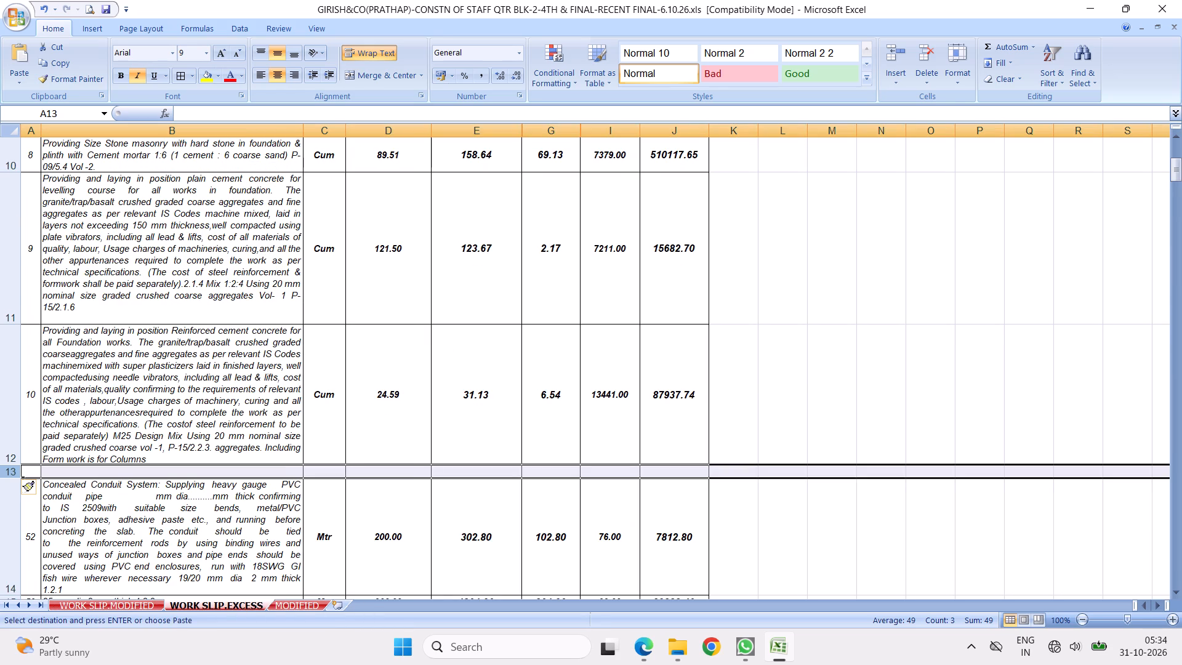
pyautogui.click(30, 473)
pyautogui.rightClick(30, 473)
pyautogui.click(71, 278)
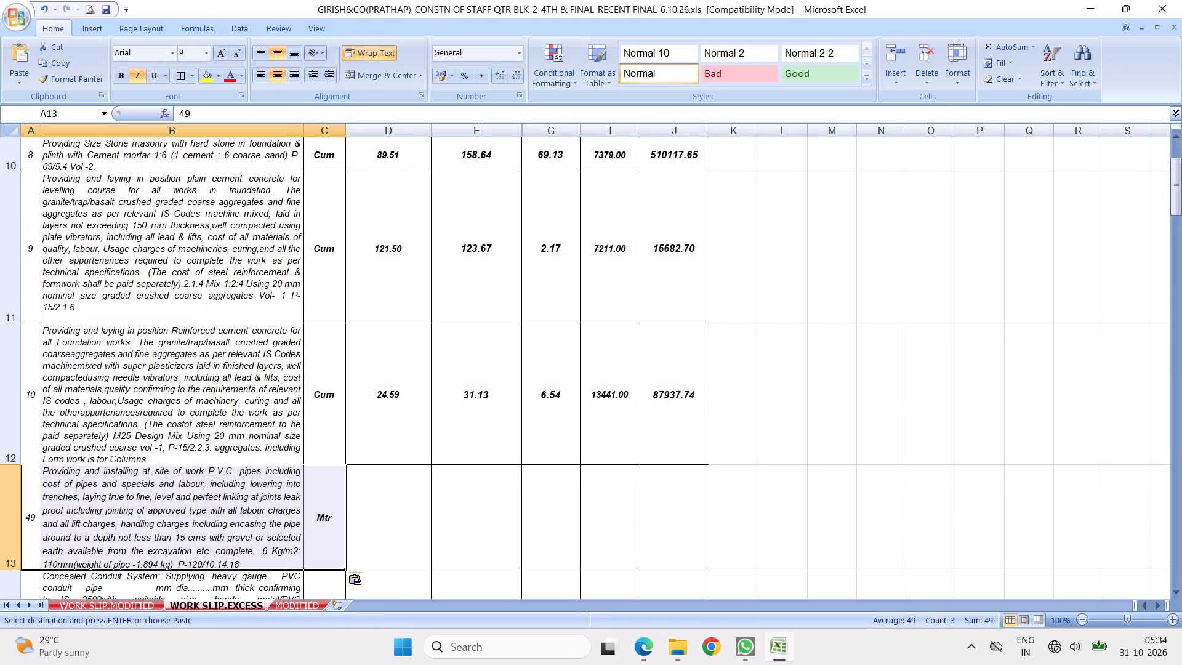
# Link item 49's quantities in D13 and E13 of WORK SLIP.EXCESS to its sanctioned and actual quantities, D55 and G55, on WORK SLIP.MODIFIED.
pyautogui.click(391, 518)
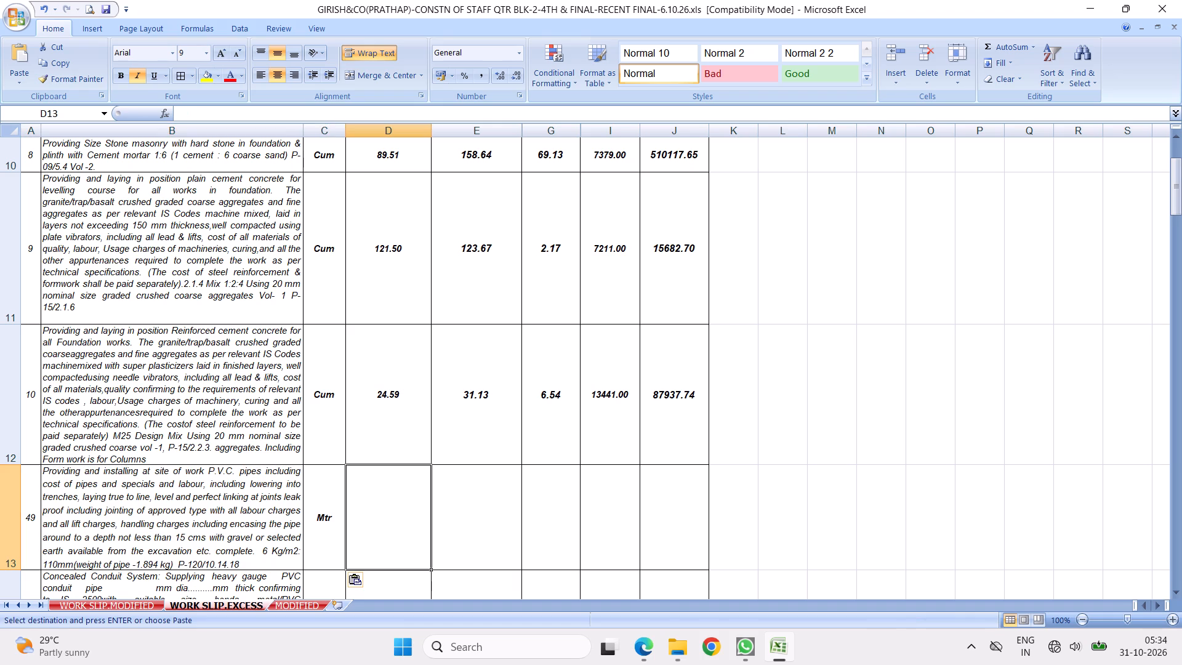
pyautogui.press('=')
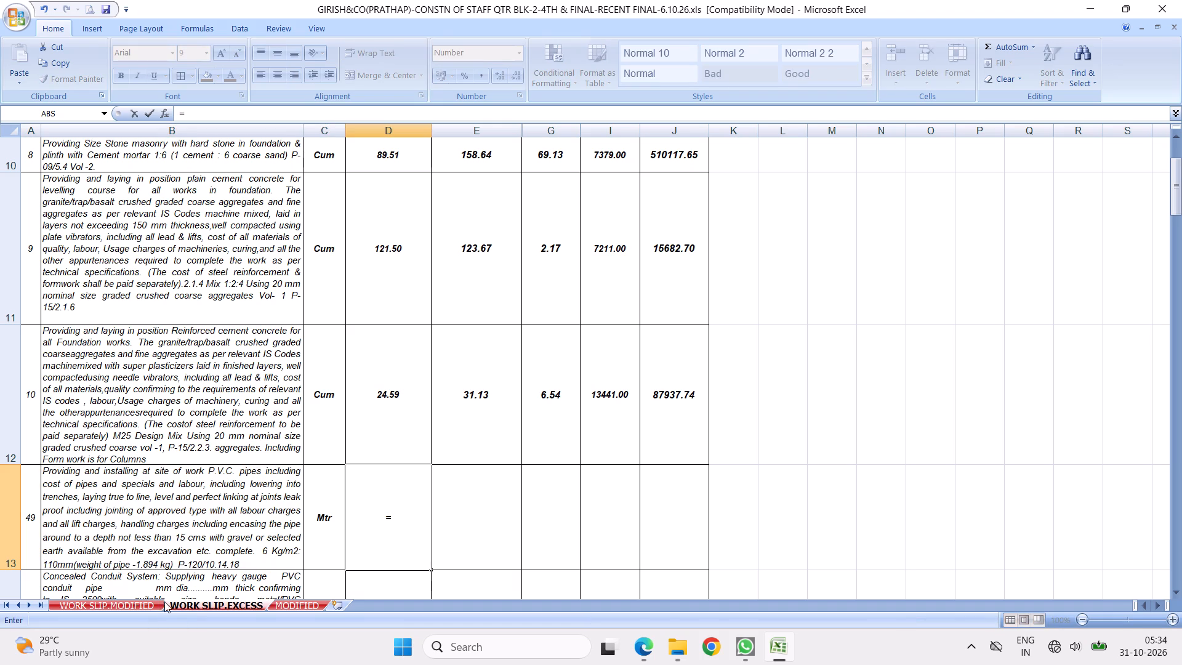
pyautogui.click(137, 605)
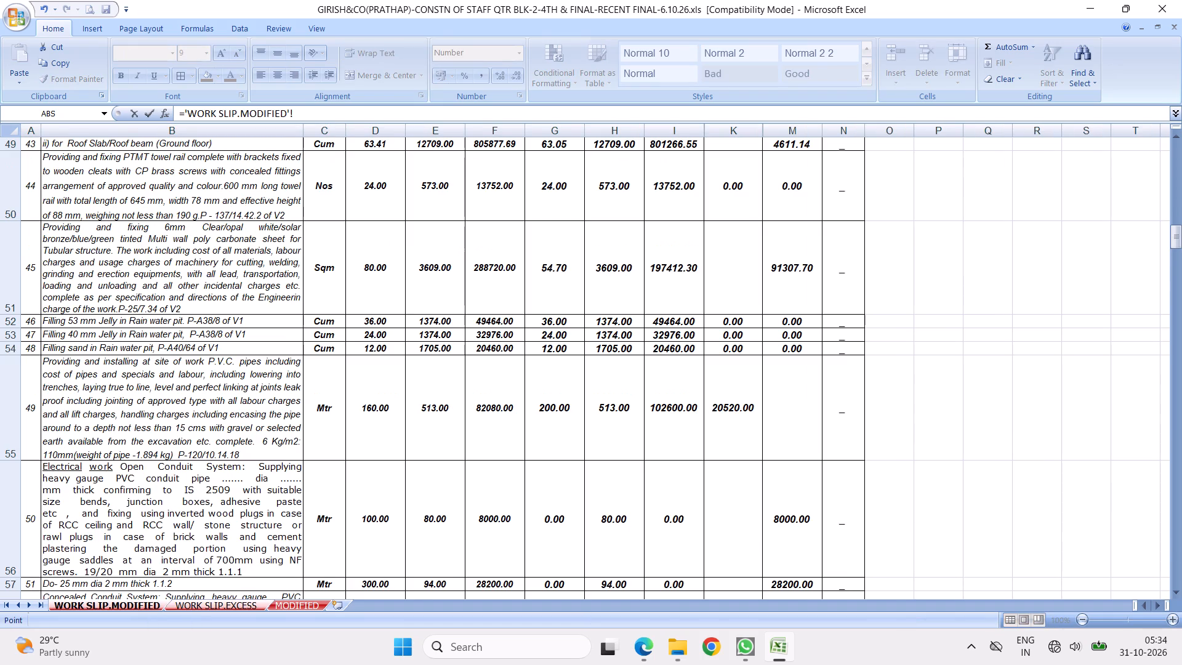
pyautogui.click(371, 413)
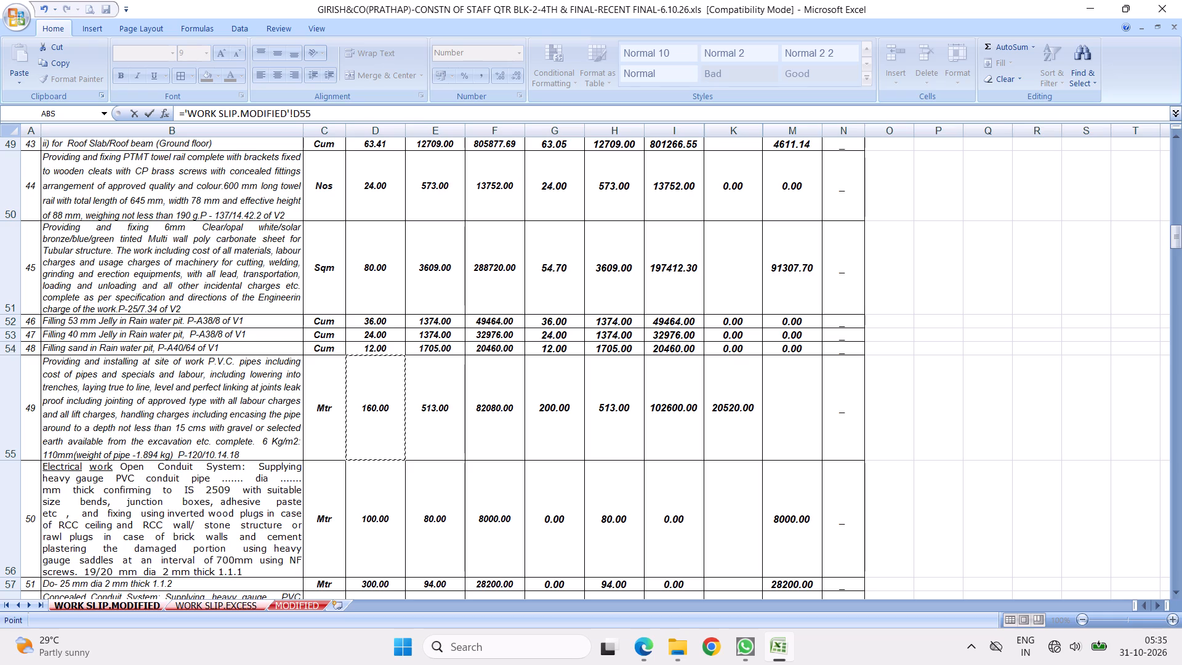
pyautogui.press('Return')
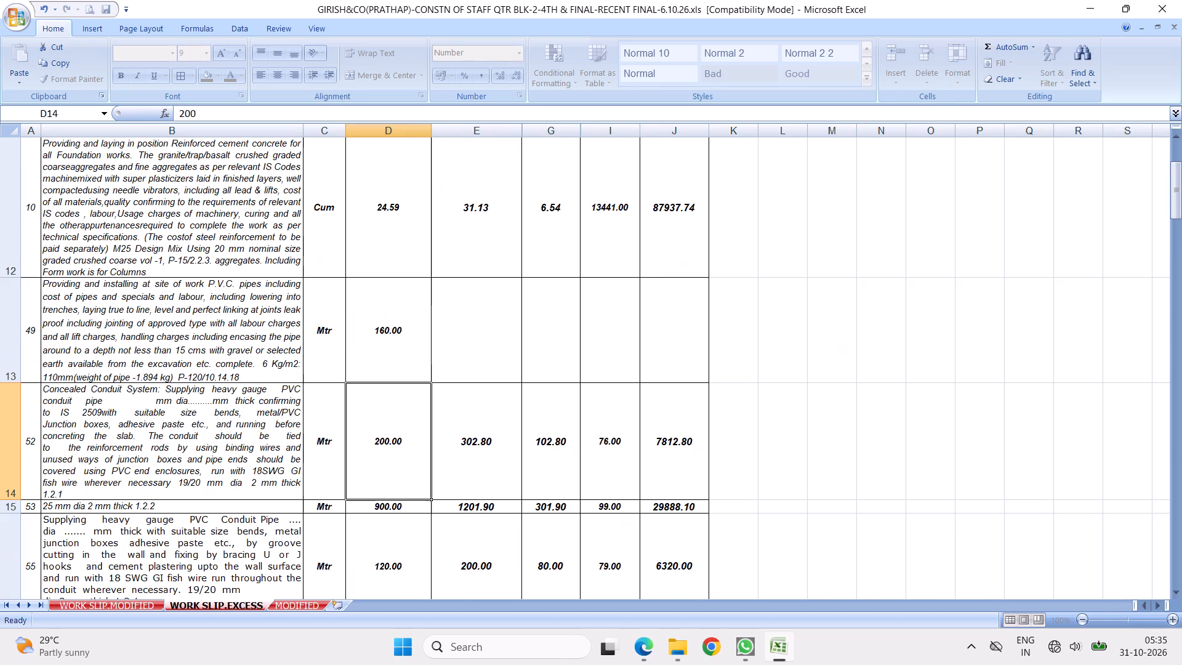
pyautogui.click(476, 334)
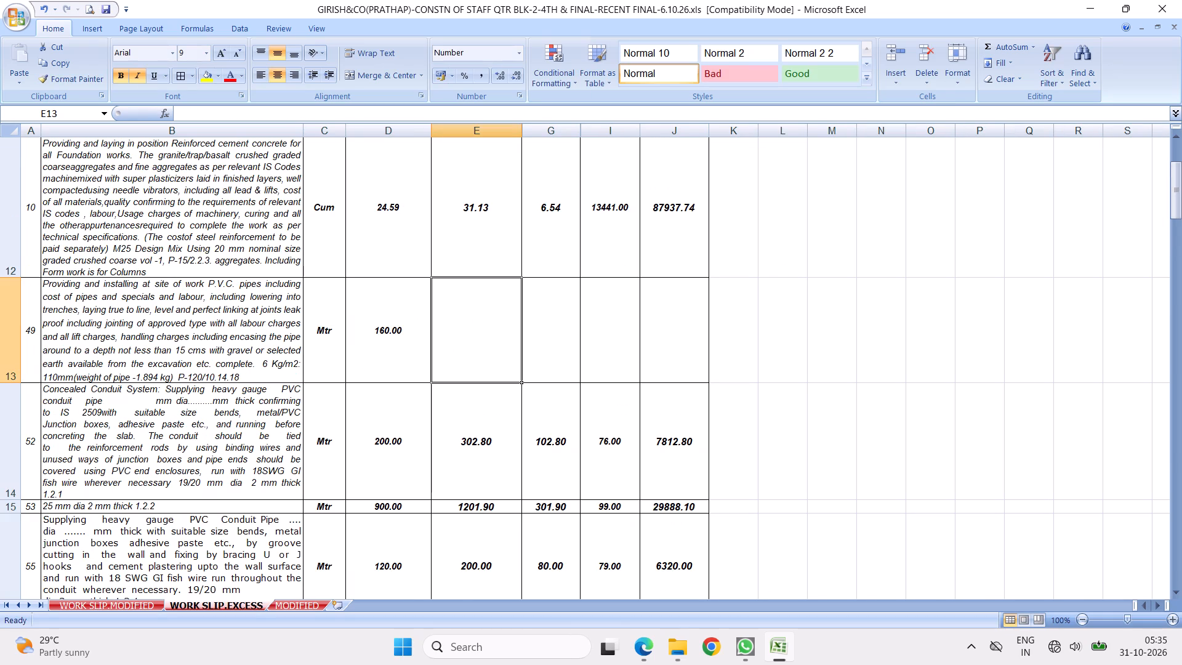
pyautogui.press('=')
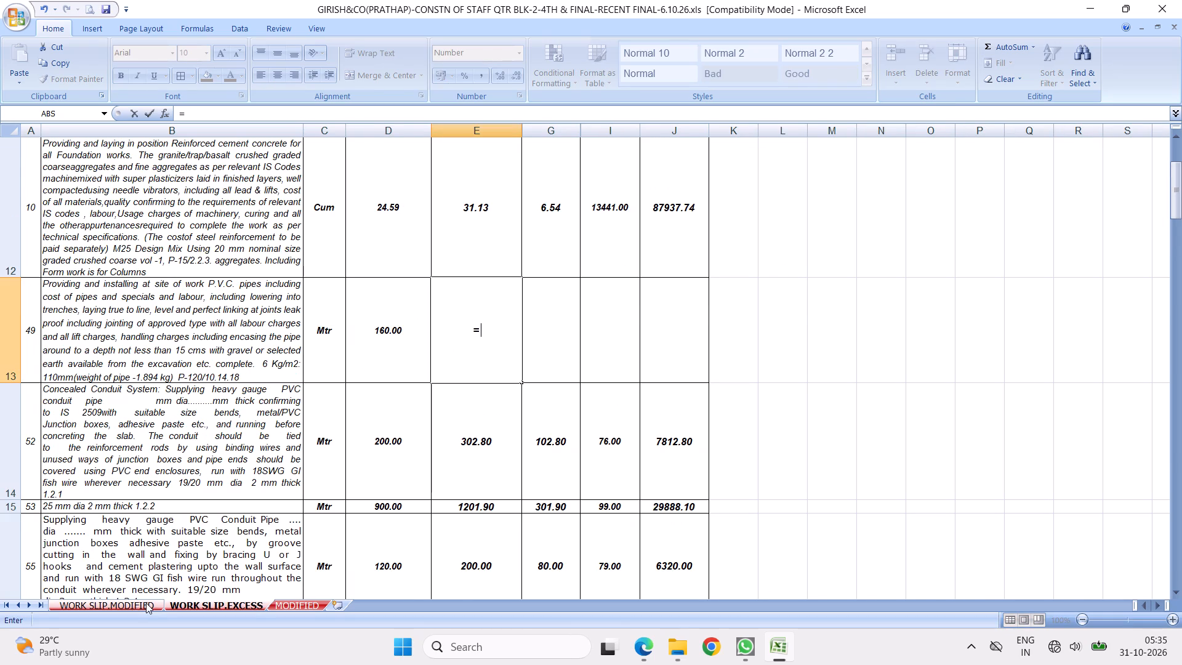
pyautogui.click(146, 603)
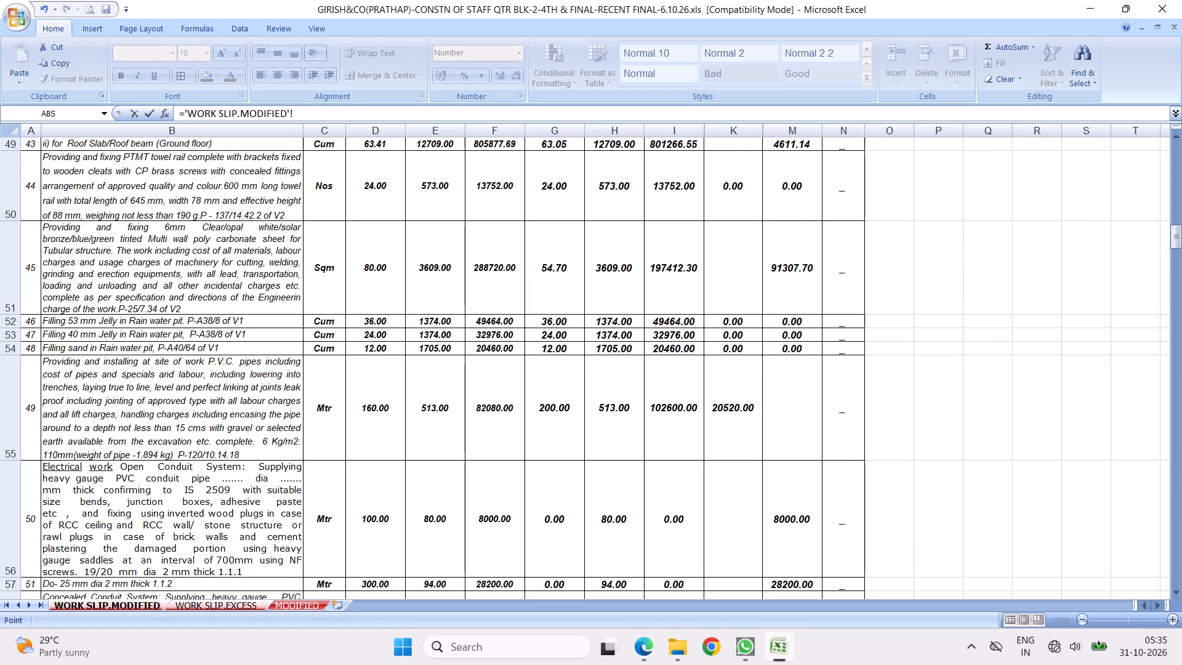
pyautogui.click(554, 409)
pyautogui.press('Return')
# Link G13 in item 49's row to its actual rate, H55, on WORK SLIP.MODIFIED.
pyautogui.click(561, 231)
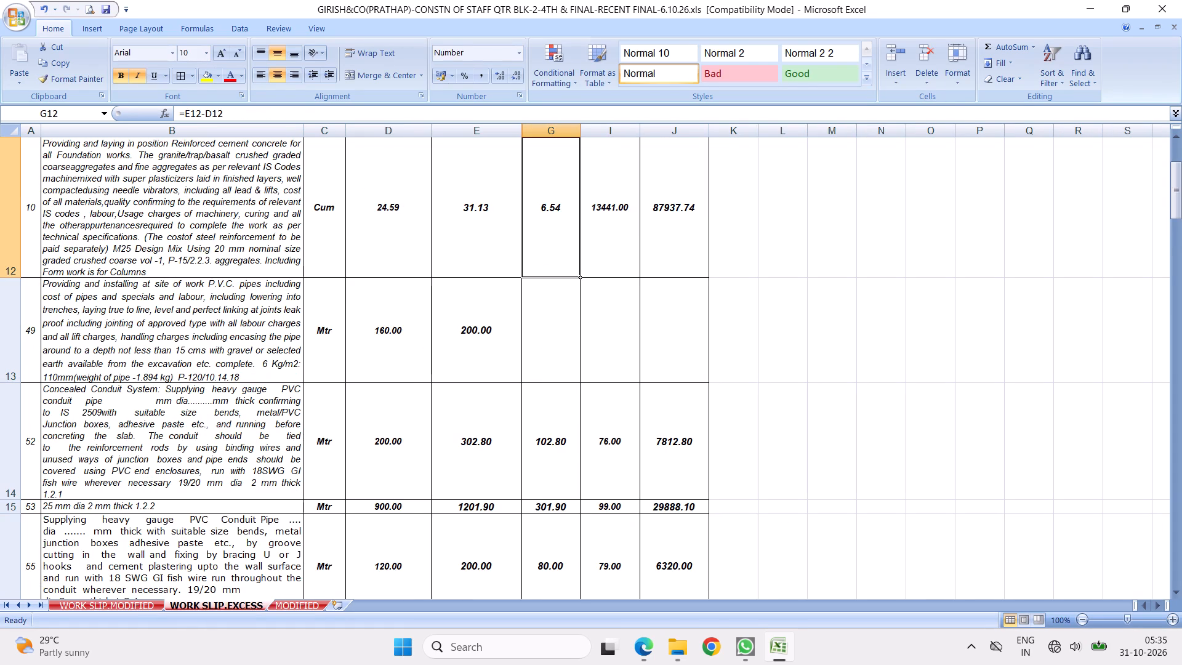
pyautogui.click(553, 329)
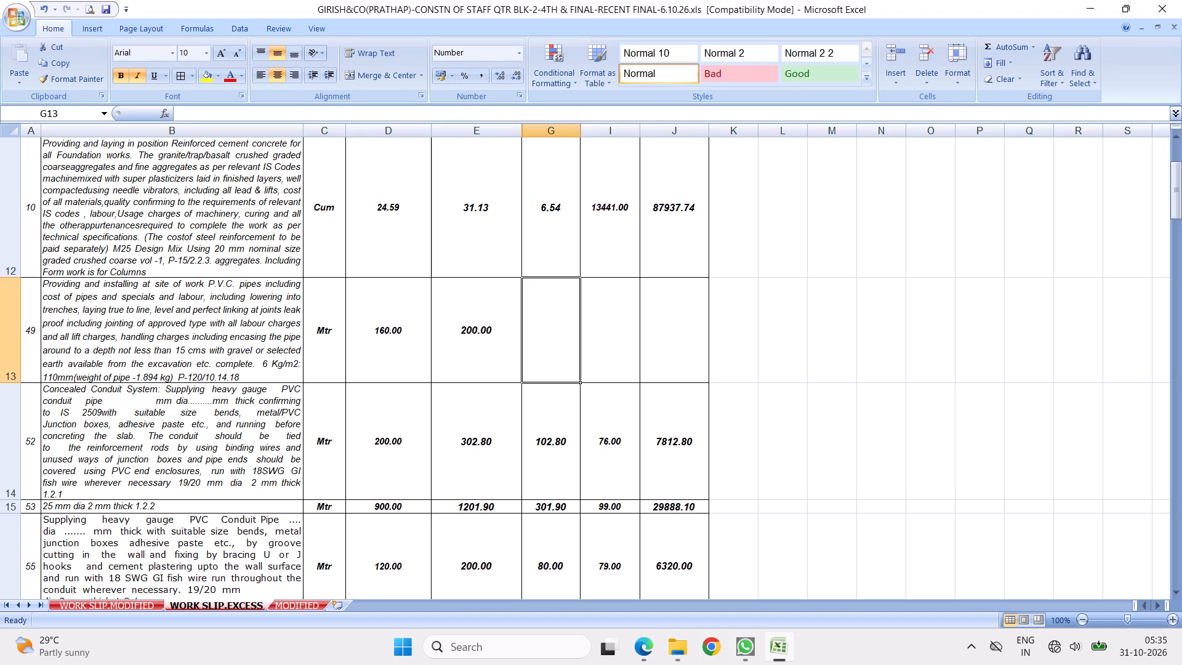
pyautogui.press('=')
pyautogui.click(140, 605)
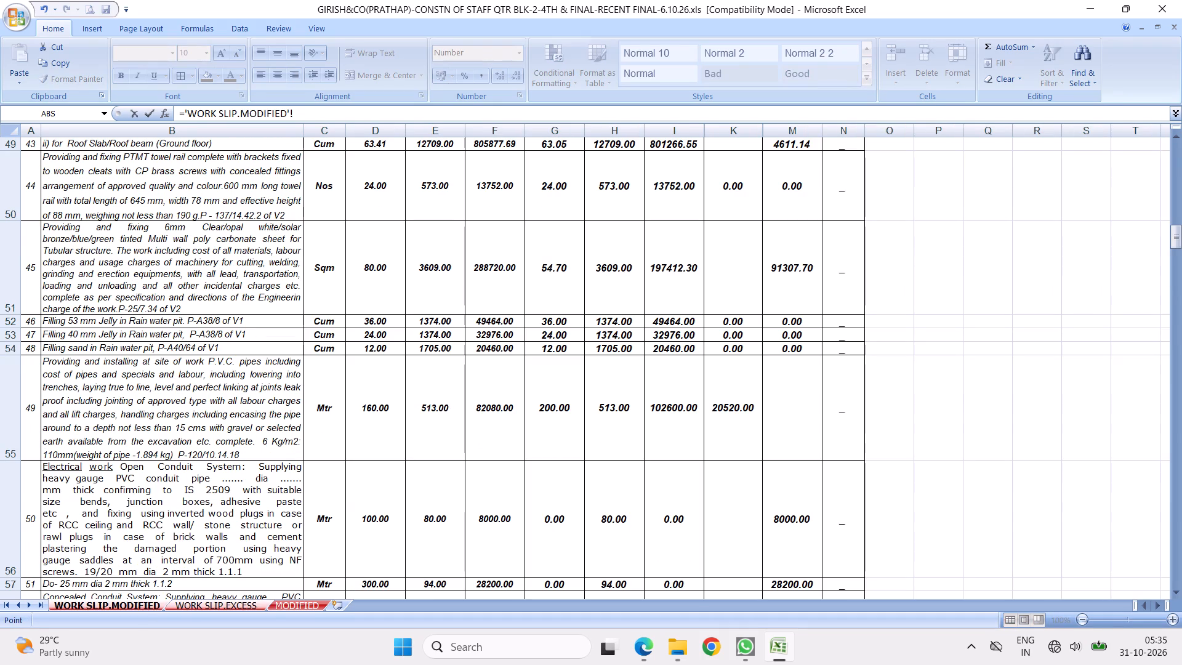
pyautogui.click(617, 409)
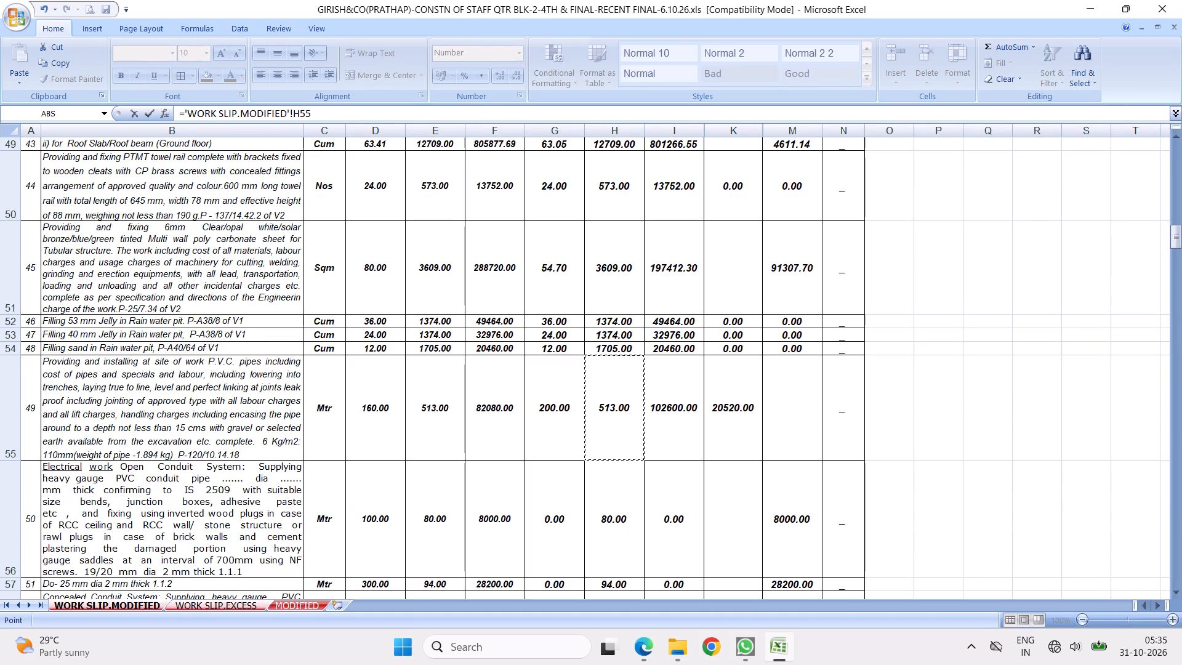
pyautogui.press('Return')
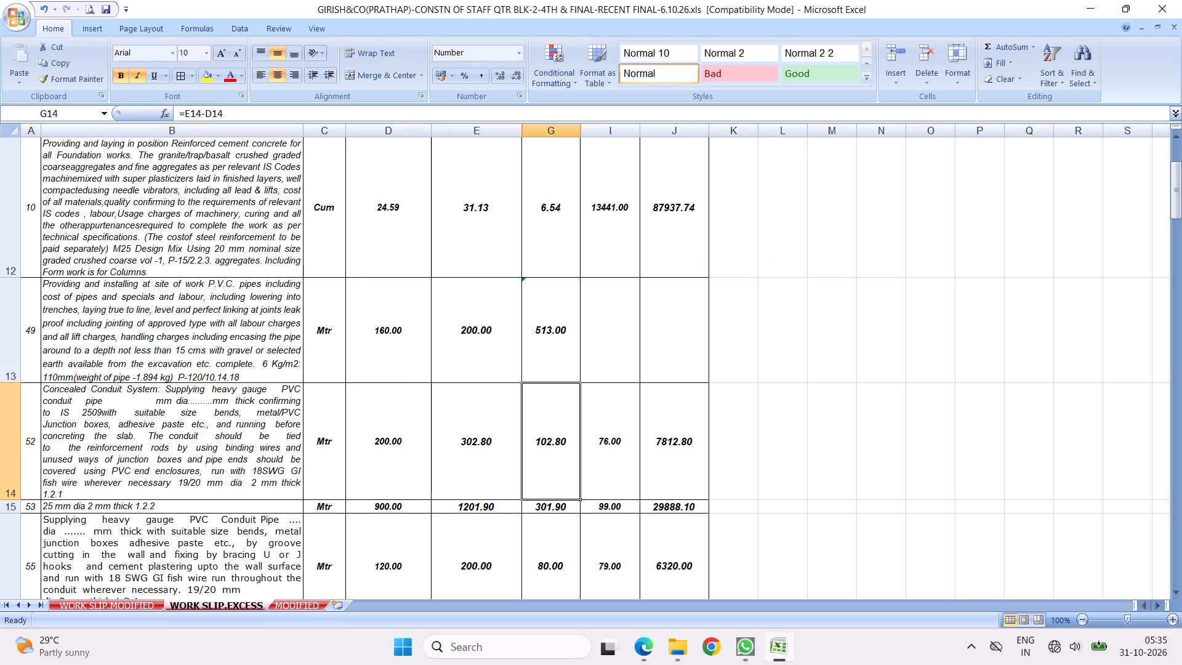
# Fill the rate, quantity difference and cost cells of item 10's row 12 down into item 49's row 13.
pyautogui.click(617, 239)
pyautogui.moveTo(642, 278); pyautogui.dragTo(632, 364)
pyautogui.click(548, 241)
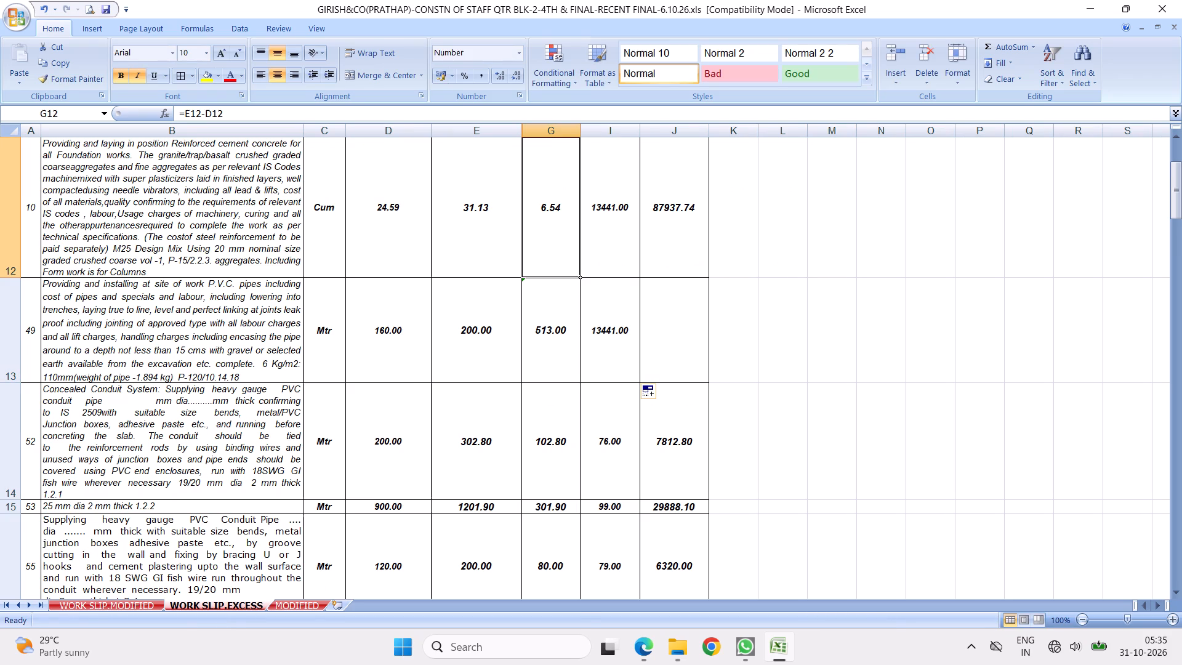
pyautogui.moveTo(582, 277); pyautogui.dragTo(574, 344)
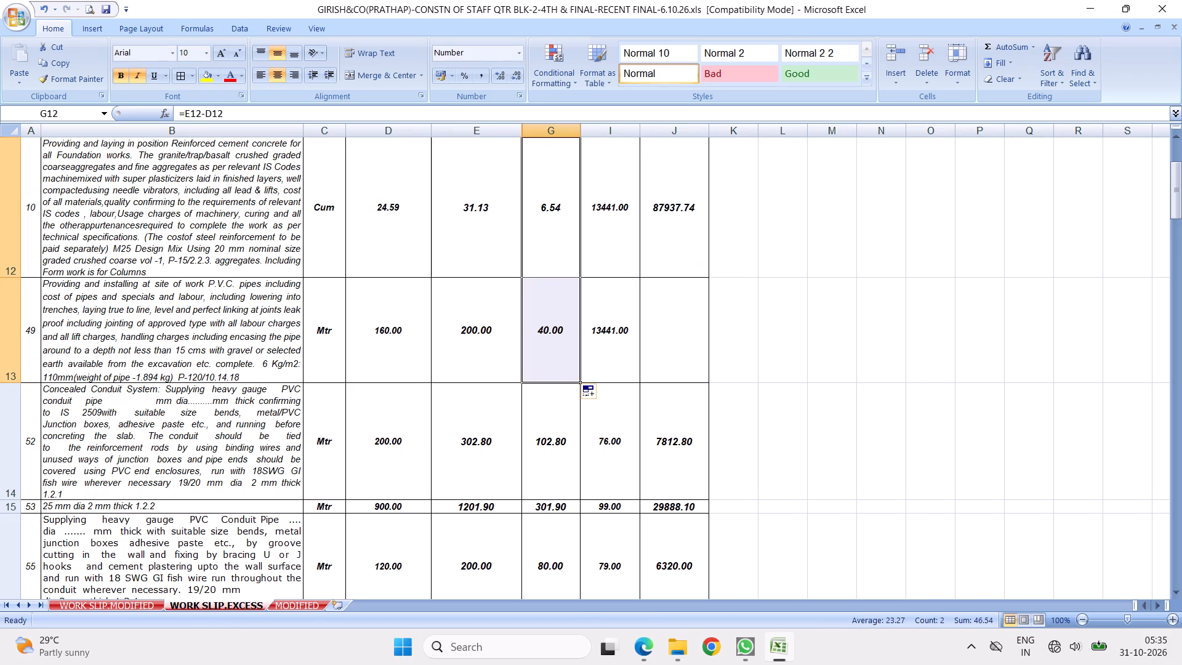
pyautogui.click(683, 241)
pyautogui.moveTo(710, 280); pyautogui.dragTo(701, 357)
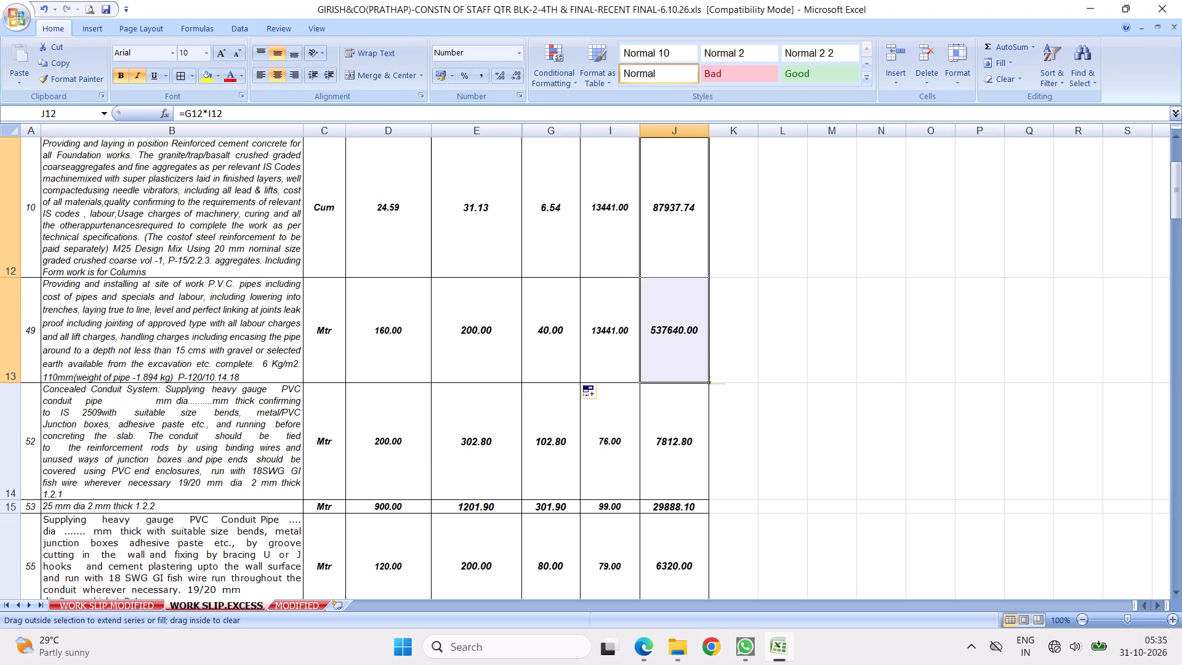
# Link item 49's rate in I13 to its actual rate of 513.00, cell H55, on WORK SLIP.MODIFIED.
pyautogui.click(611, 339)
pyautogui.scroll(3, 591, 358)
pyautogui.scroll(-2, 599, 369)
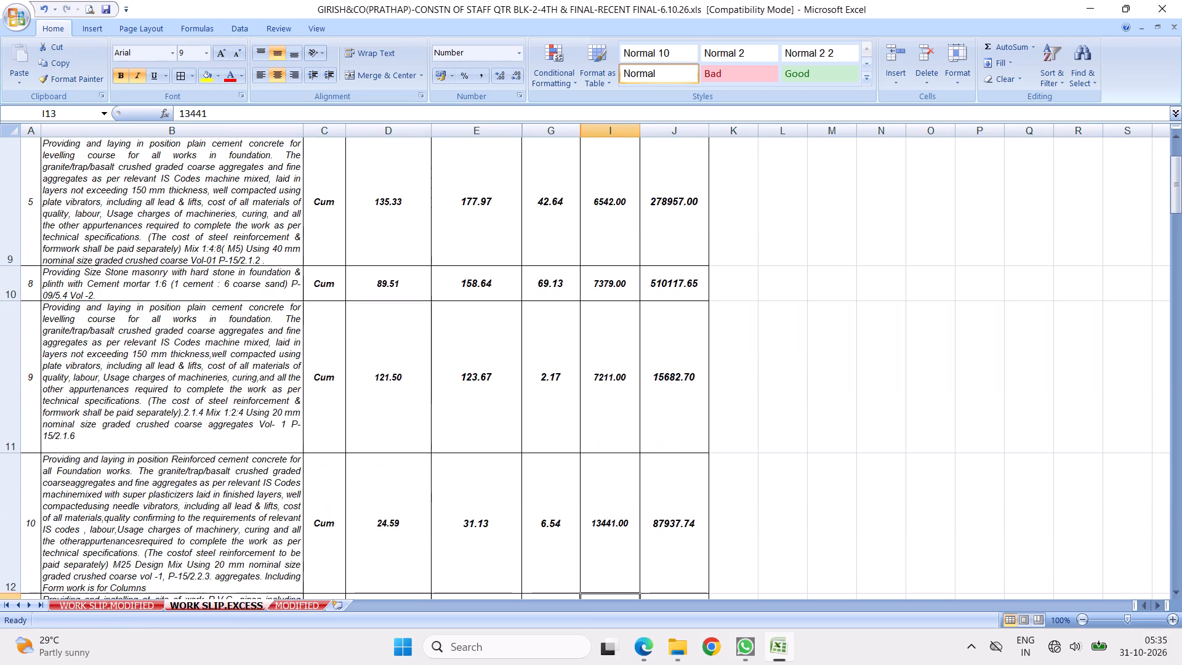
pyautogui.scroll(-2, 603, 397)
pyautogui.scroll(2, 592, 347)
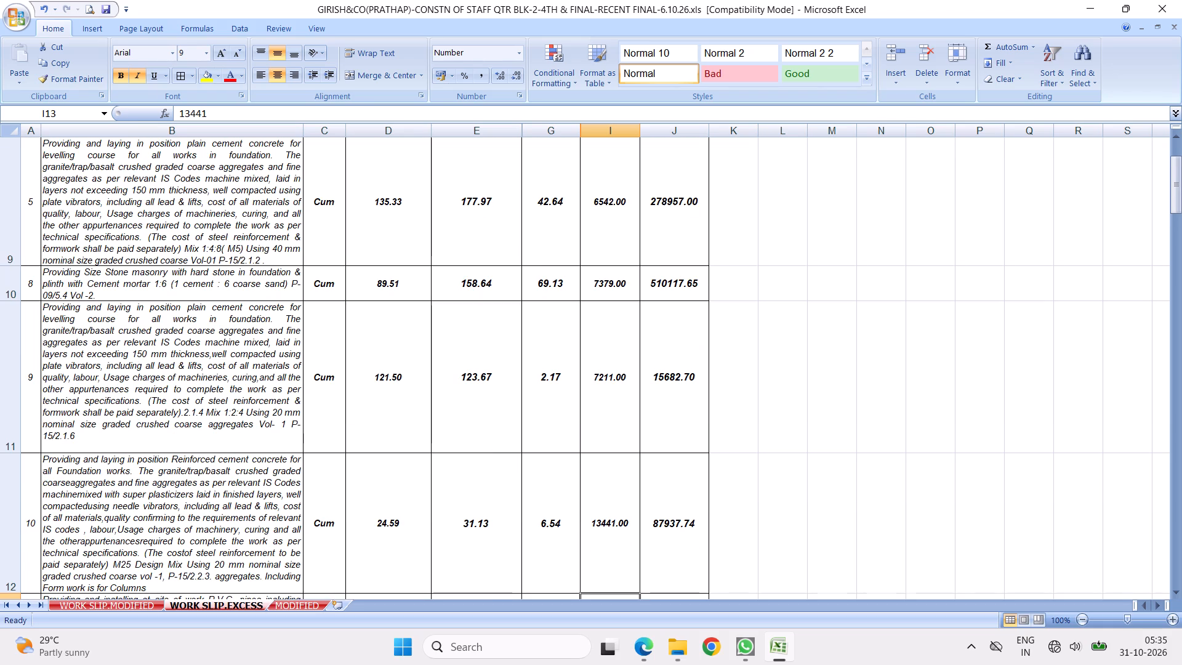
pyautogui.scroll(-2, 651, 451)
pyautogui.scroll(1, 631, 413)
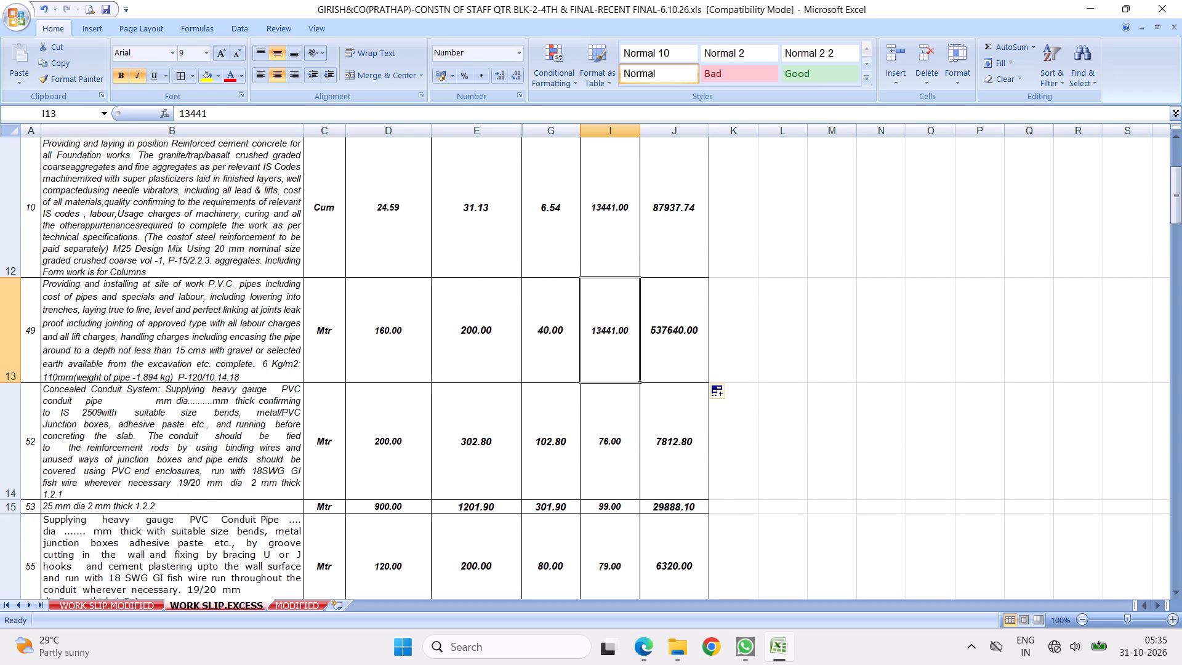
pyautogui.press('=')
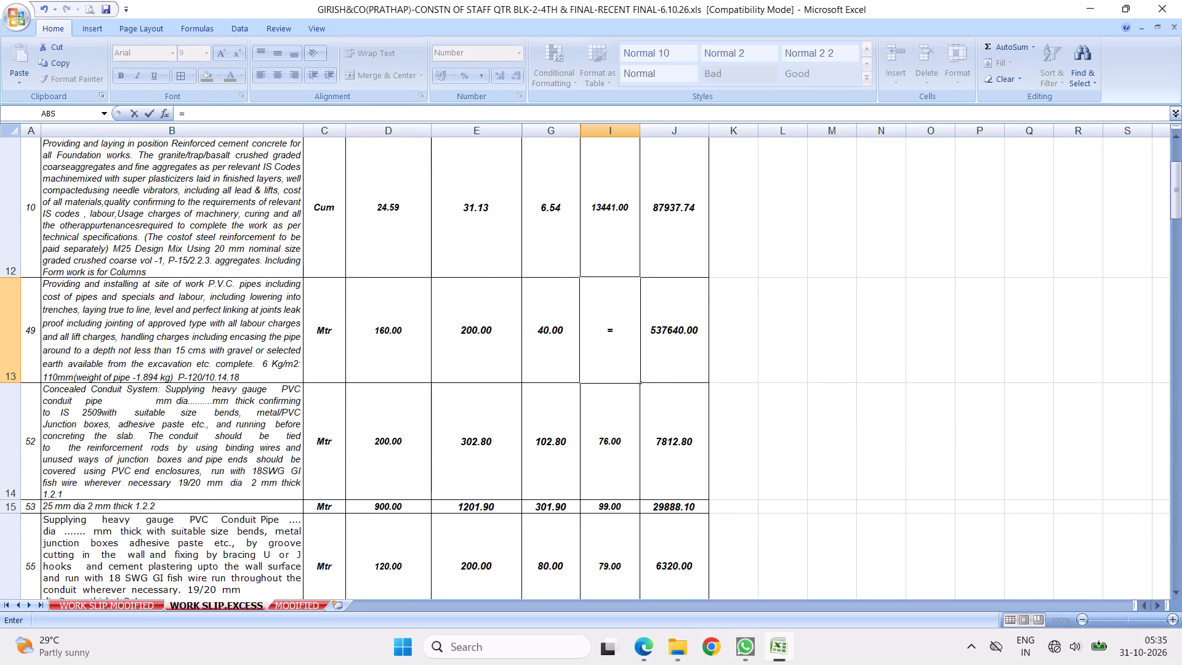
pyautogui.click(134, 605)
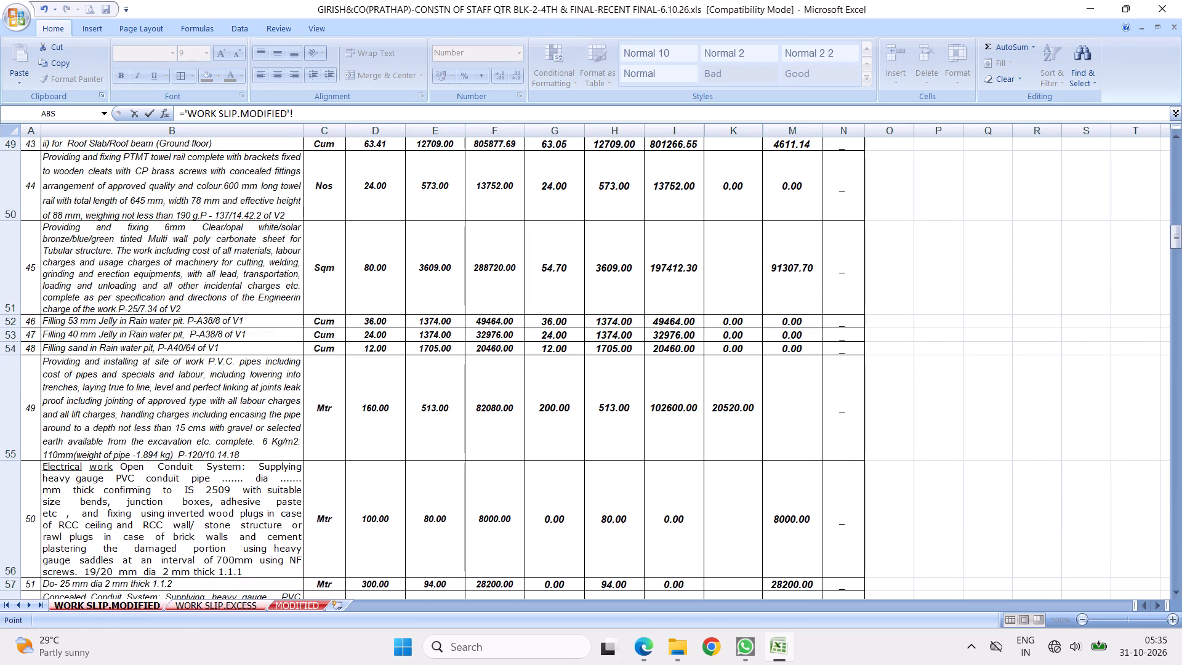
pyautogui.click(561, 397)
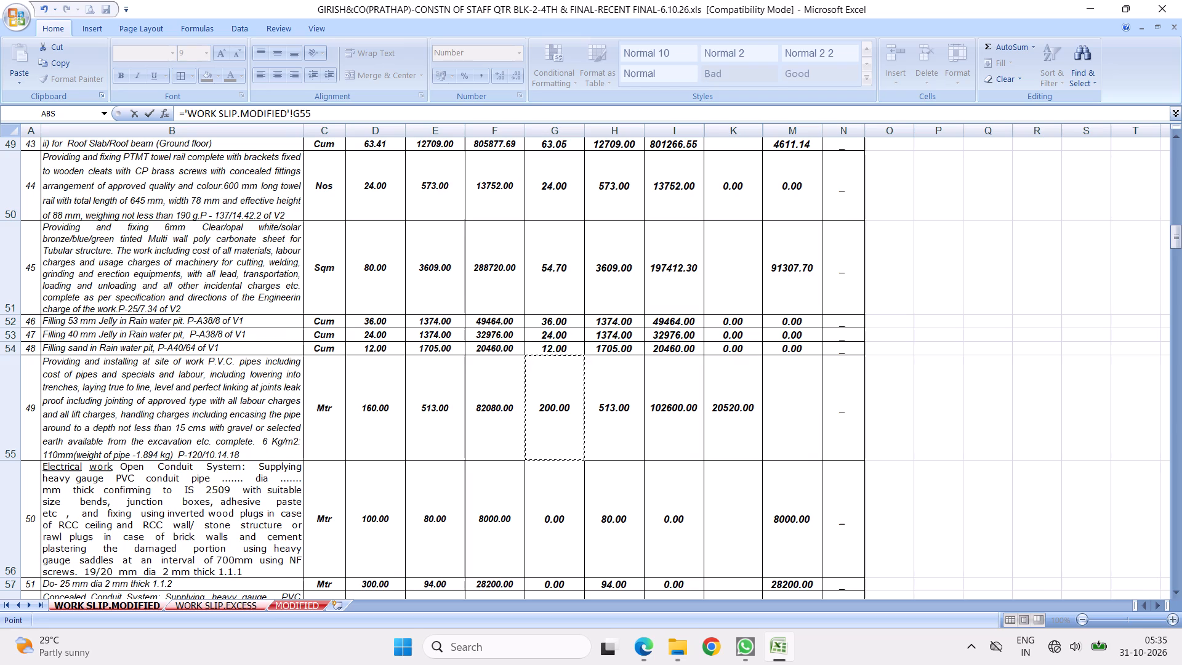
pyautogui.moveTo(1175, 238); pyautogui.dragTo(1181, 146)
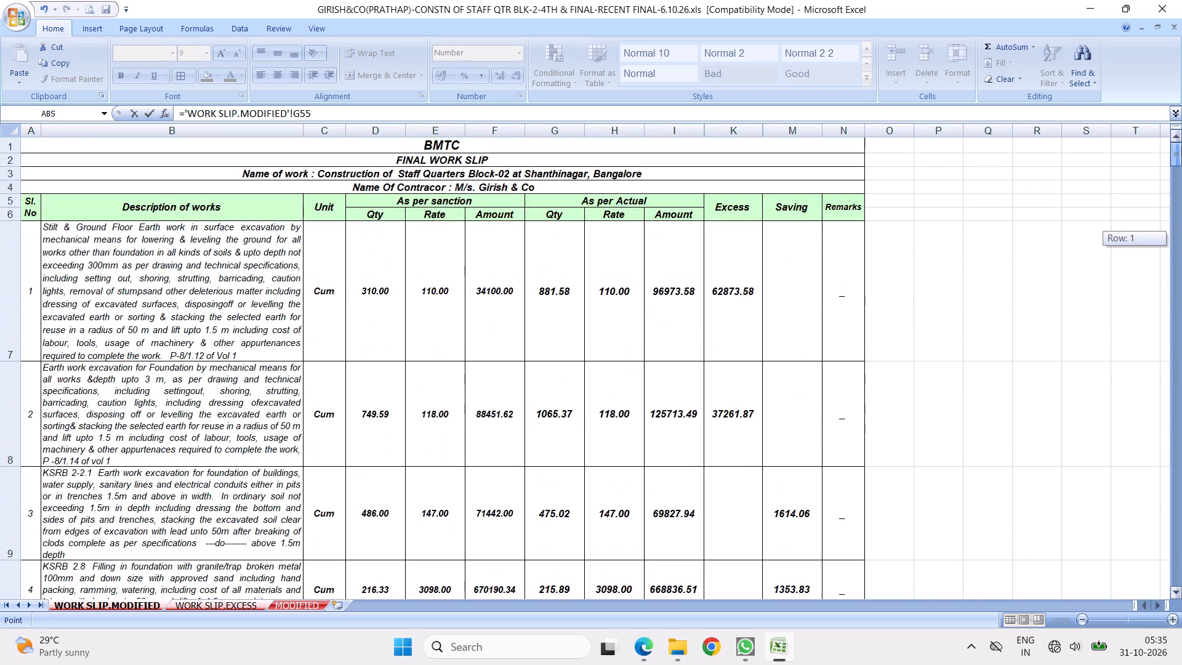
pyautogui.moveTo(1181, 146); pyautogui.dragTo(1181, 143)
pyautogui.scroll(-5, 828, 334)
pyautogui.scroll(-3, 766, 367)
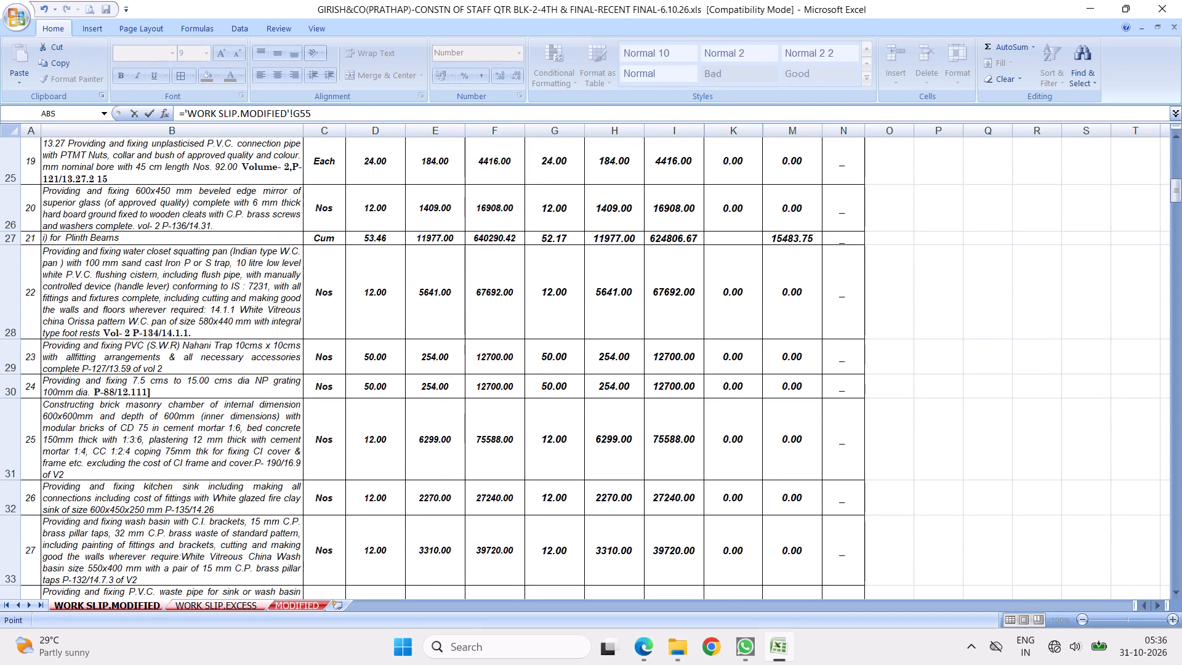
pyautogui.scroll(-3, 749, 373)
pyautogui.scroll(-4, 653, 398)
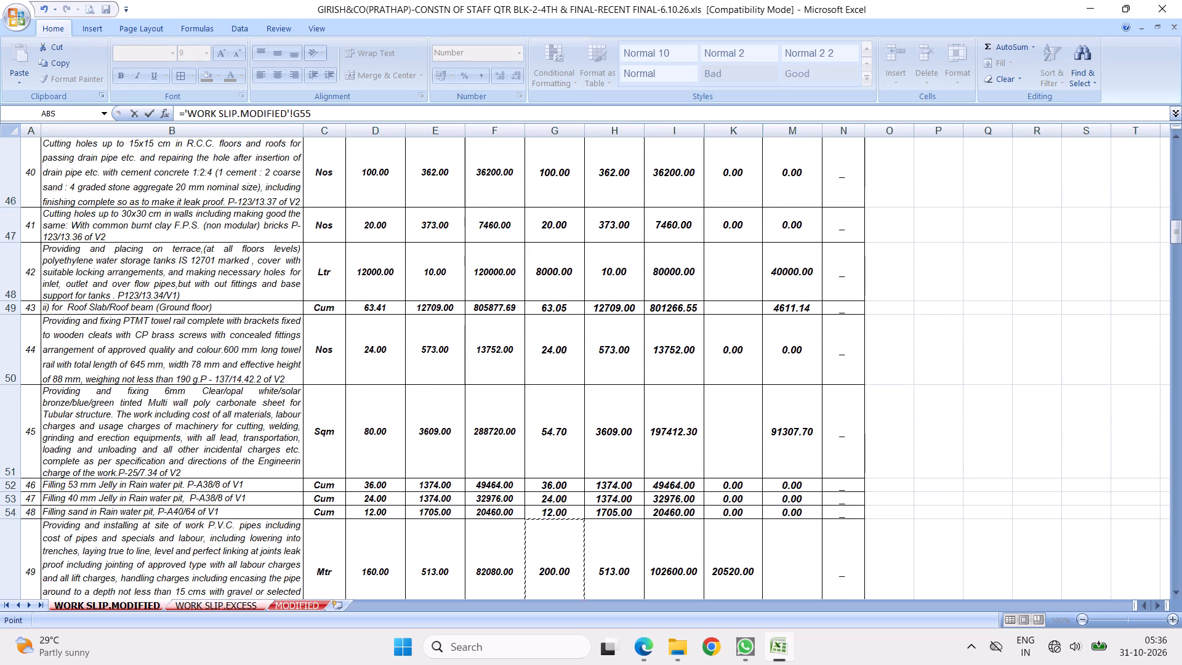
pyautogui.scroll(-2, 635, 417)
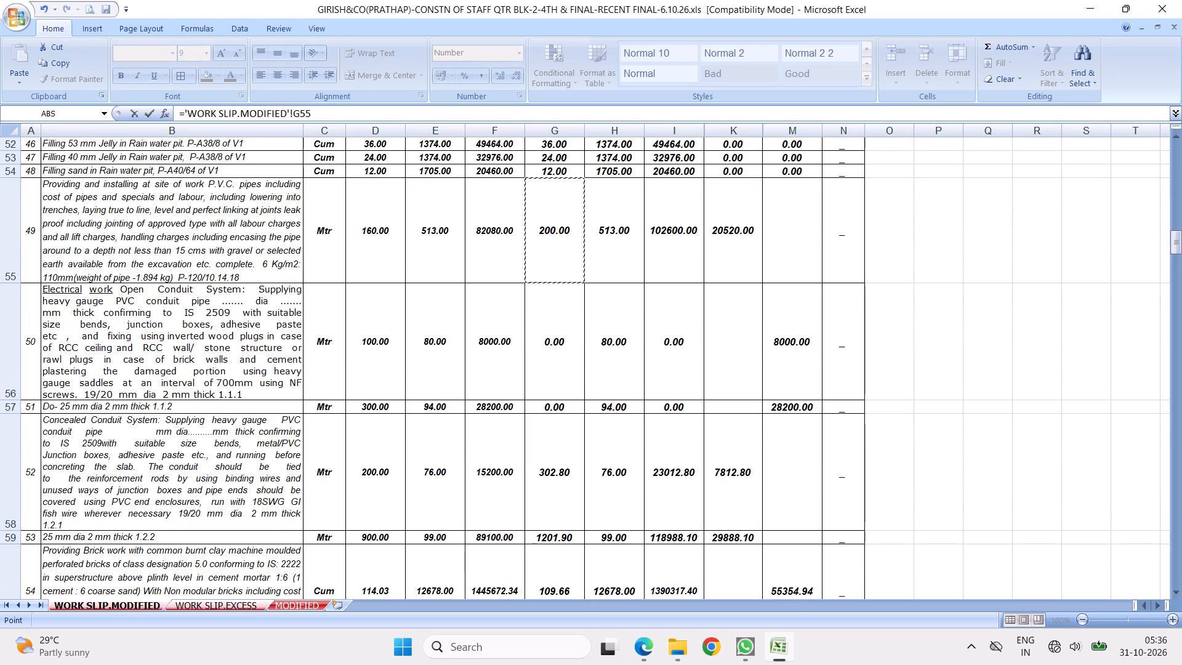
pyautogui.click(614, 216)
pyautogui.press('Return')
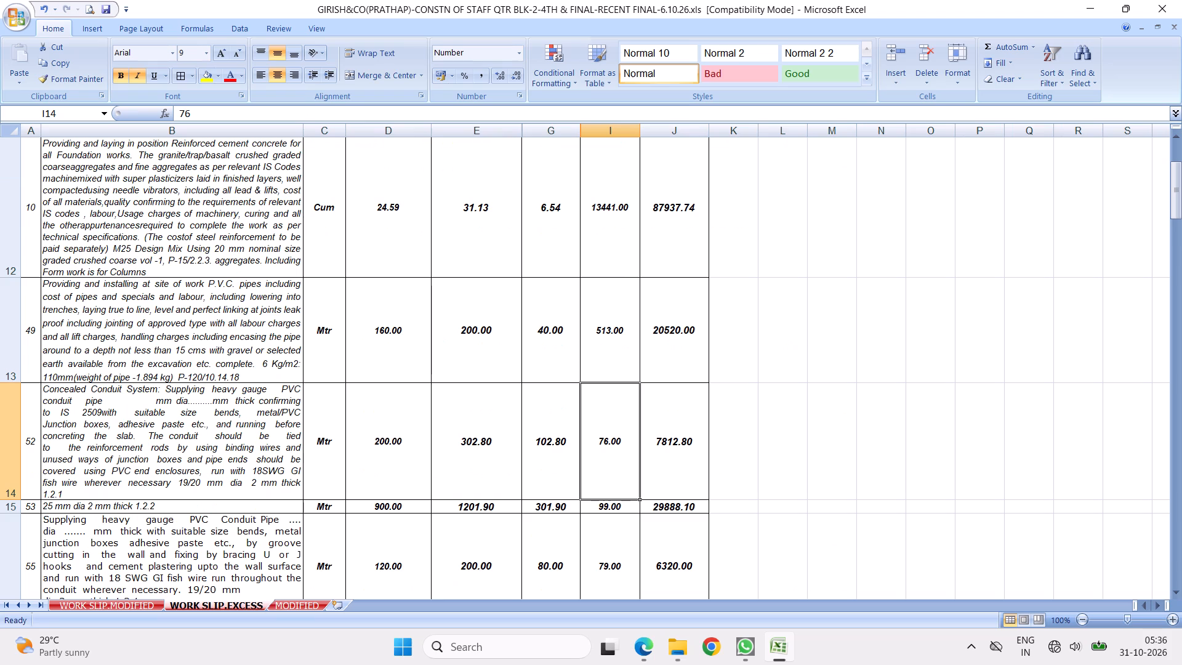
# Compare item 52's Excess amount on WORK SLIP.MODIFIED with its cost on WORK SLIP.EXCESS.
pyautogui.click(136, 605)
pyautogui.click(726, 490)
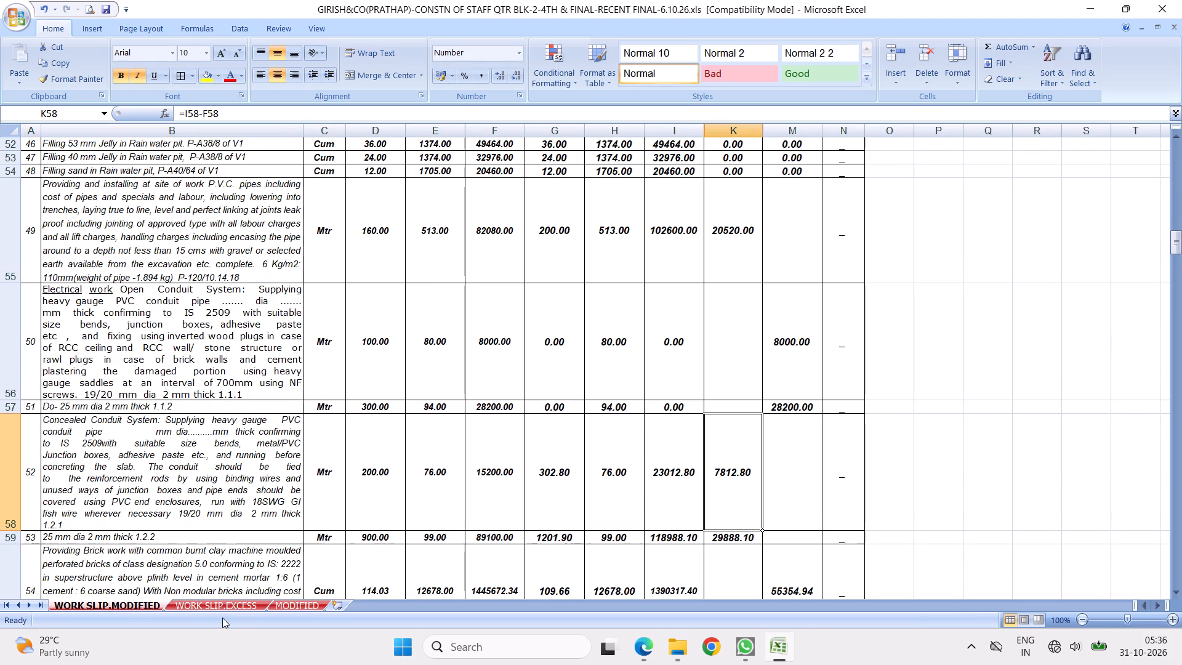
pyautogui.click(233, 604)
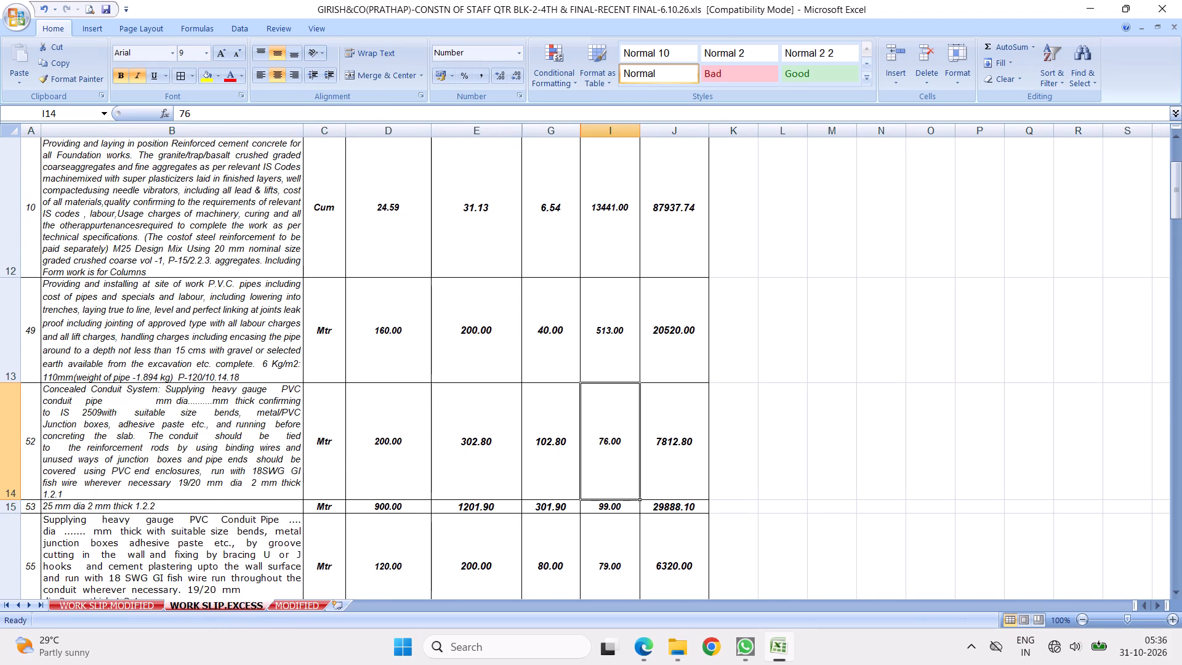
pyautogui.click(681, 445)
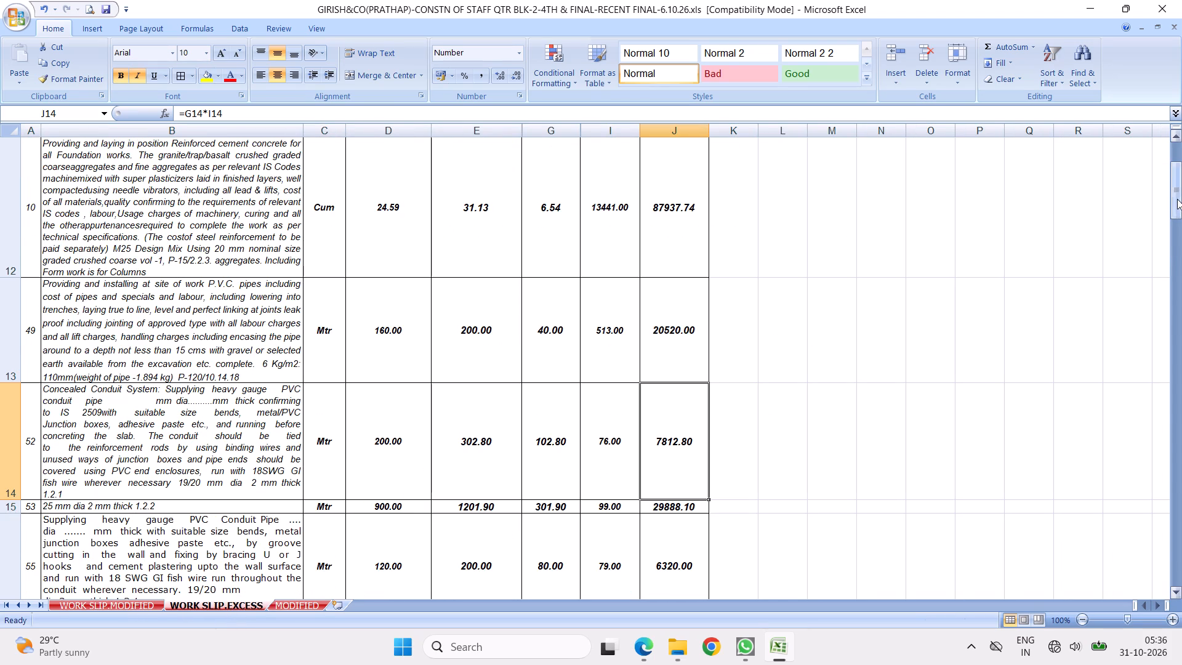
# Compare the total amount on WORK SLIP.EXCESS with the Excess column's Sub Total [A] on WORK SLIP.MODIFIED.
pyautogui.moveTo(1177, 199); pyautogui.dragTo(1181, 254)
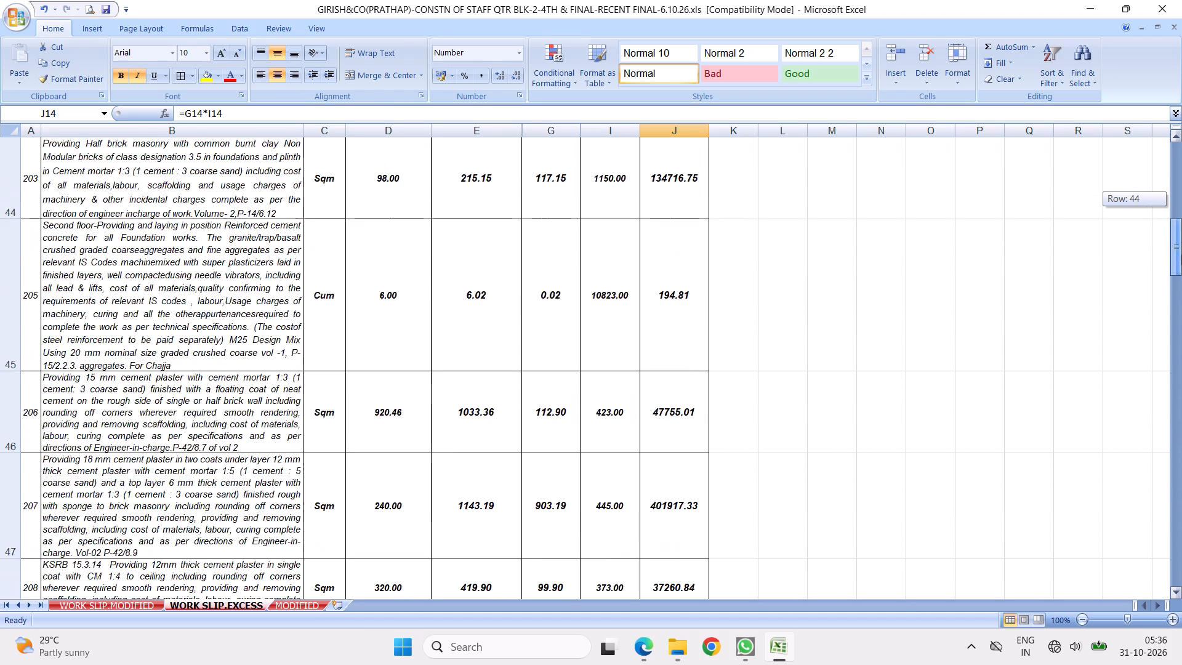
pyautogui.moveTo(1181, 254); pyautogui.dragTo(1181, 272)
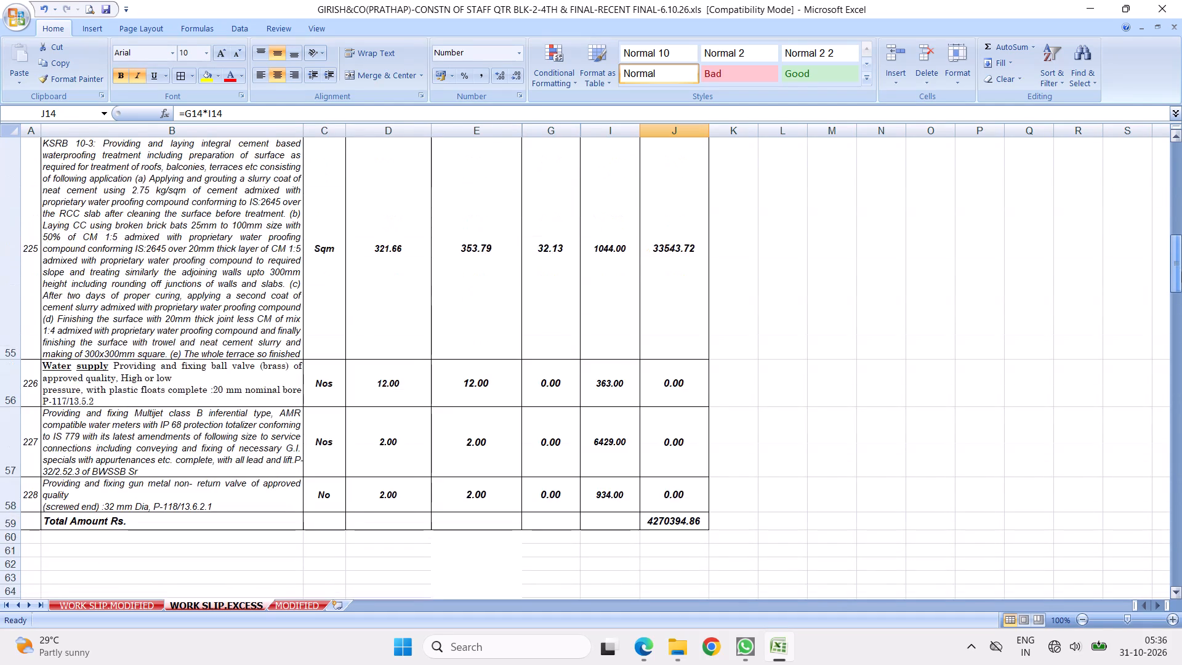
pyautogui.click(107, 607)
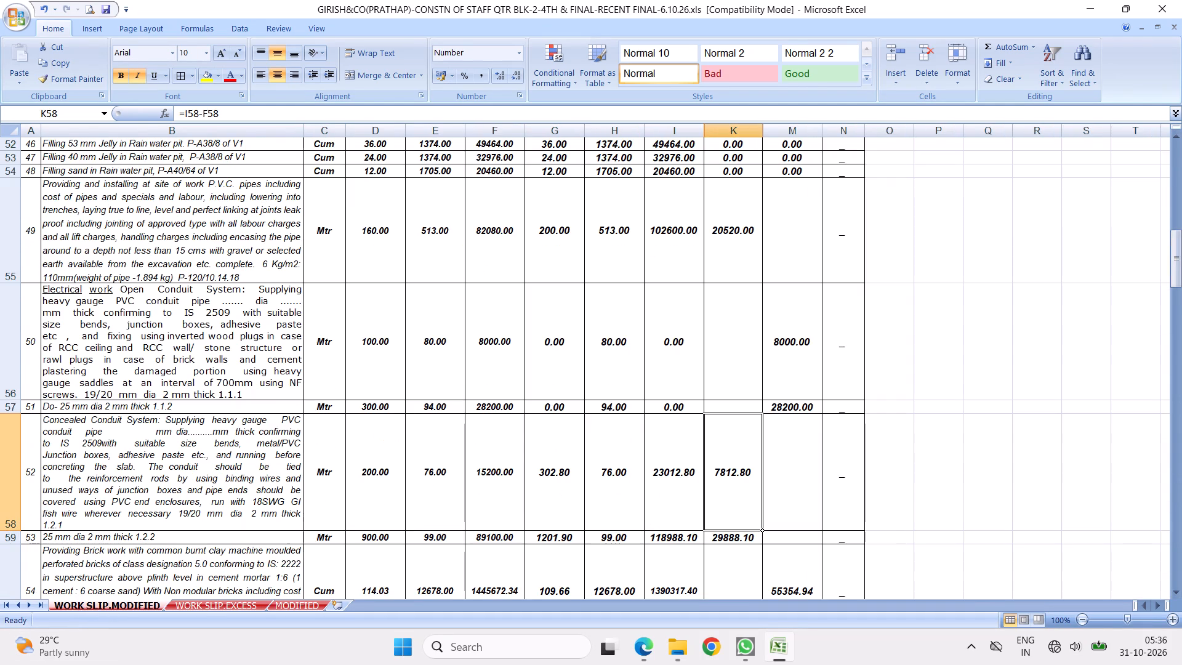
pyautogui.moveTo(1178, 245); pyautogui.dragTo(1175, 418)
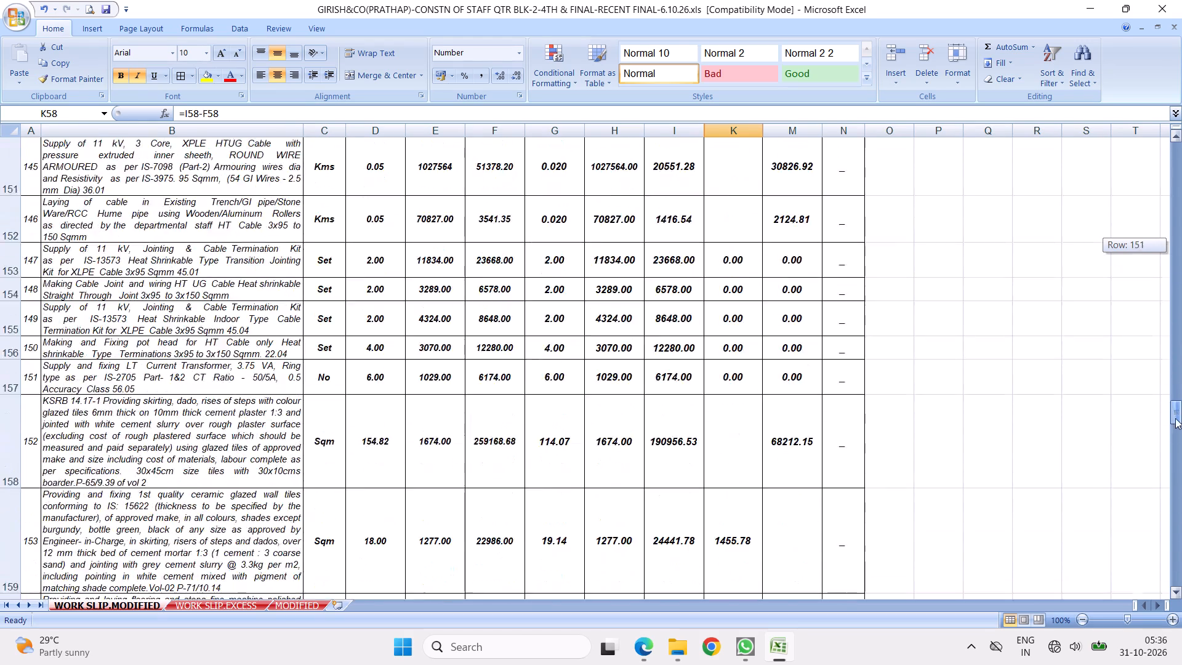
pyautogui.moveTo(1175, 418); pyautogui.dragTo(1169, 517)
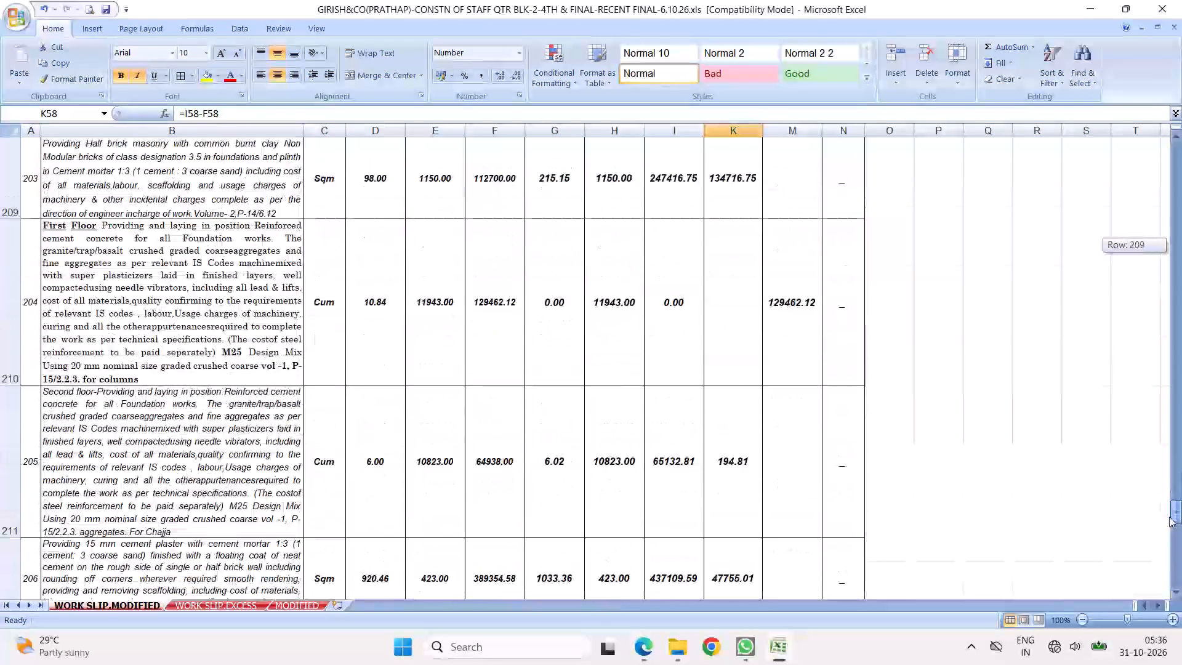
pyautogui.moveTo(1169, 517); pyautogui.dragTo(1168, 558)
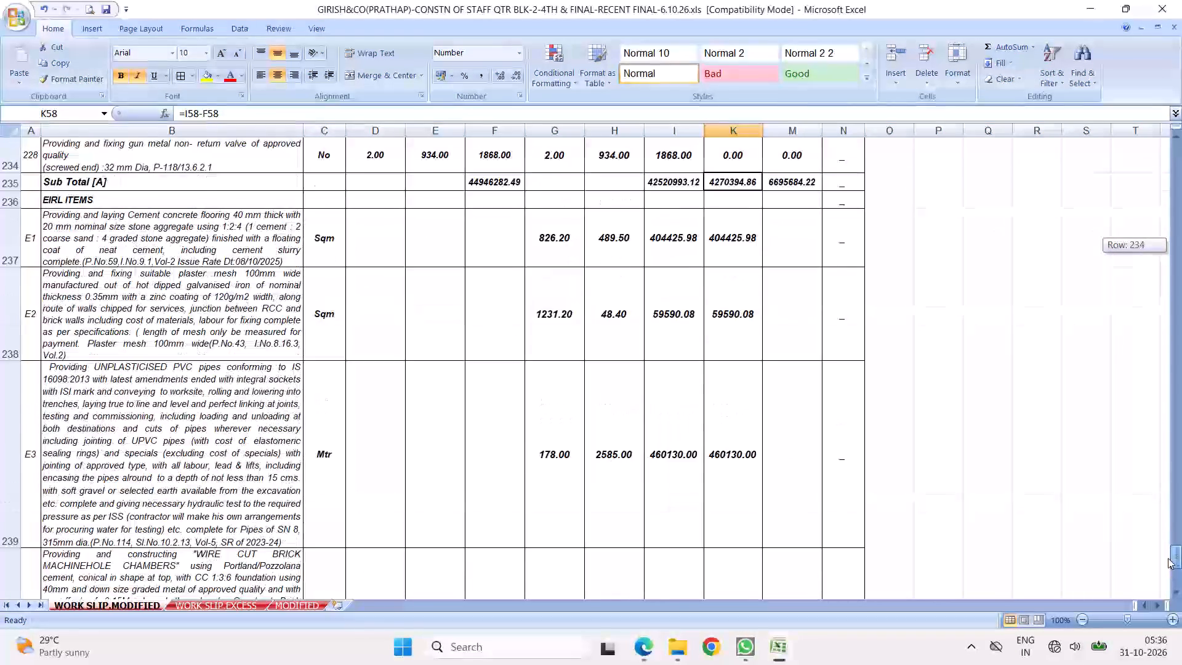
pyautogui.moveTo(1168, 558); pyautogui.dragTo(1170, 554)
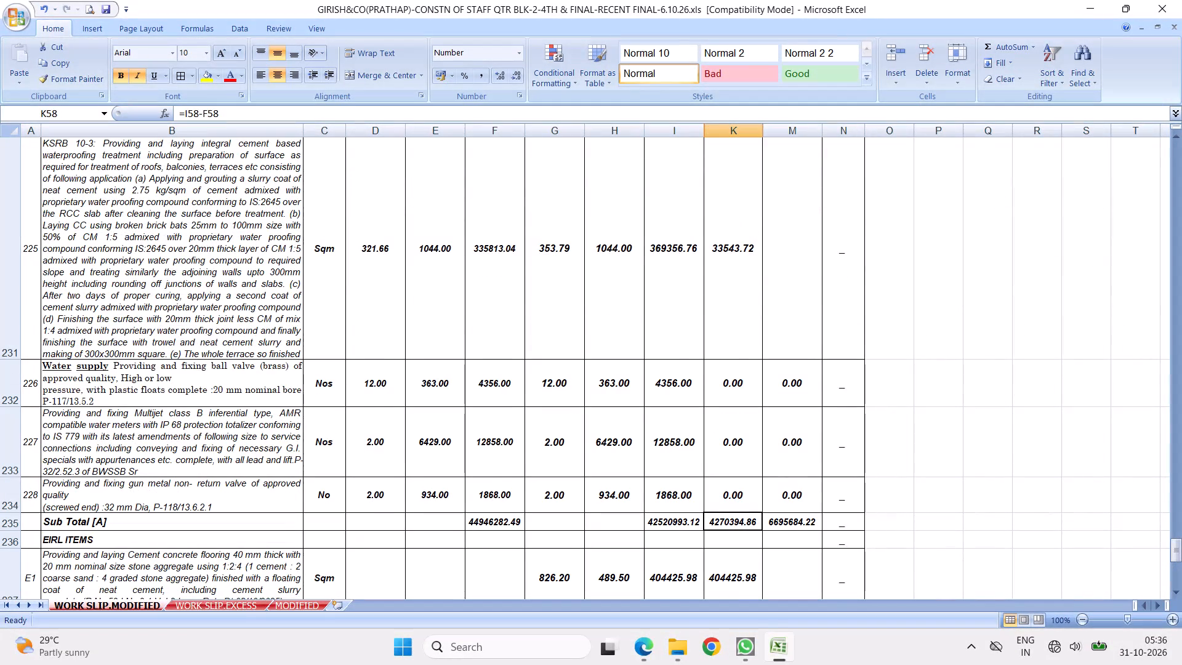
pyautogui.click(238, 603)
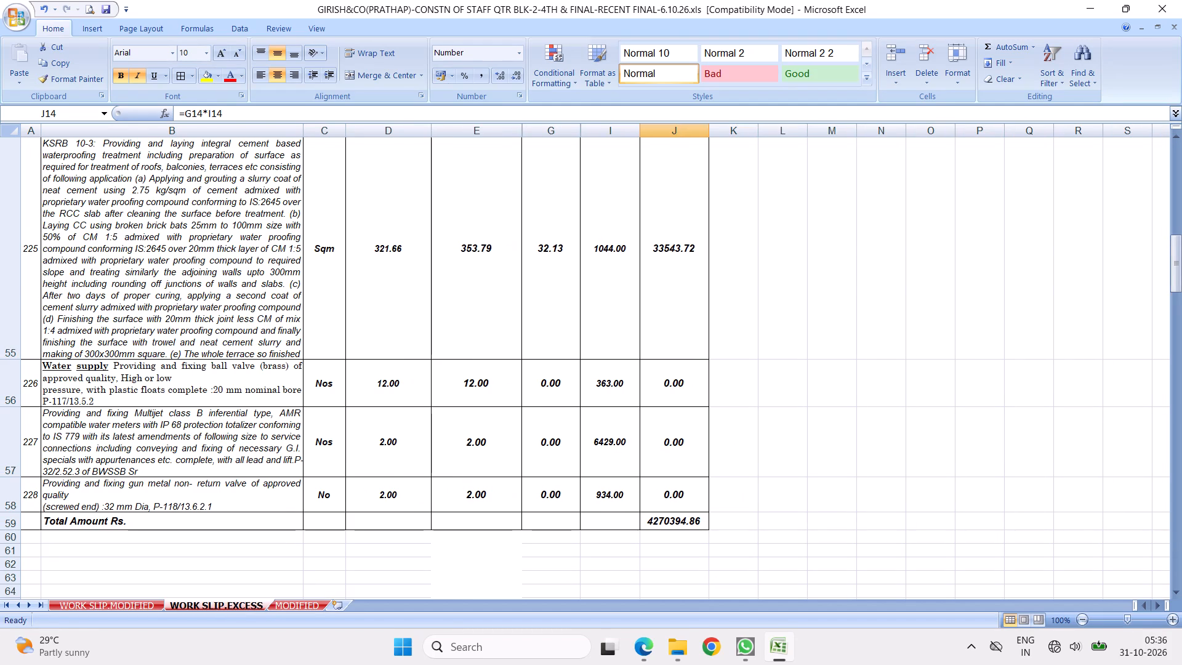
# Delete the BMTC title row, row 1, from the top of WORK SLIP.EXCESS.
pyautogui.scroll(-3, 332, 456)
pyautogui.scroll(3, 406, 419)
pyautogui.scroll(16, 474, 419)
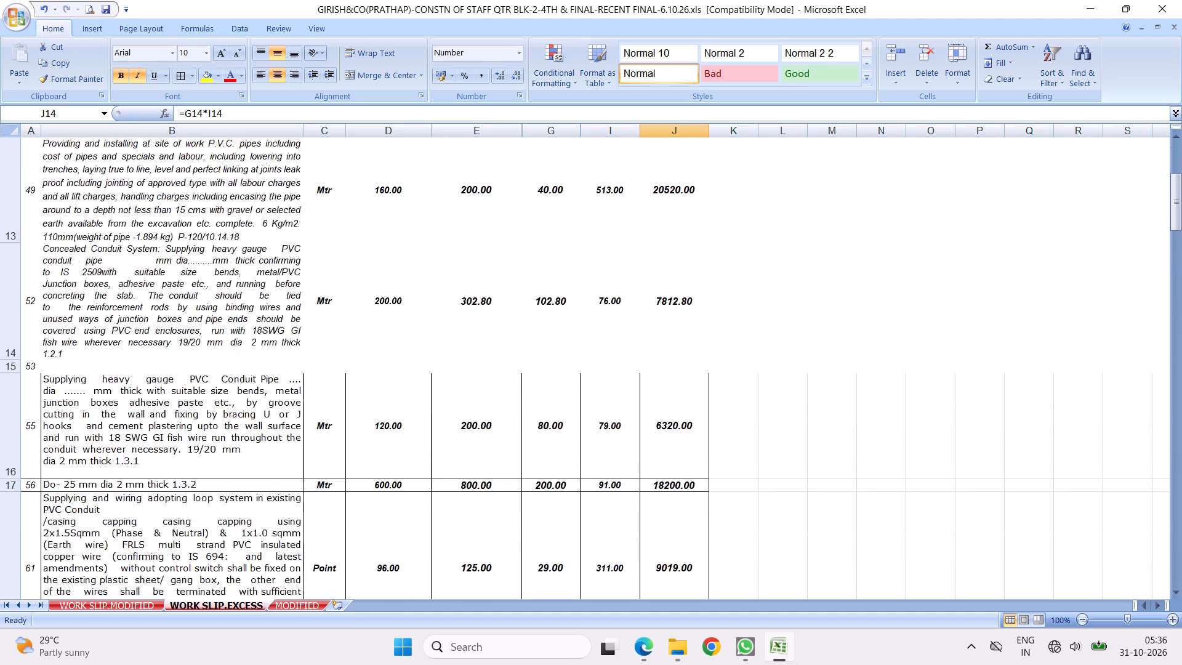
pyautogui.scroll(13, 470, 417)
pyautogui.click(605, 432)
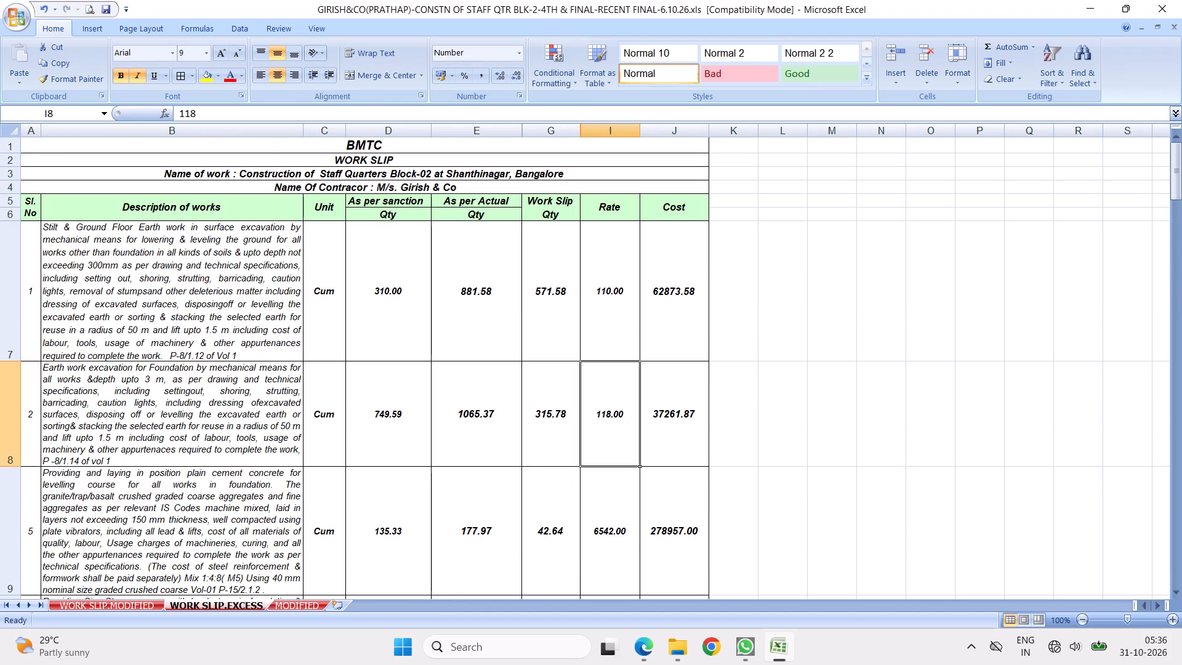
pyautogui.click(193, 286)
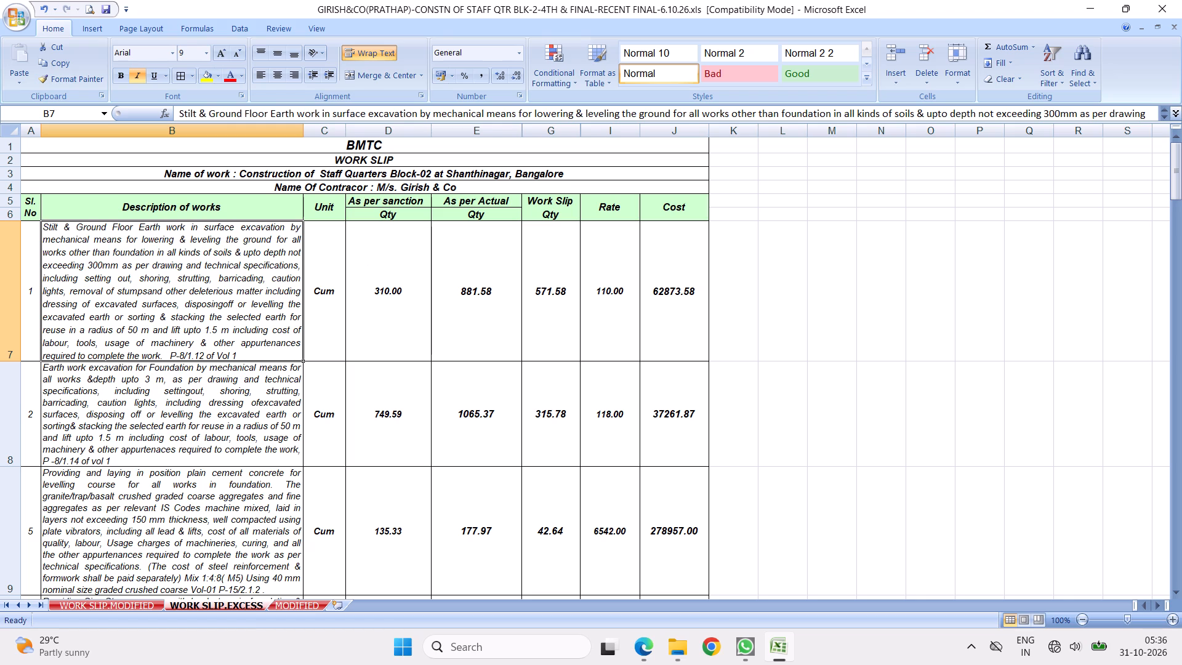
pyautogui.click(13, 147)
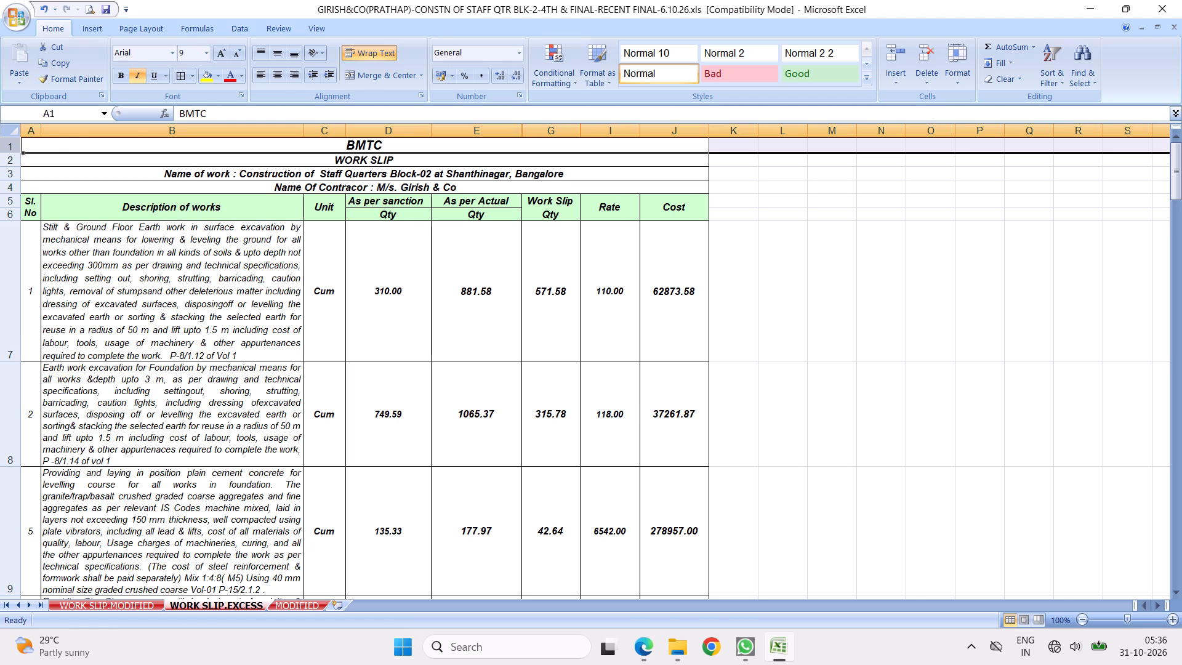
pyautogui.rightClick(13, 147)
pyautogui.click(54, 241)
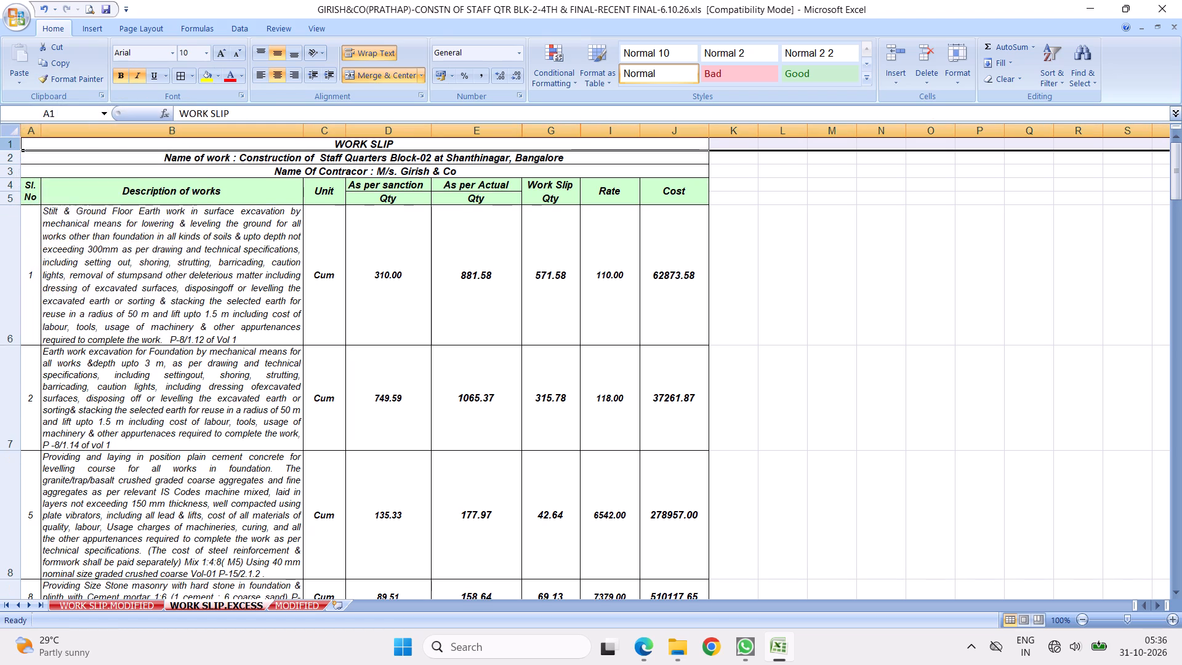
# Hide the As per sanction Qty and As per Actual Qty columns, D and E, by reducing their widths to zero.
pyautogui.click(412, 250)
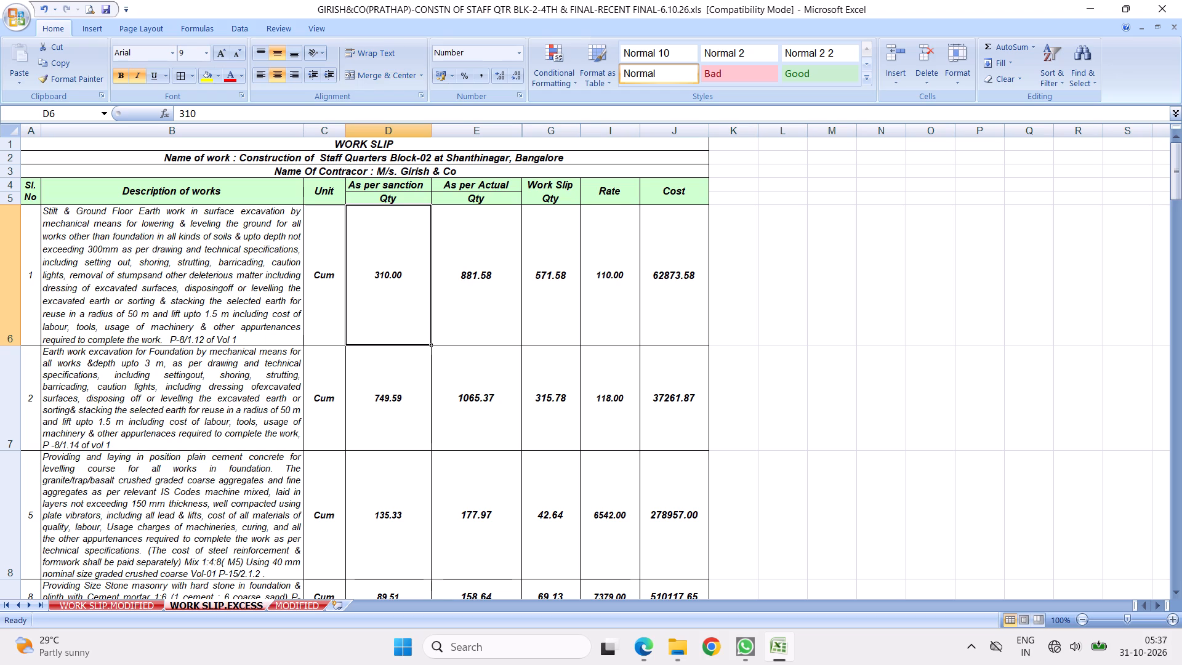
pyautogui.click(550, 196)
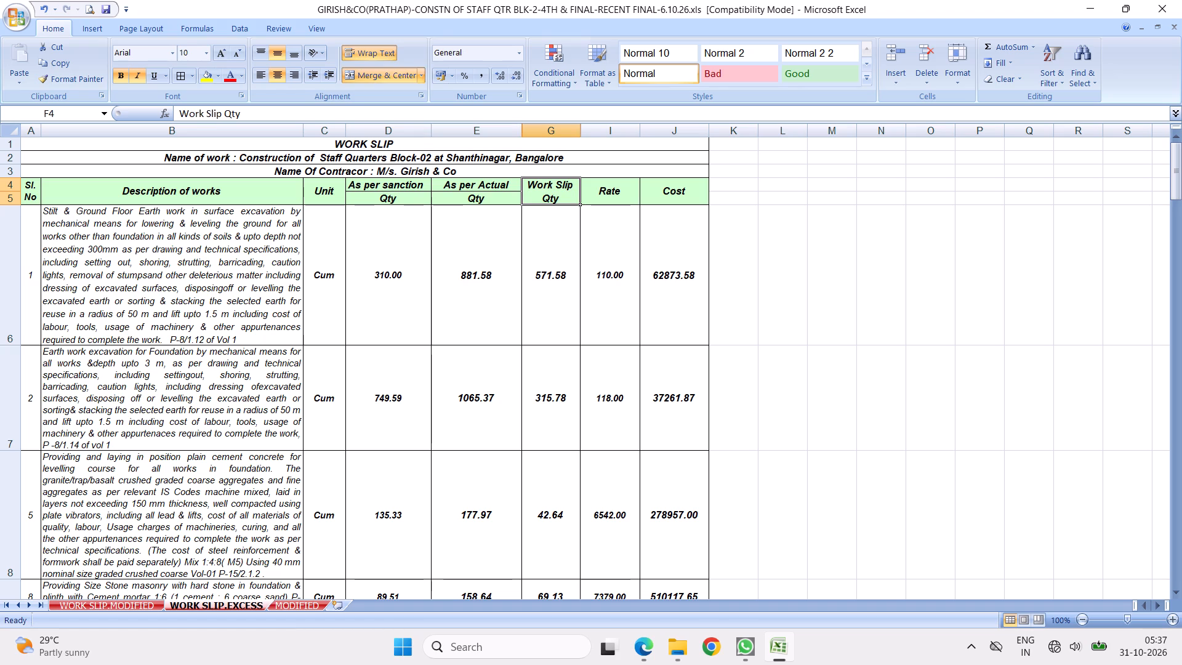
pyautogui.moveTo(433, 129); pyautogui.dragTo(361, 140)
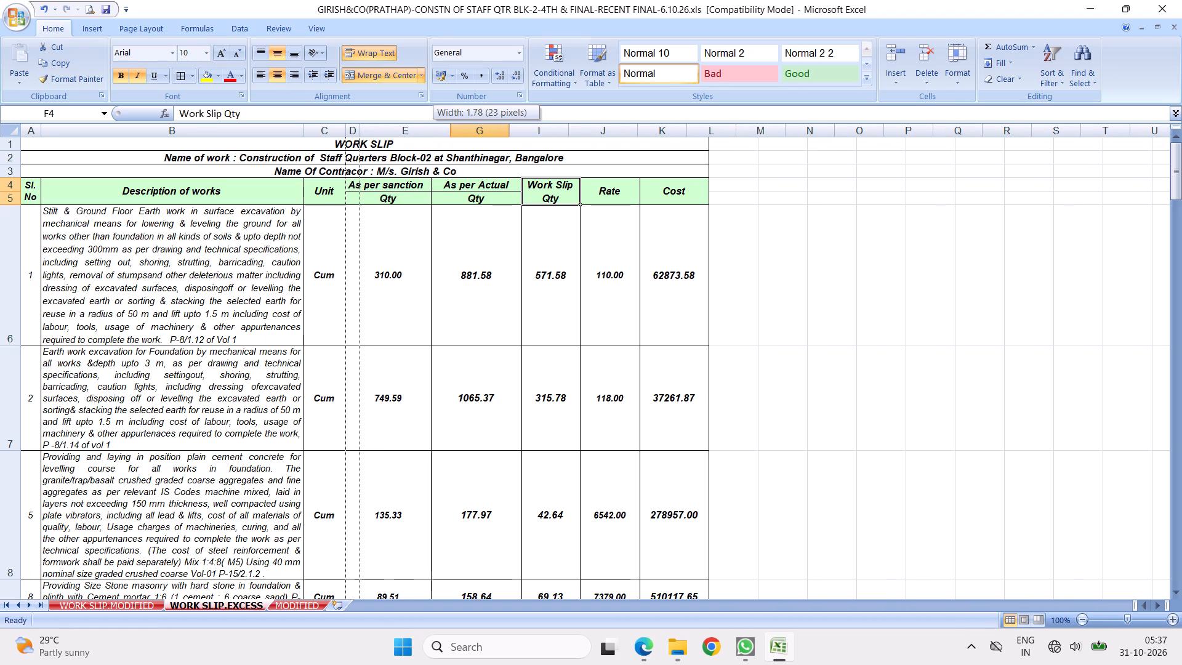
pyautogui.moveTo(361, 140); pyautogui.dragTo(348, 143)
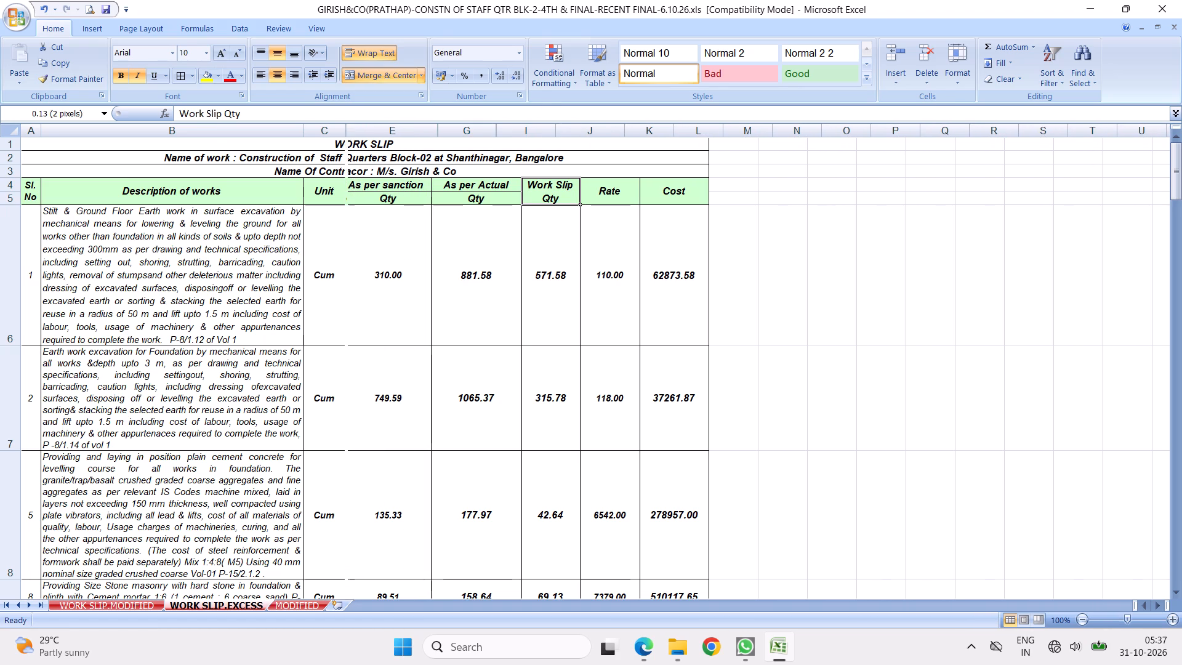
pyautogui.moveTo(437, 127); pyautogui.dragTo(414, 131)
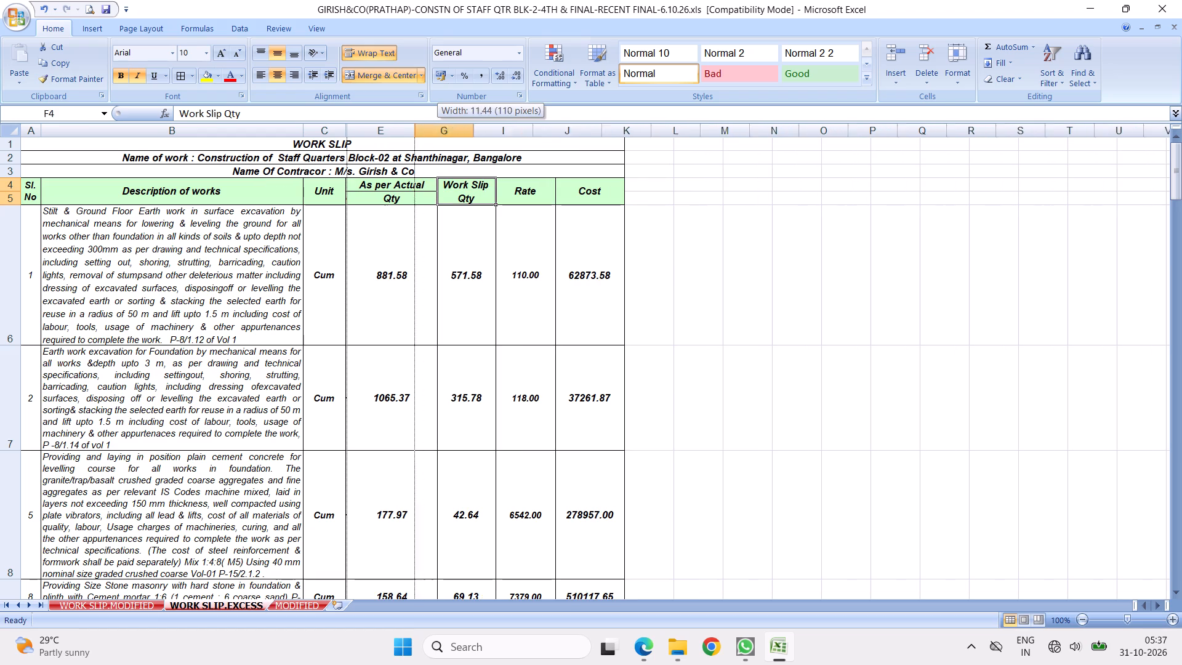
pyautogui.moveTo(414, 131); pyautogui.dragTo(344, 143)
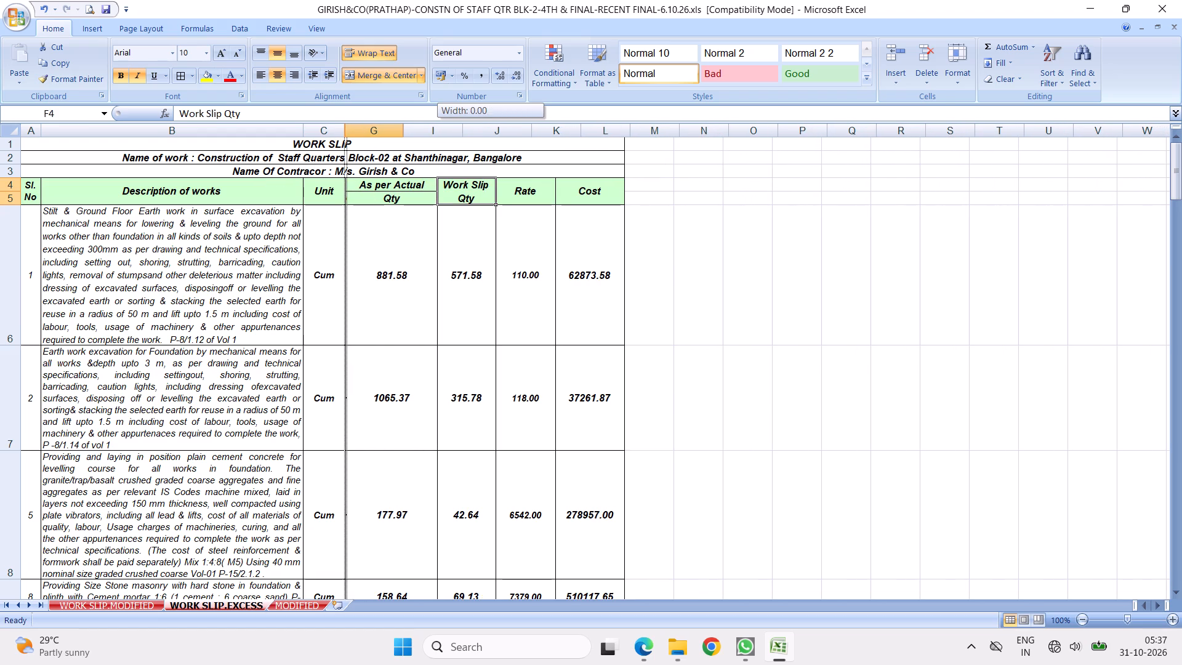
pyautogui.moveTo(344, 143); pyautogui.dragTo(344, 145)
pyautogui.click(320, 228)
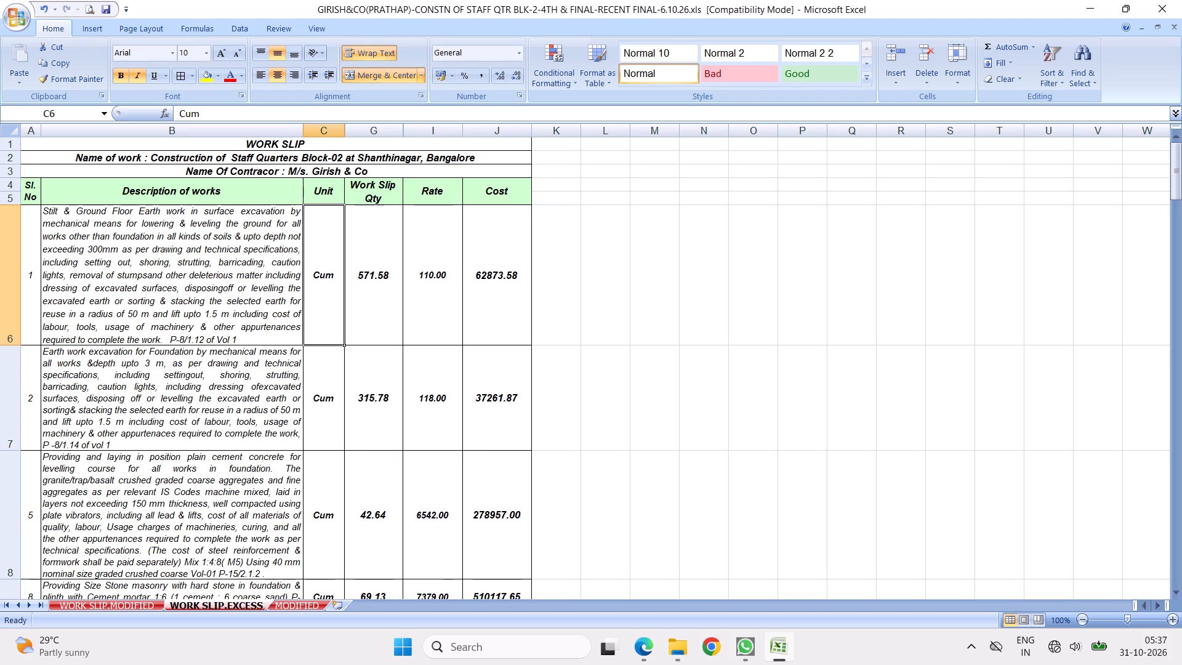
# Clear the print area in the page setup of WORK SLIP.EXCESS.
pyautogui.click(238, 268)
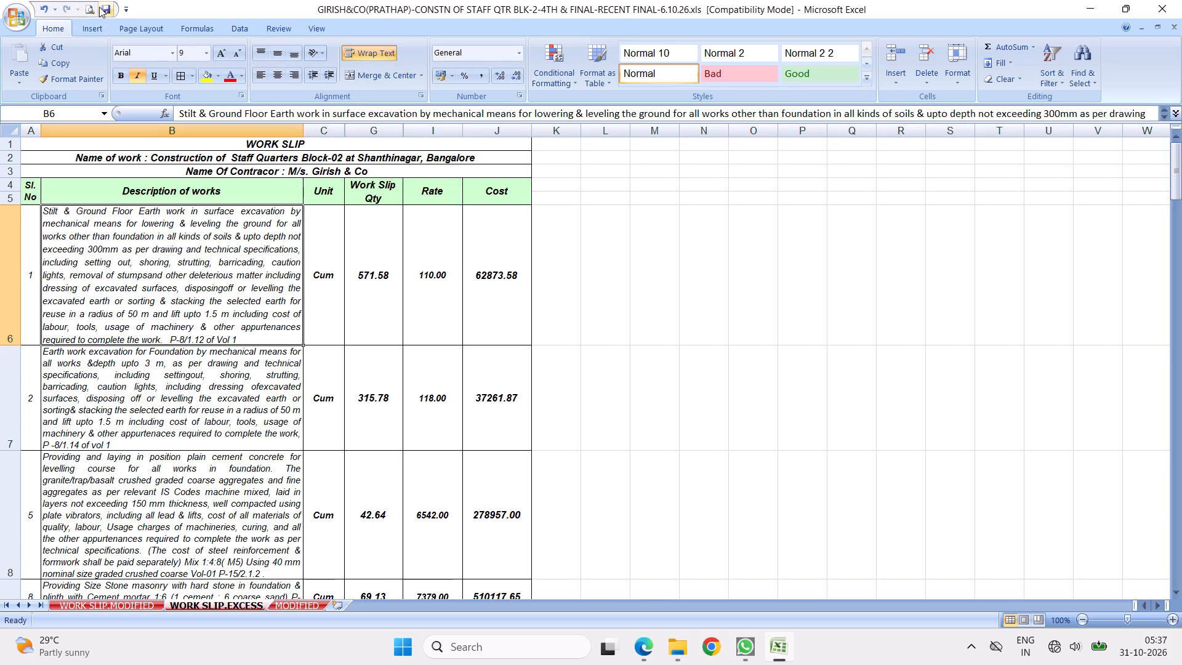
pyautogui.click(147, 33)
pyautogui.click(332, 94)
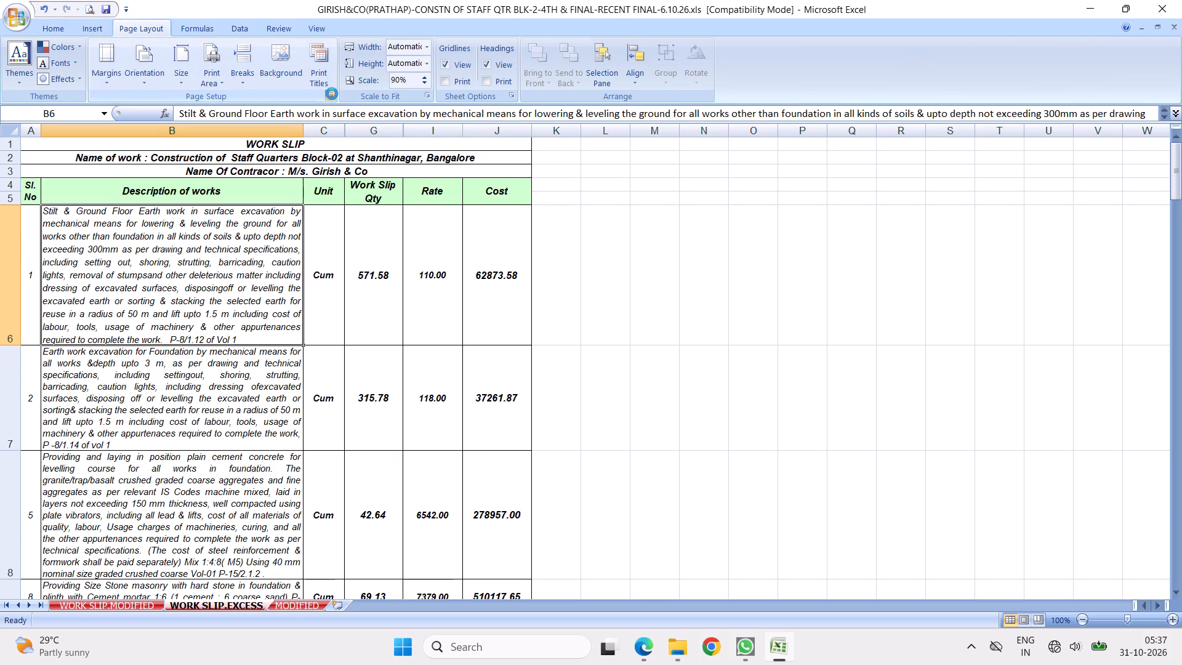
pyautogui.click(762, 190)
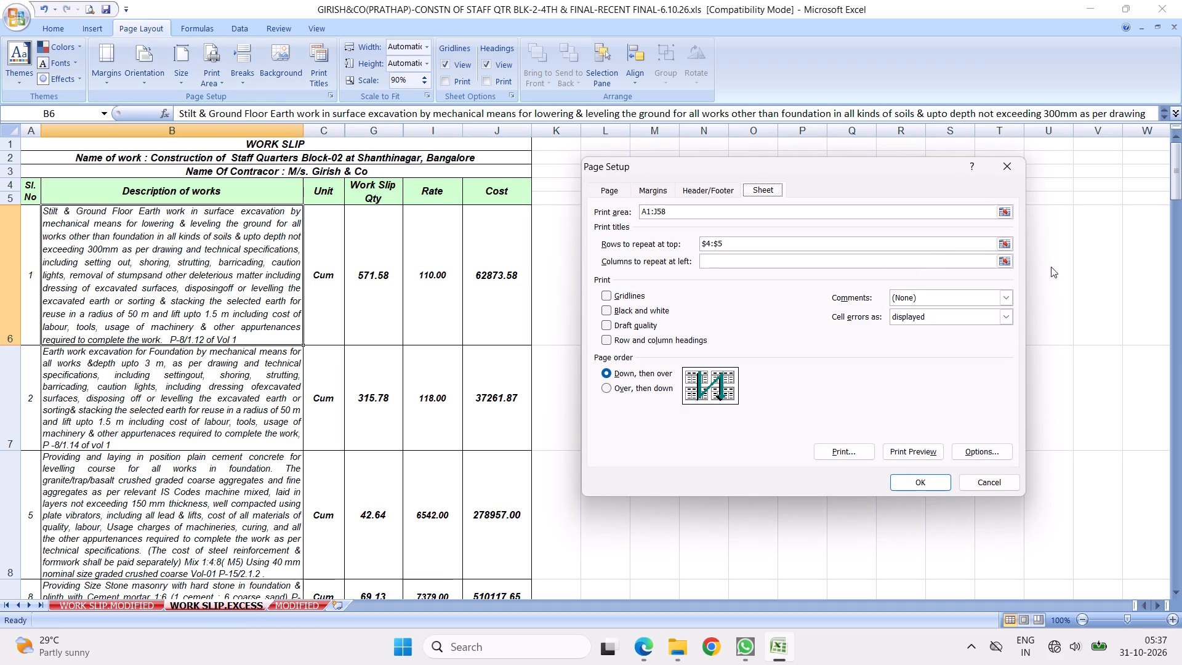
pyautogui.click(677, 216)
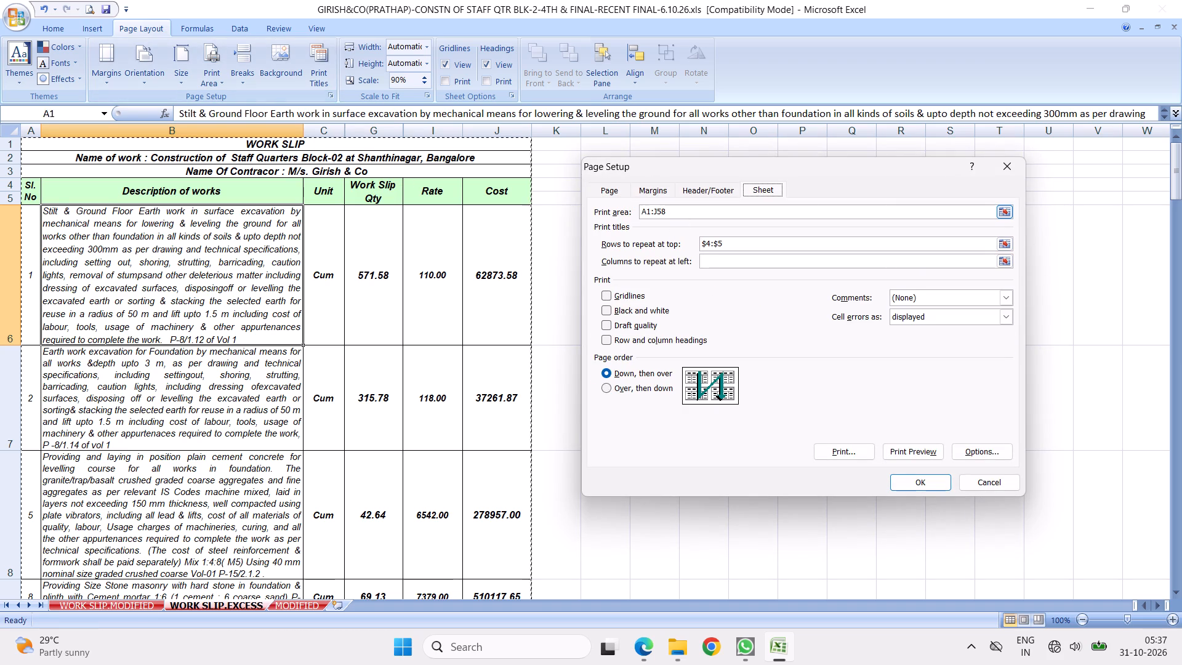
pyautogui.press('BackSpace')
pyautogui.press('BackSpace')
pyautogui.press('BackSpace')
pyautogui.press('BackSpace')
pyautogui.press('BackSpace')
pyautogui.press('BackSpace')
pyautogui.press('BackSpace')
pyautogui.press('BackSpace')
pyautogui.press('BackSpace')
pyautogui.press('BackSpace')
pyautogui.press('BackSpace')
pyautogui.press('BackSpace')
pyautogui.press('BackSpace')
pyautogui.press('BackSpace')
pyautogui.press('BackSpace')
# Clear the print title rows and reselect the green column-header rows 4 and 5 as the rows to repeat at top.
pyautogui.click(739, 244)
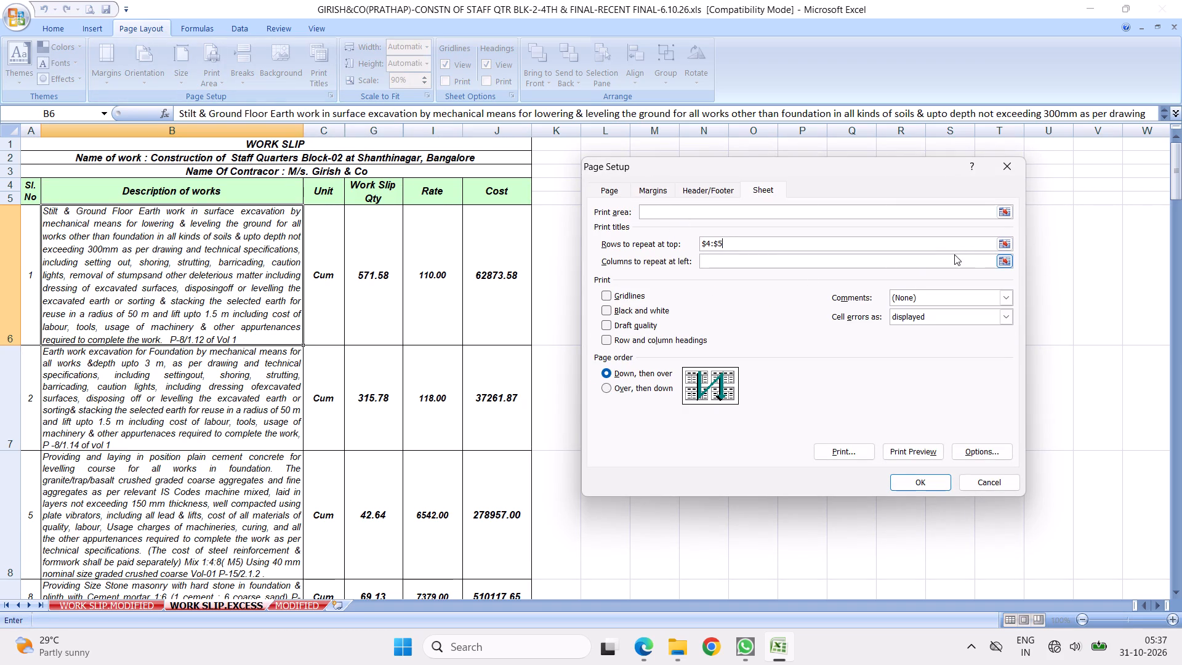
pyautogui.press('BackSpace')
pyautogui.press('BackSpace')
pyautogui.press('BackSpace')
pyautogui.press('BackSpace')
pyautogui.press('BackSpace')
pyautogui.press('BackSpace')
pyautogui.press('BackSpace')
pyautogui.press('BackSpace')
pyautogui.press('BackSpace')
pyautogui.press('BackSpace')
pyautogui.press('BackSpace')
pyautogui.press('BackSpace')
pyautogui.press('BackSpace')
pyautogui.click(1003, 243)
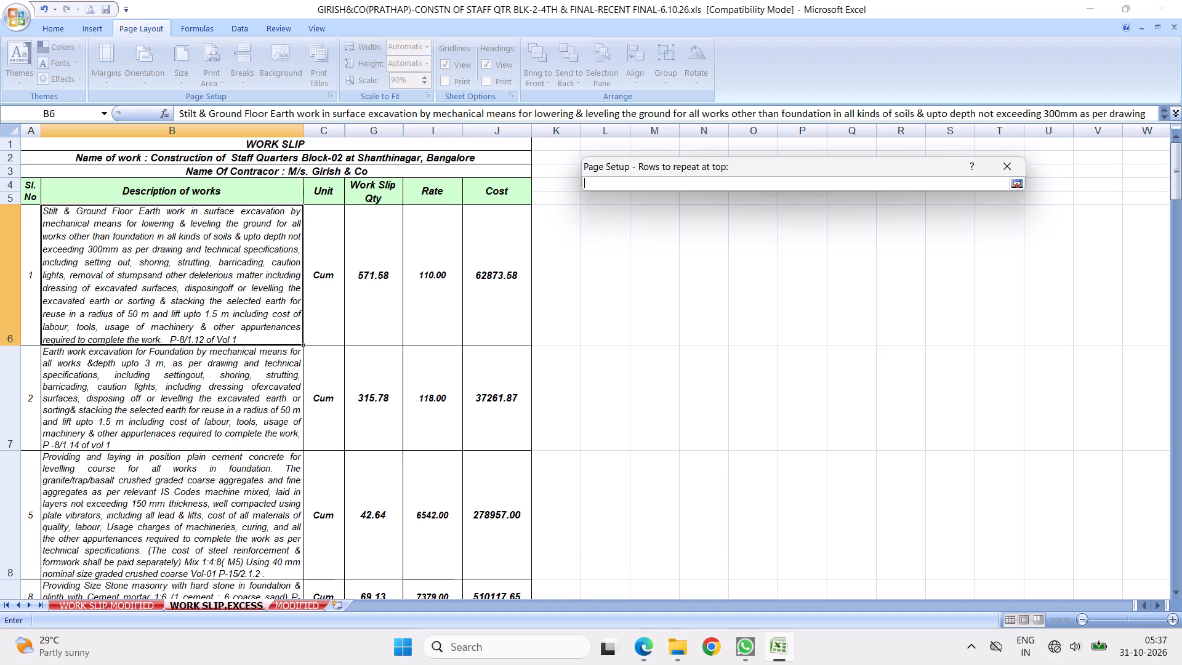
pyautogui.click(308, 191)
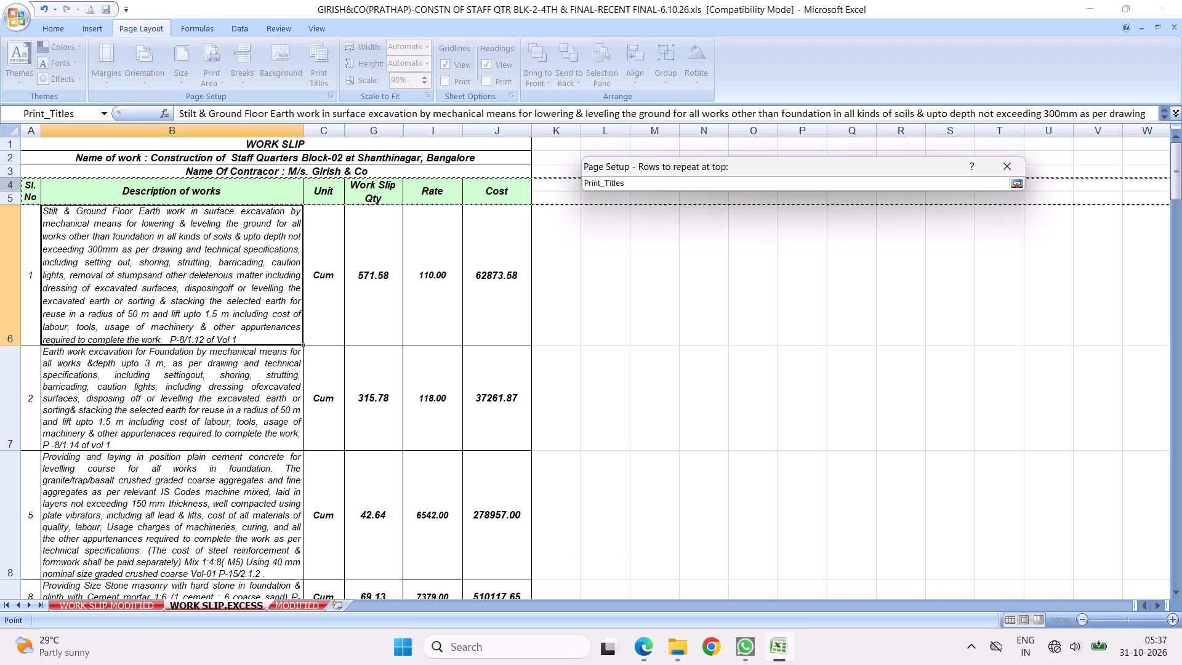
pyautogui.press('Return')
# Set the sheet's footer to "Page 1 of ?" and apply the page setup.
pyautogui.click(710, 189)
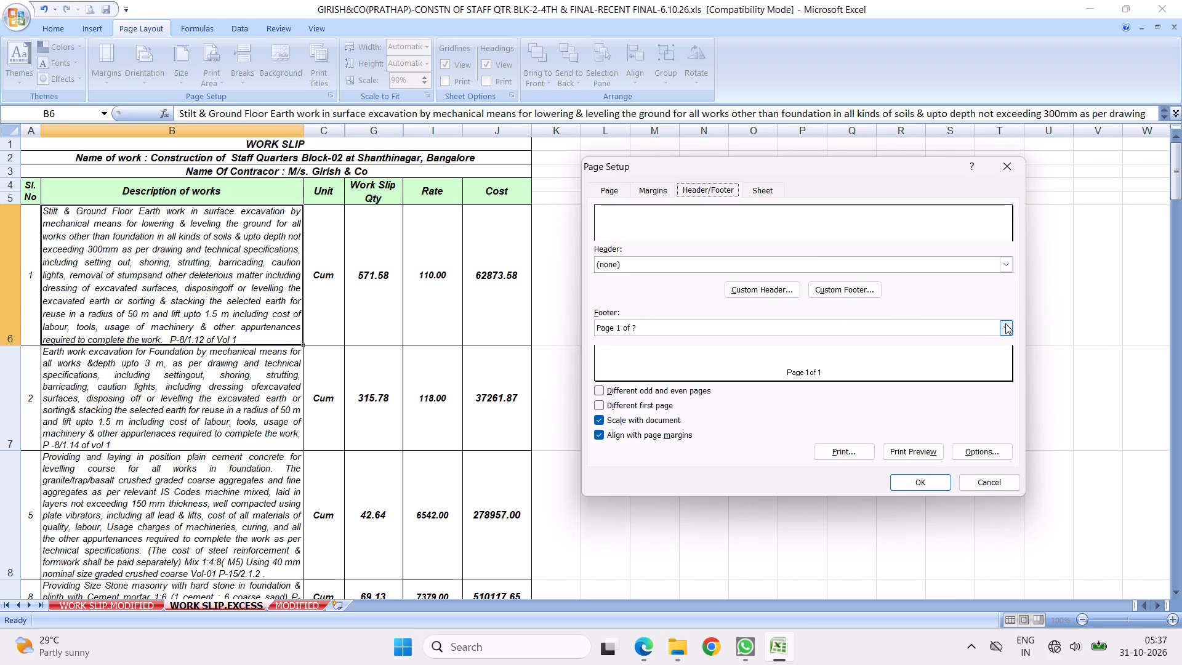
pyautogui.click(1007, 330)
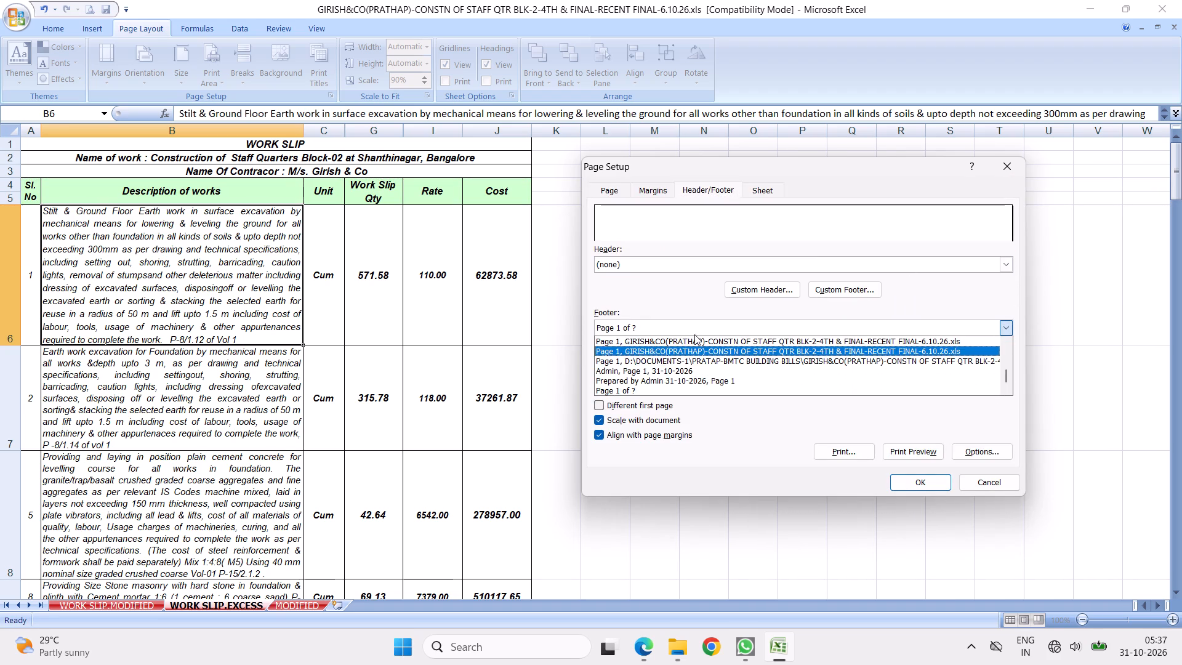
pyautogui.scroll(5, 697, 352)
pyautogui.moveTo(1007, 369); pyautogui.dragTo(1009, 334)
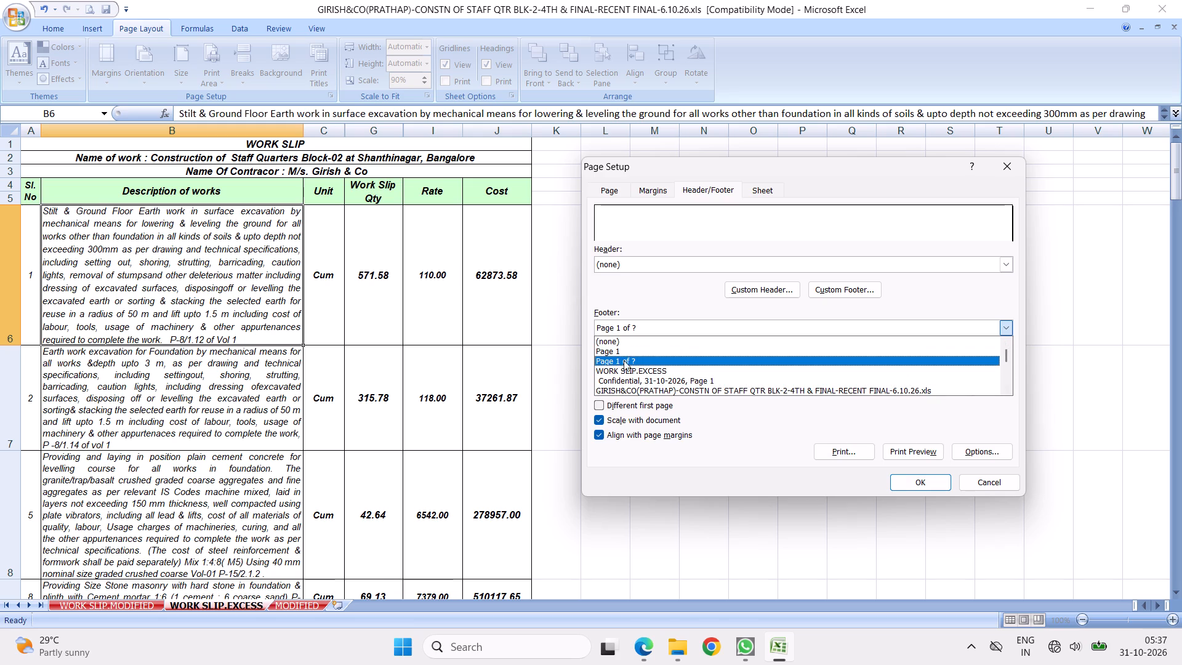
pyautogui.click(629, 360)
pyautogui.click(919, 483)
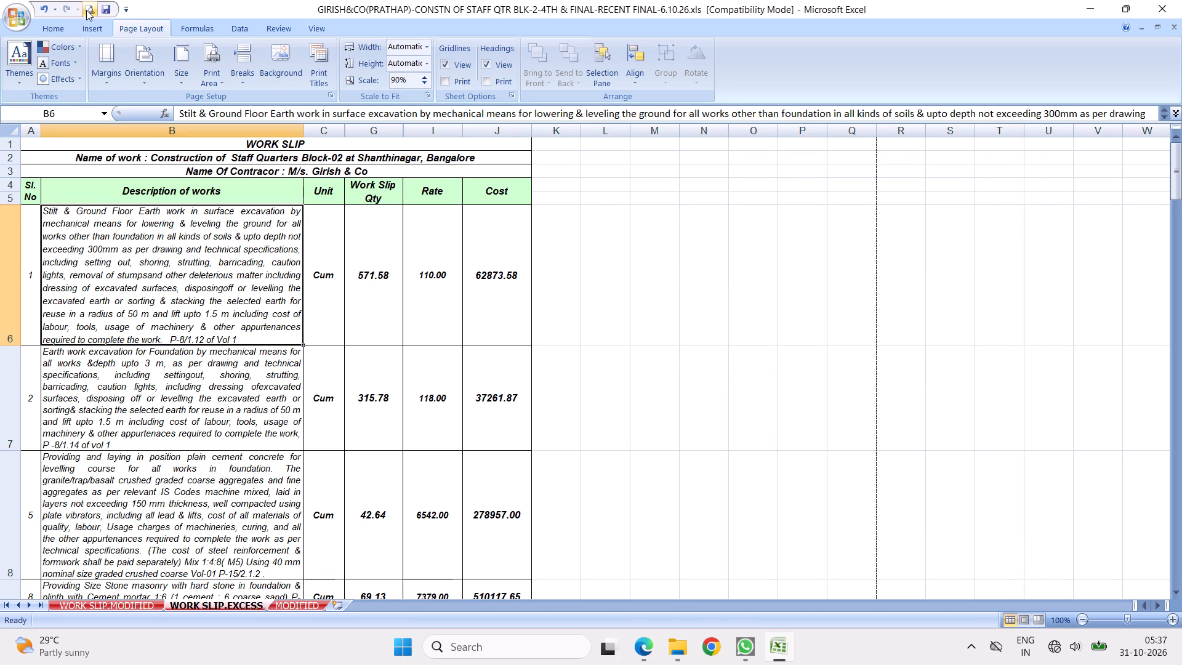
# Set the WORK SLIP.EXCESS page orientation to Portrait from the print preview.
pyautogui.click(87, 9)
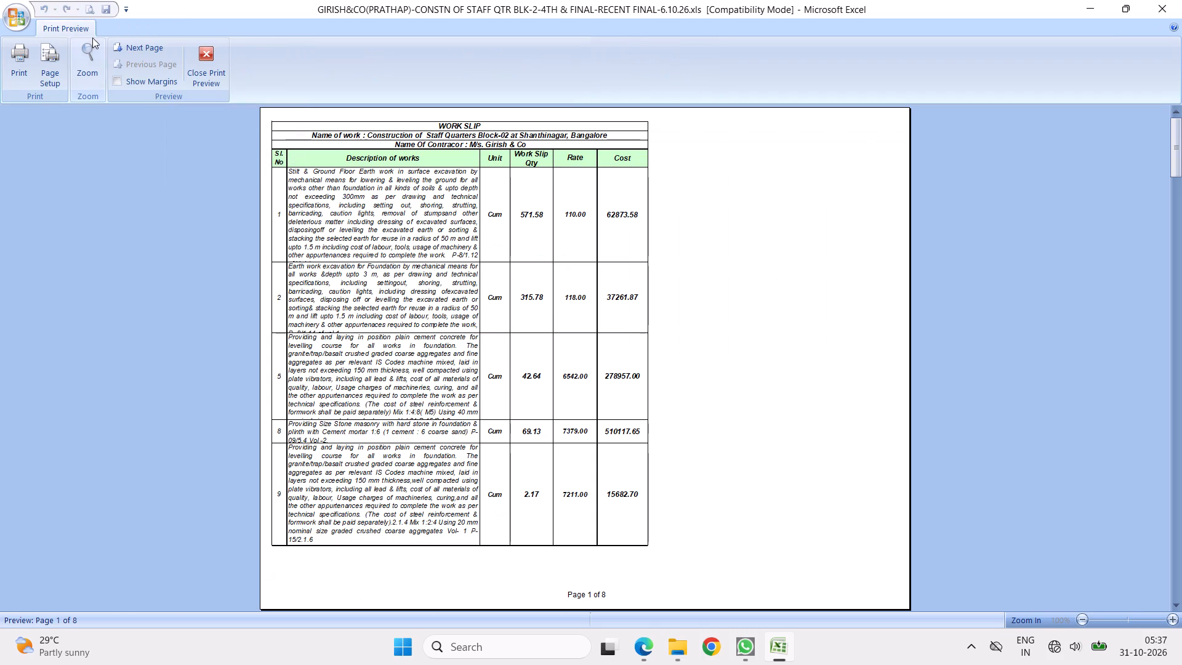
pyautogui.click(55, 66)
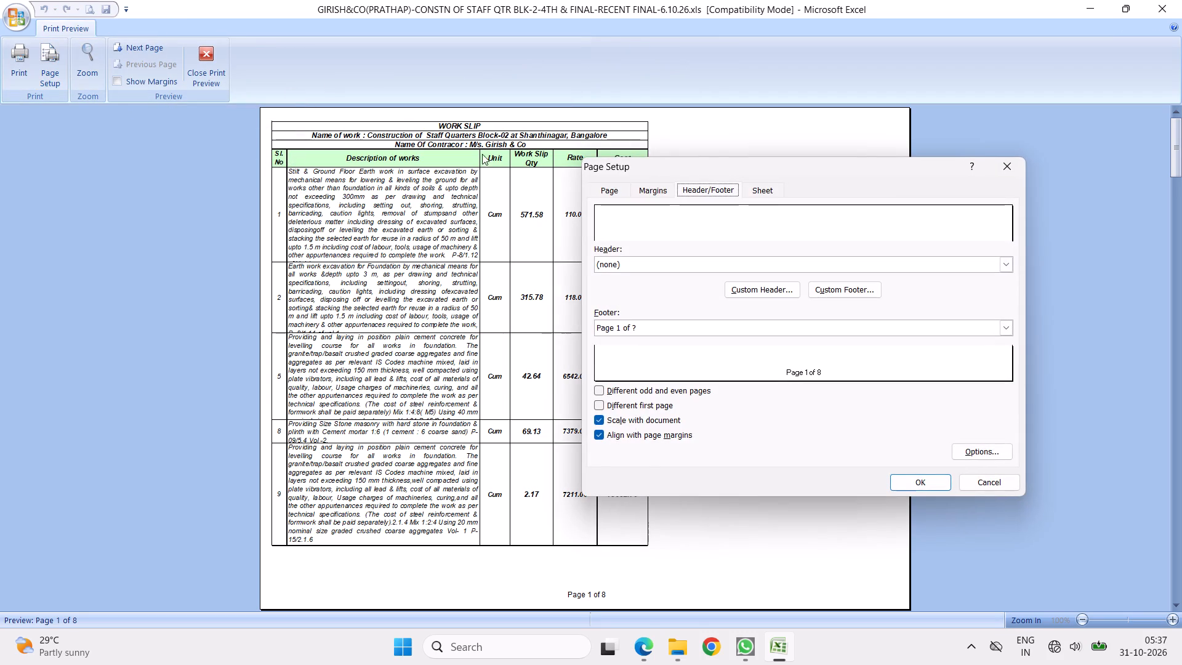
pyautogui.click(646, 186)
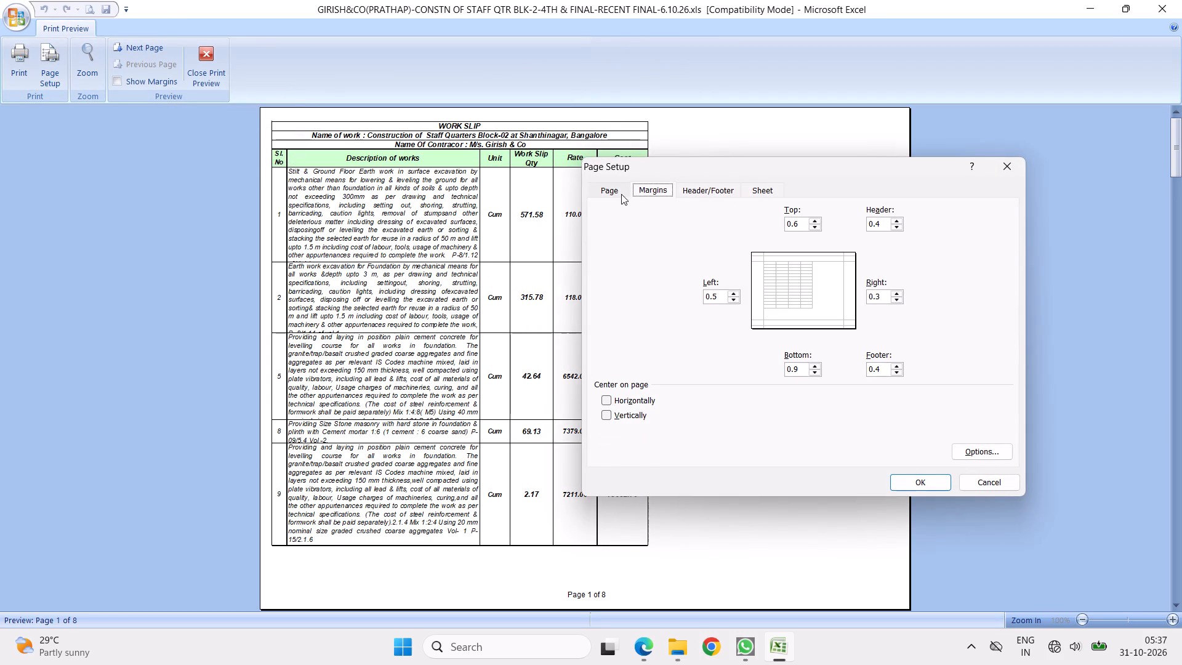
pyautogui.click(617, 190)
pyautogui.click(656, 225)
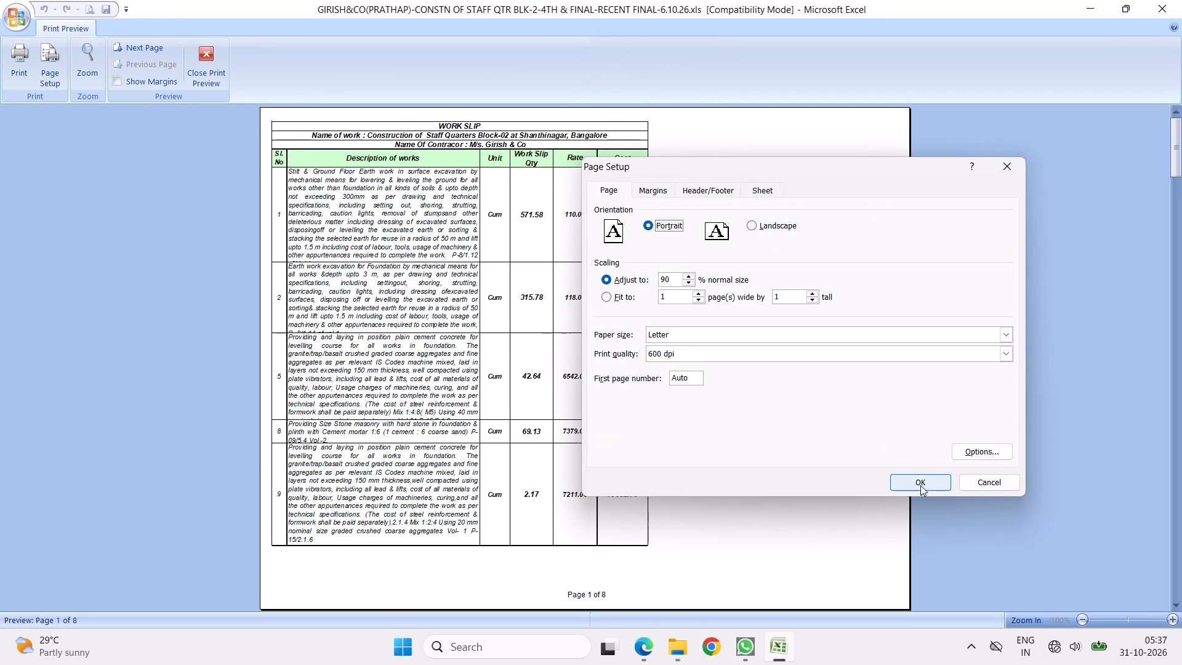
pyautogui.click(909, 483)
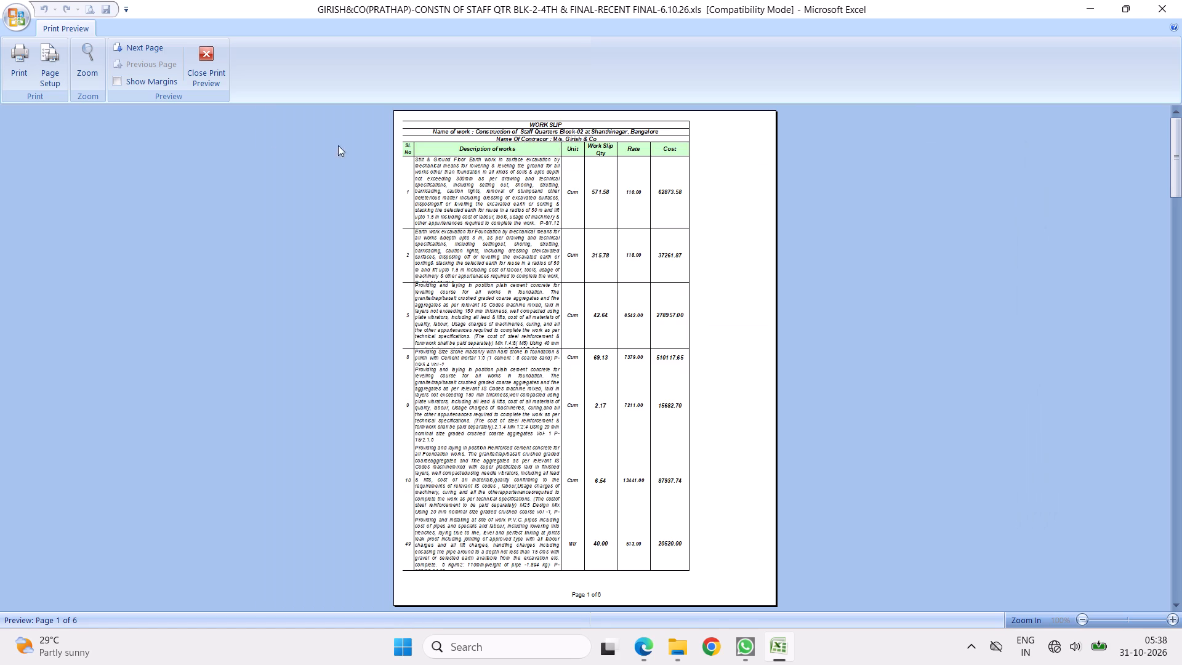
# Show the margin guides in the preview and slightly increase the left page margin.
pyautogui.click(144, 79)
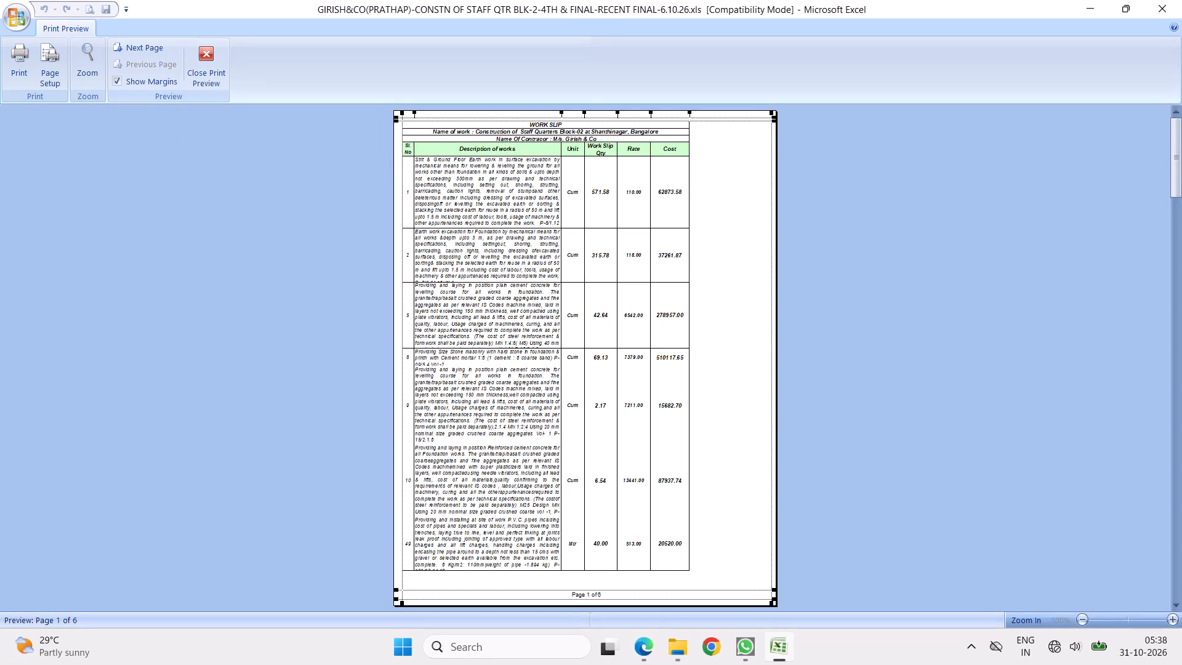
pyautogui.moveTo(401, 249); pyautogui.dragTo(409, 259)
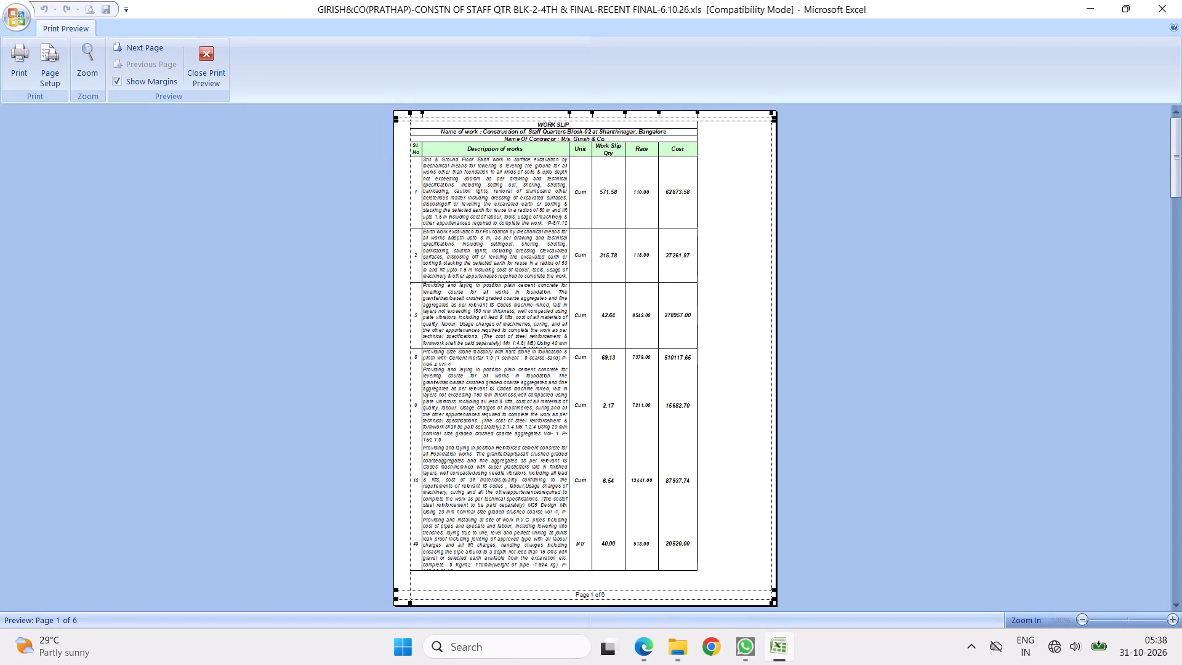
# Widen the Description of works, Work Slip Qty, Rate and Cost columns to fill the portrait page width, check the last page, and leave the preview.
pyautogui.moveTo(570, 224); pyautogui.dragTo(574, 226)
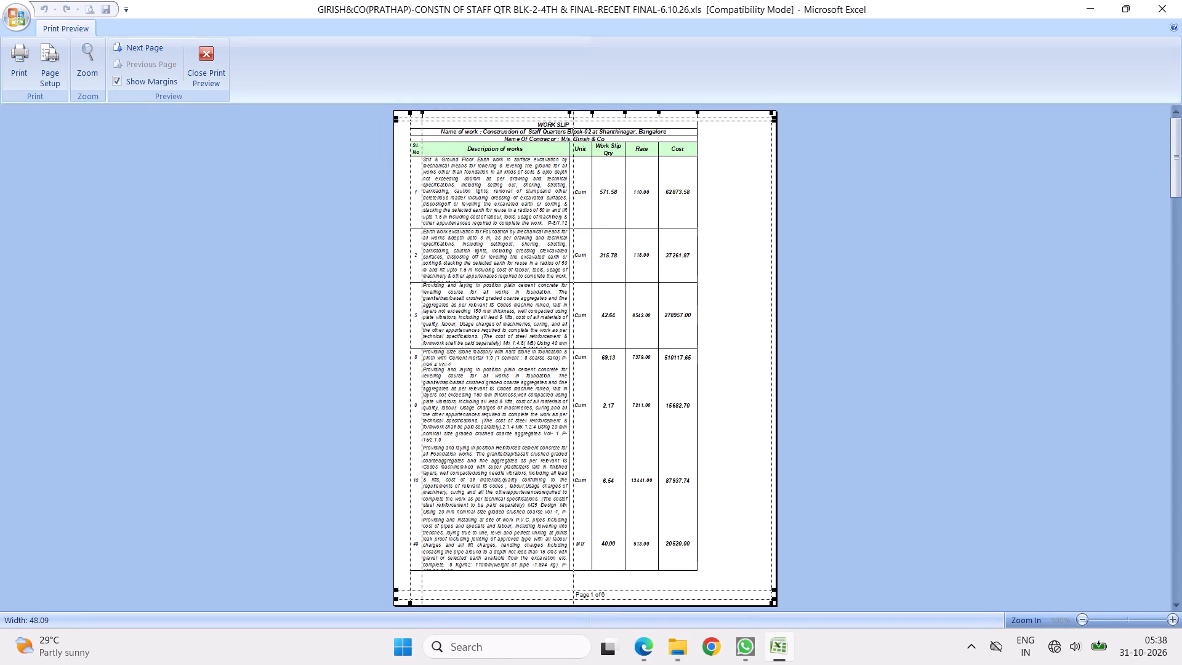
pyautogui.moveTo(574, 226); pyautogui.dragTo(584, 236)
pyautogui.moveTo(637, 203); pyautogui.dragTo(643, 208)
pyautogui.moveTo(678, 177); pyautogui.dragTo(678, 178)
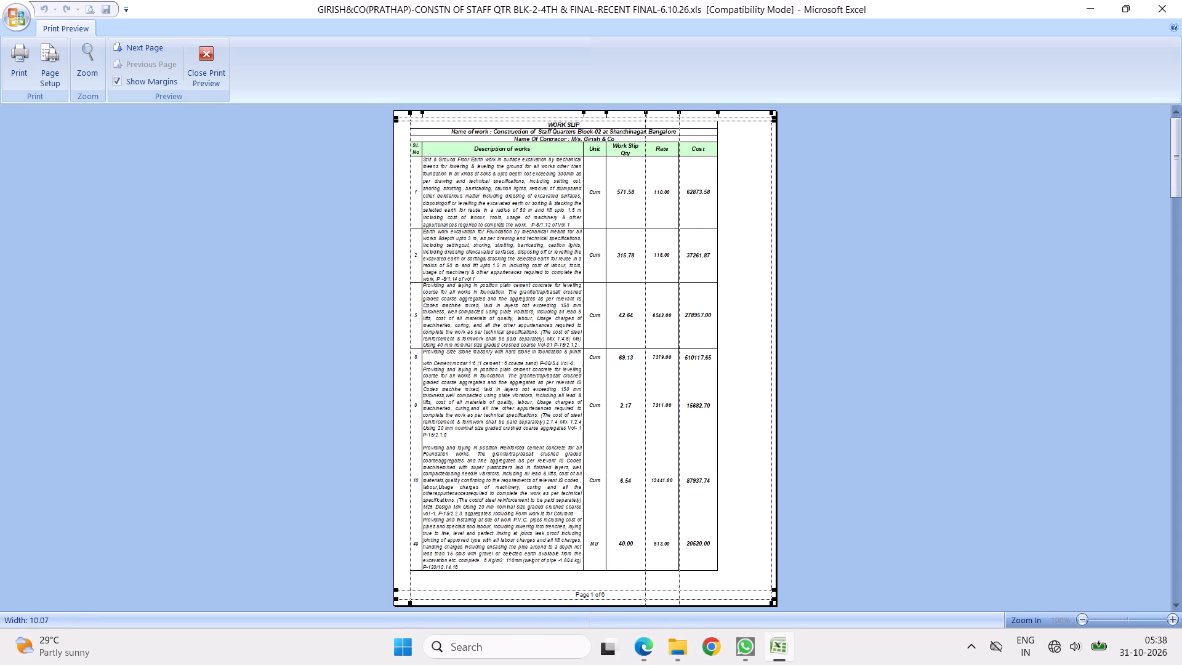
pyautogui.moveTo(678, 178); pyautogui.dragTo(685, 187)
pyautogui.moveTo(725, 170); pyautogui.dragTo(735, 184)
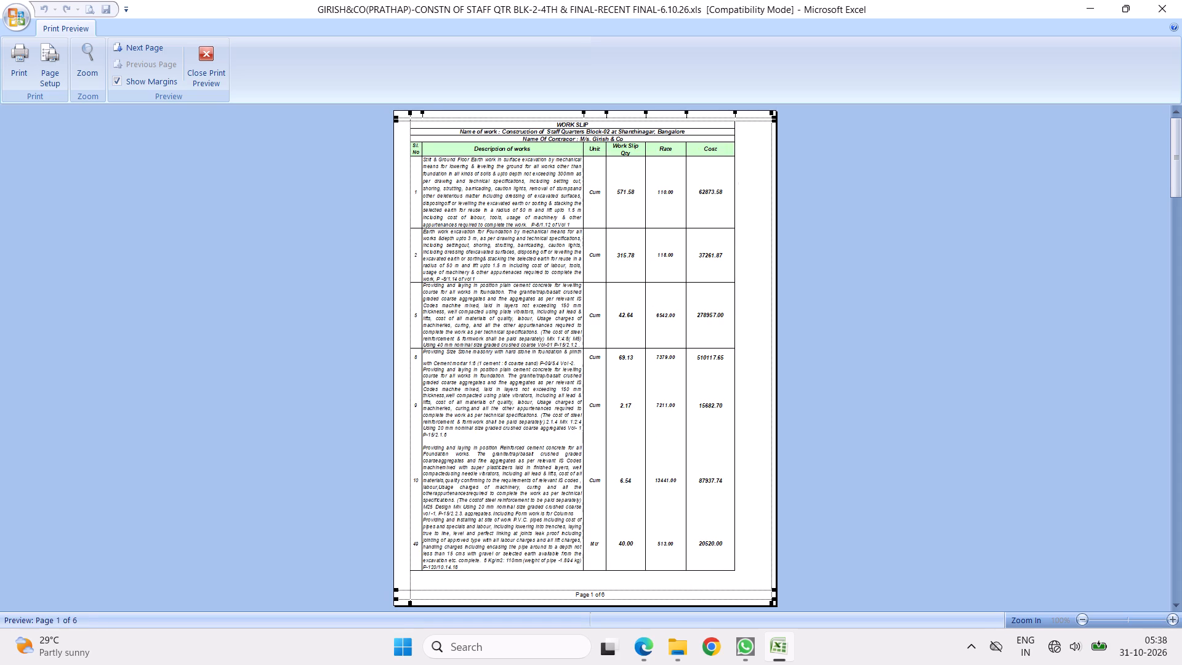
pyautogui.moveTo(584, 179); pyautogui.dragTo(598, 192)
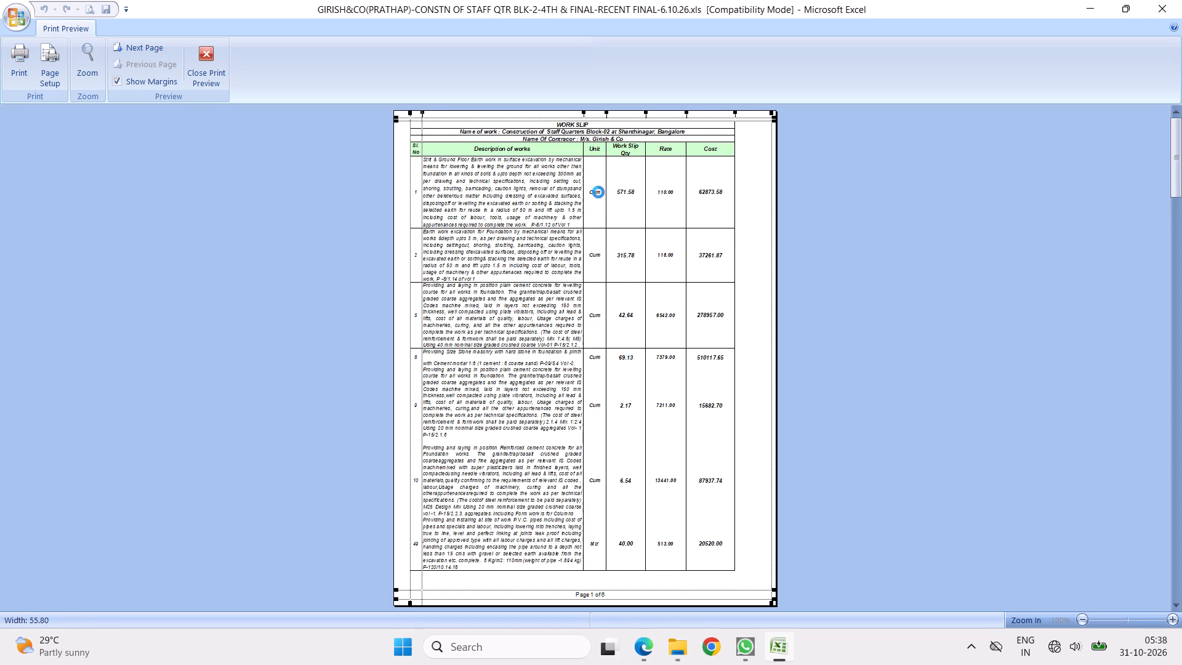
pyautogui.moveTo(598, 192); pyautogui.dragTo(609, 208)
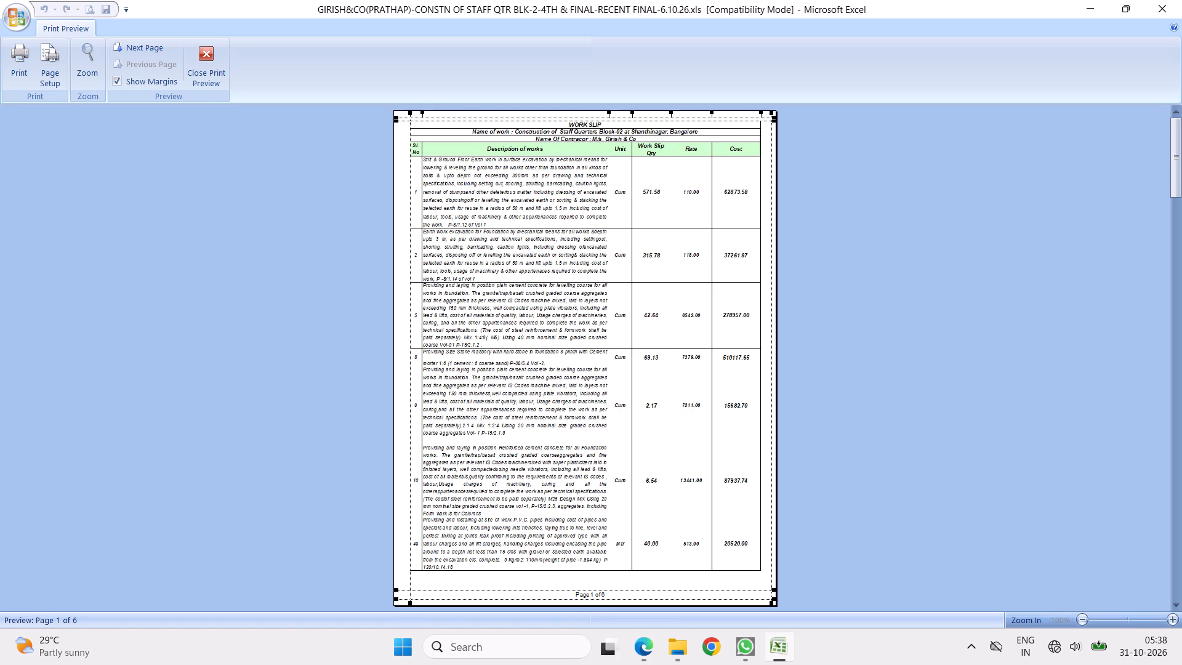
pyautogui.scroll(-4, 567, 321)
pyautogui.scroll(-20, 547, 307)
pyautogui.click(557, 347)
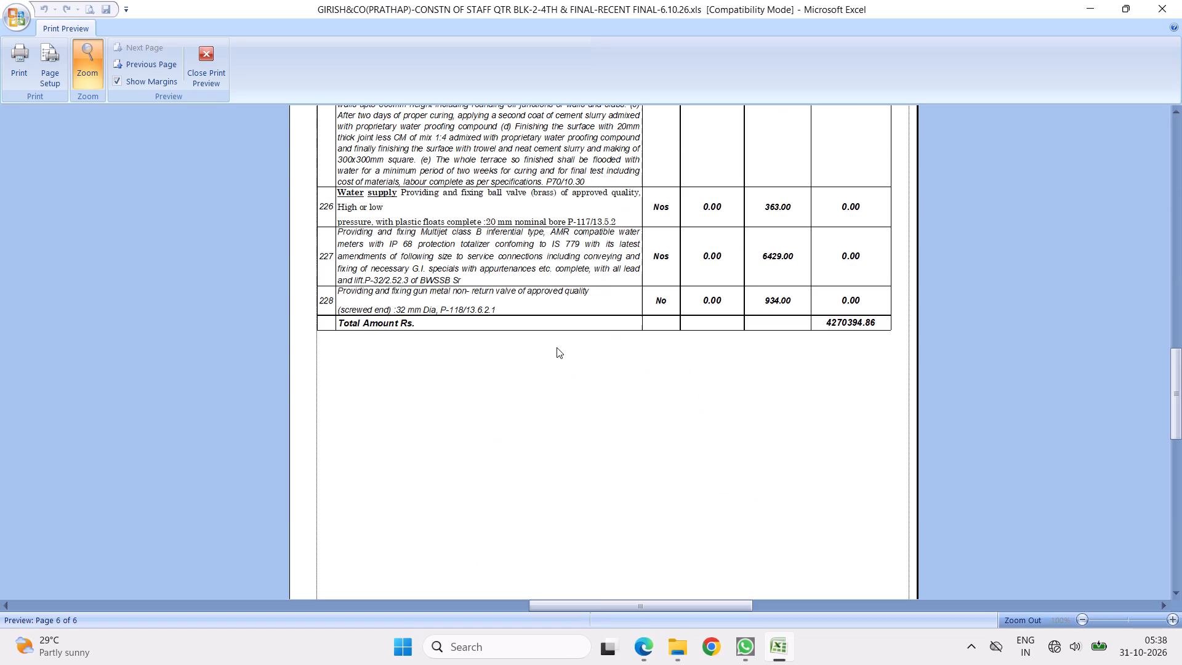
pyautogui.click(528, 376)
pyautogui.press('Escape')
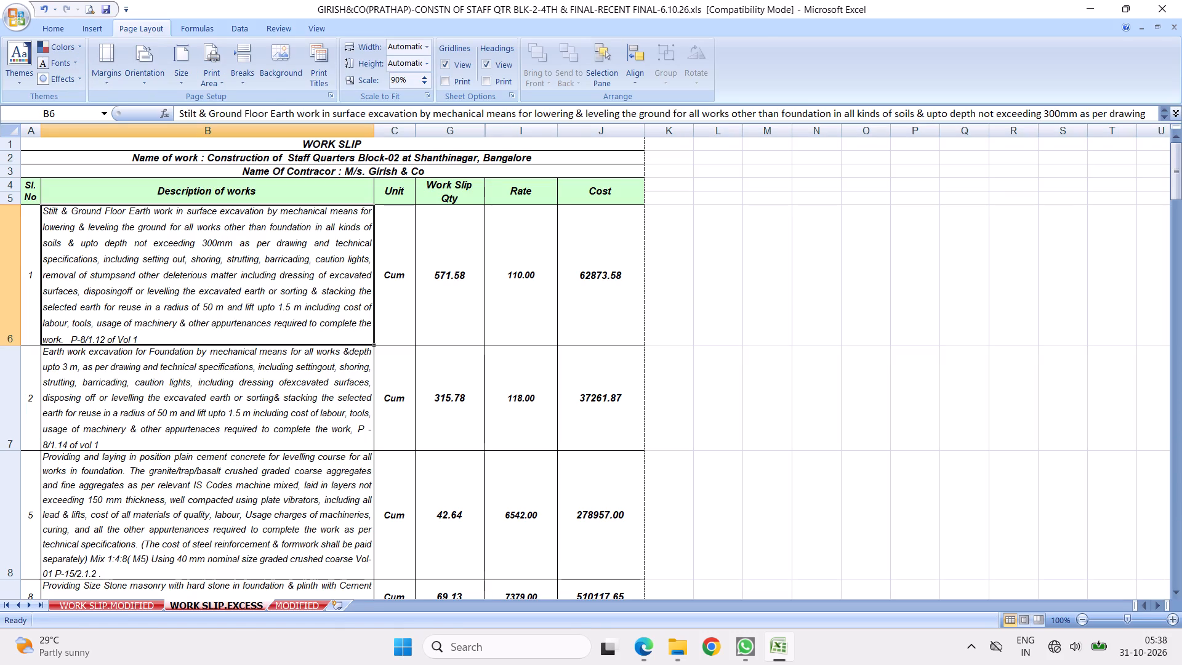
# AutoFit the row heights of the work items in rows 6 to 57.
pyautogui.click(50, 28)
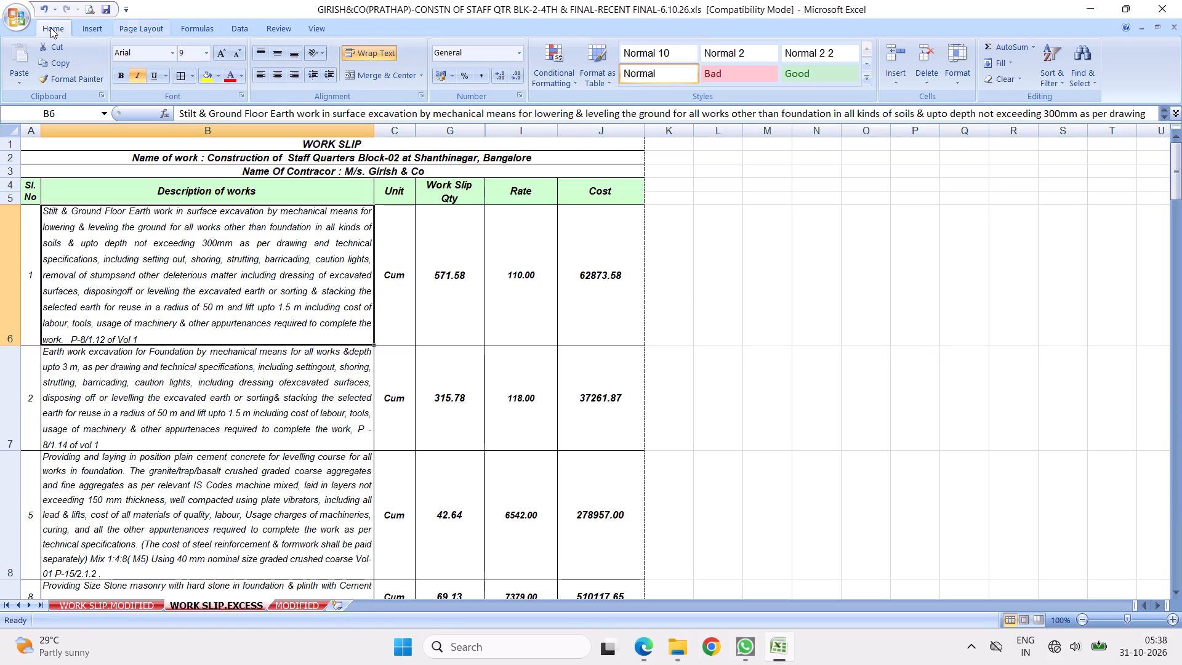
pyautogui.moveTo(191, 267); pyautogui.dragTo(196, 664)
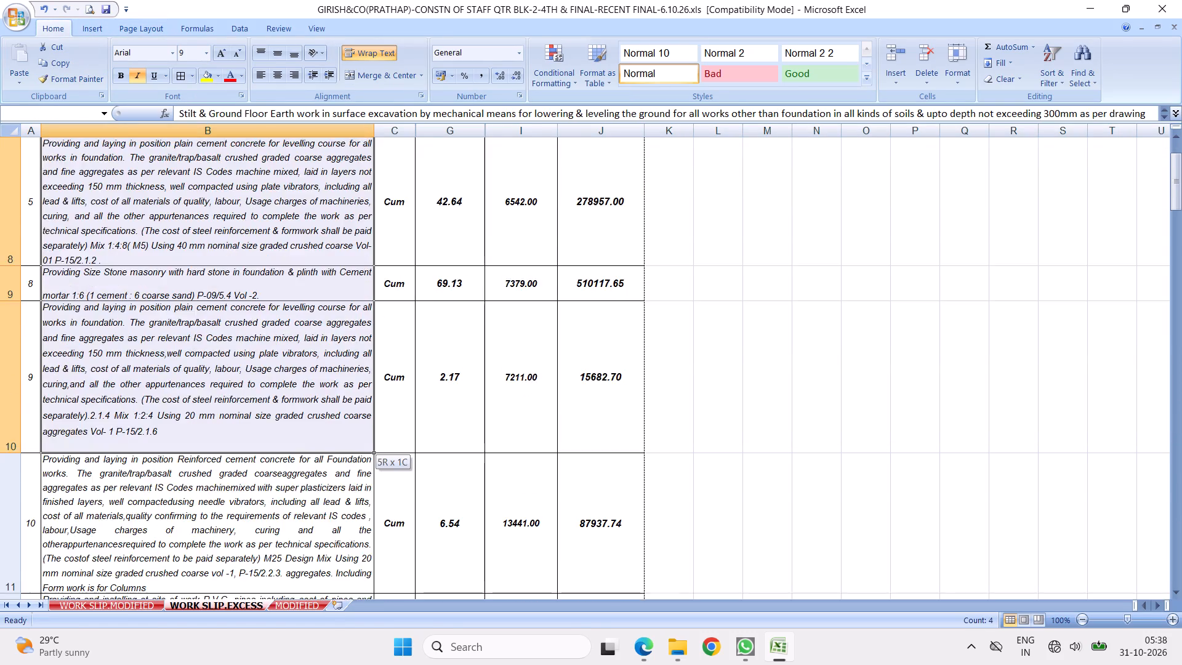
pyautogui.moveTo(196, 664); pyautogui.dragTo(180, 664)
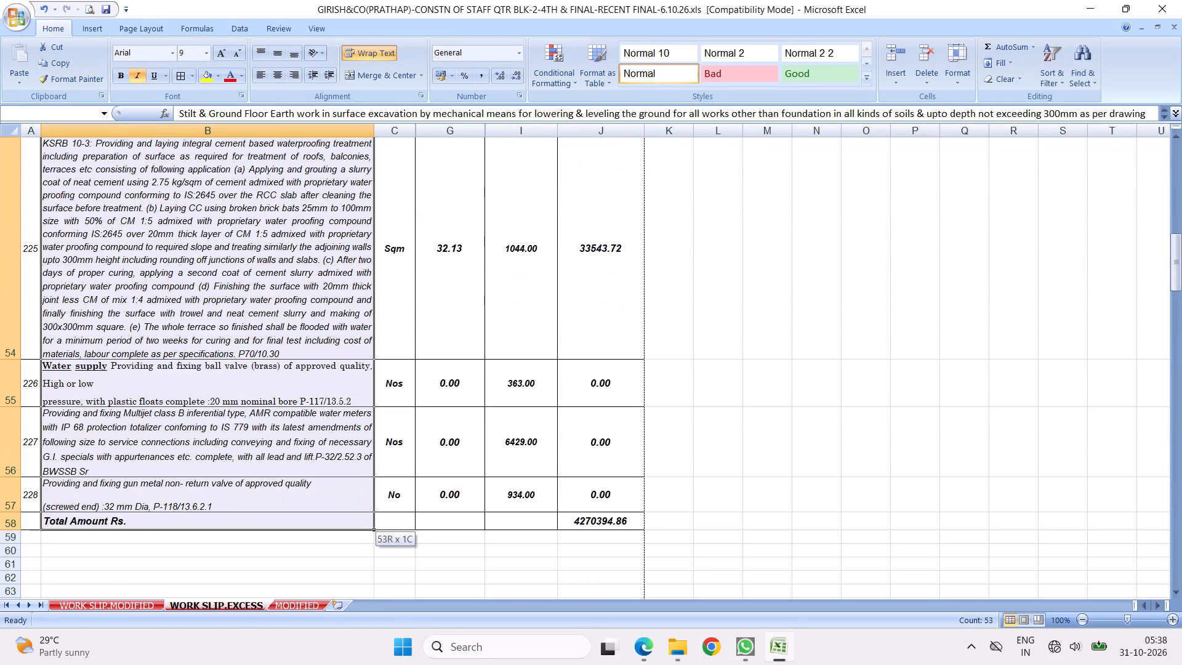
pyautogui.moveTo(180, 664); pyautogui.dragTo(188, 493)
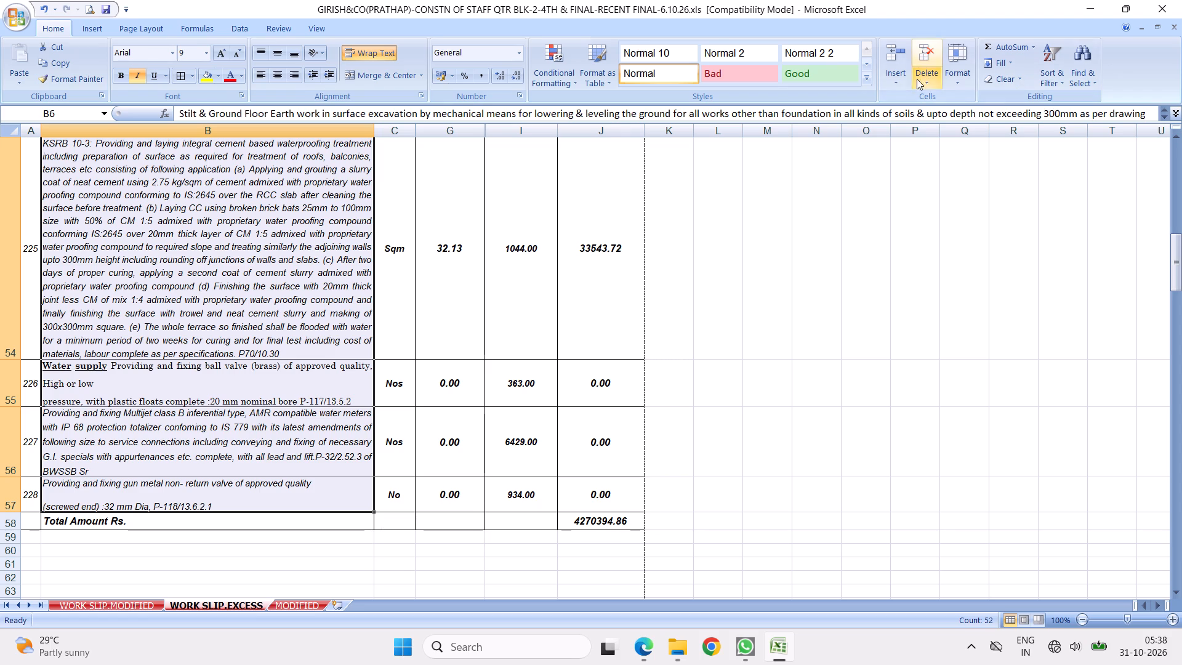
pyautogui.click(960, 82)
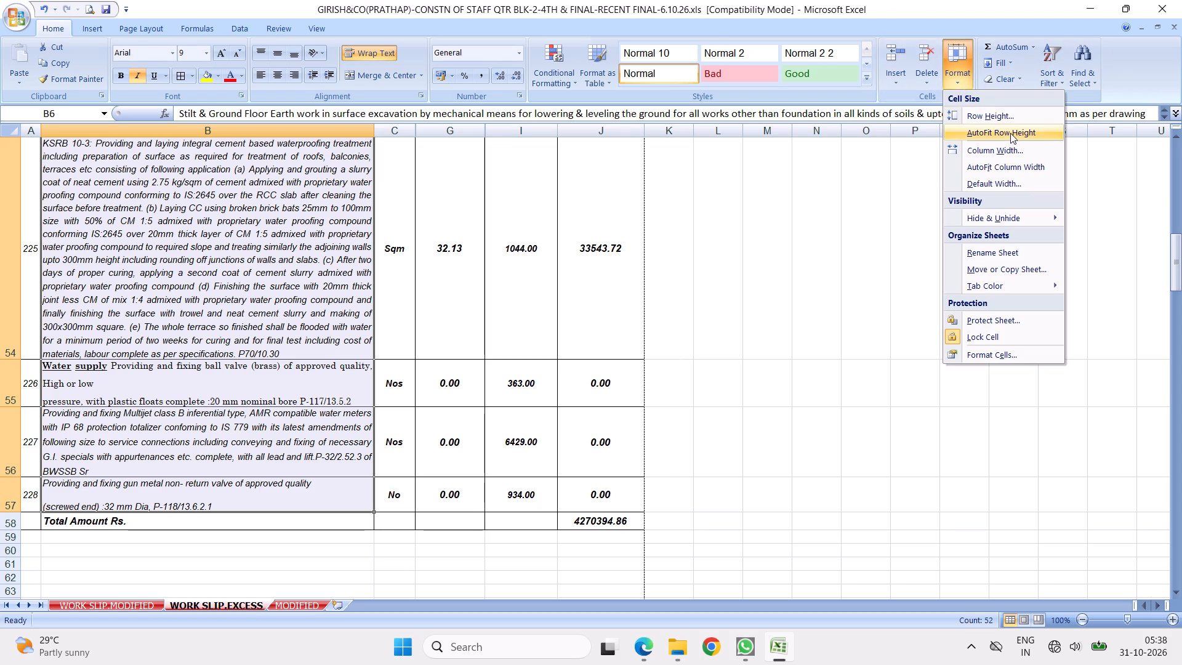
pyautogui.click(1009, 131)
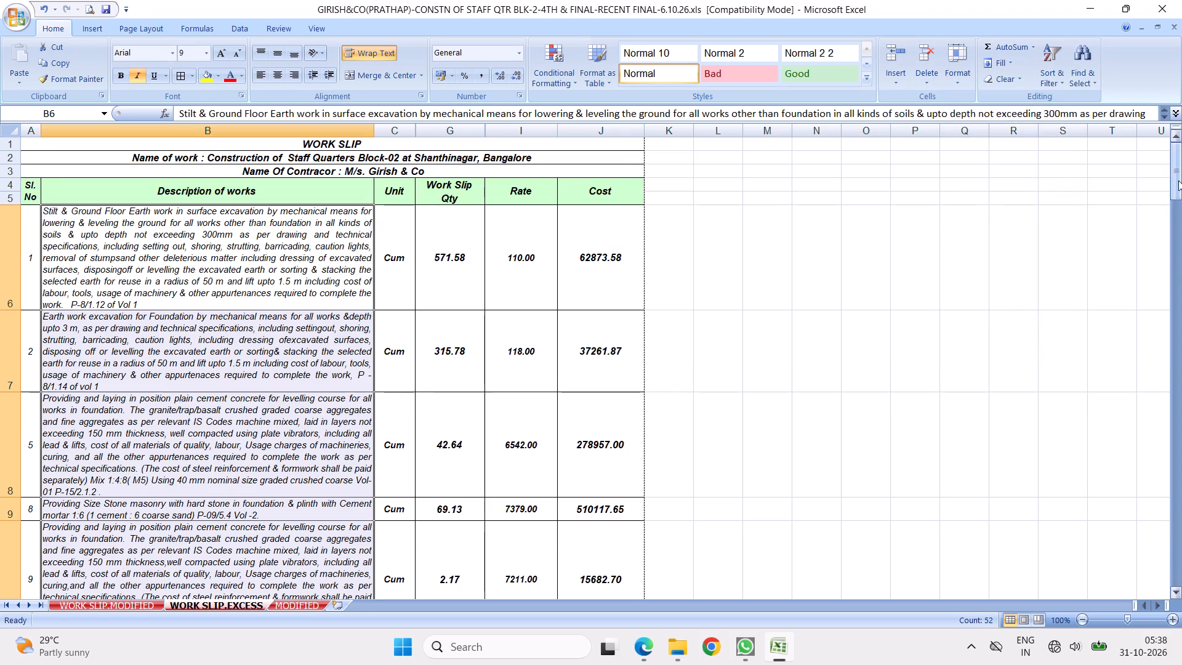
# Preview the refitted sheet through its last page and slightly increase the top and bottom page margins.
pyautogui.click(89, 10)
pyautogui.scroll(-10, 582, 427)
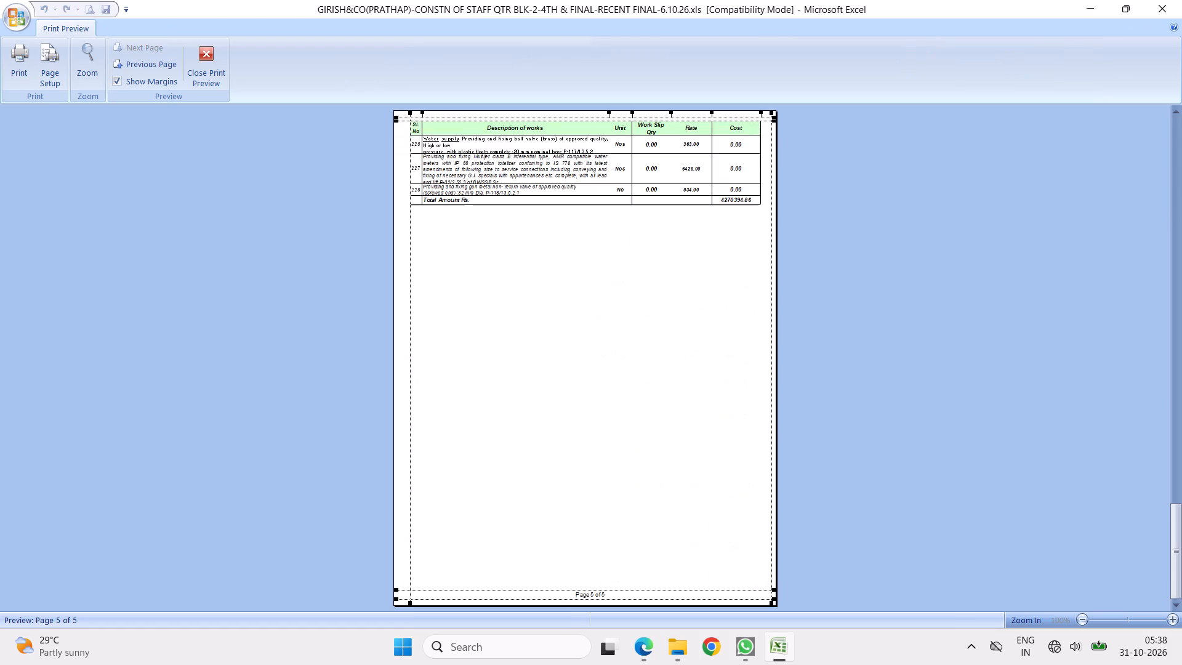
pyautogui.scroll(-5, 568, 437)
pyautogui.scroll(1, 544, 417)
pyautogui.scroll(-2, 544, 419)
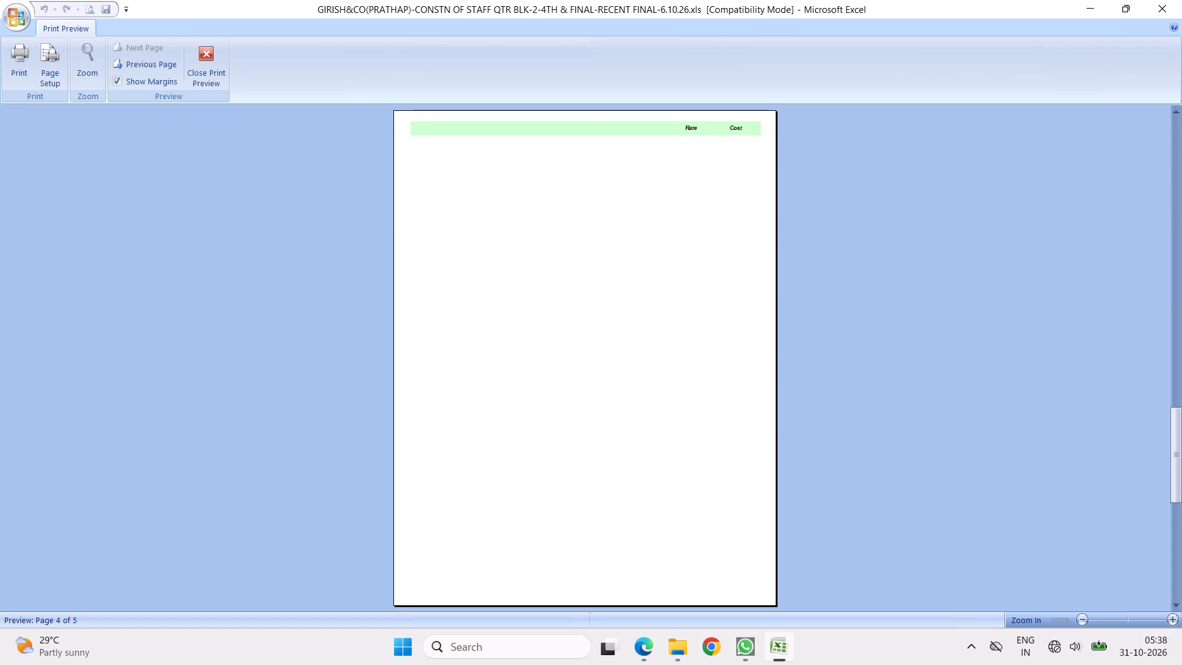
pyautogui.moveTo(550, 123); pyautogui.dragTo(548, 134)
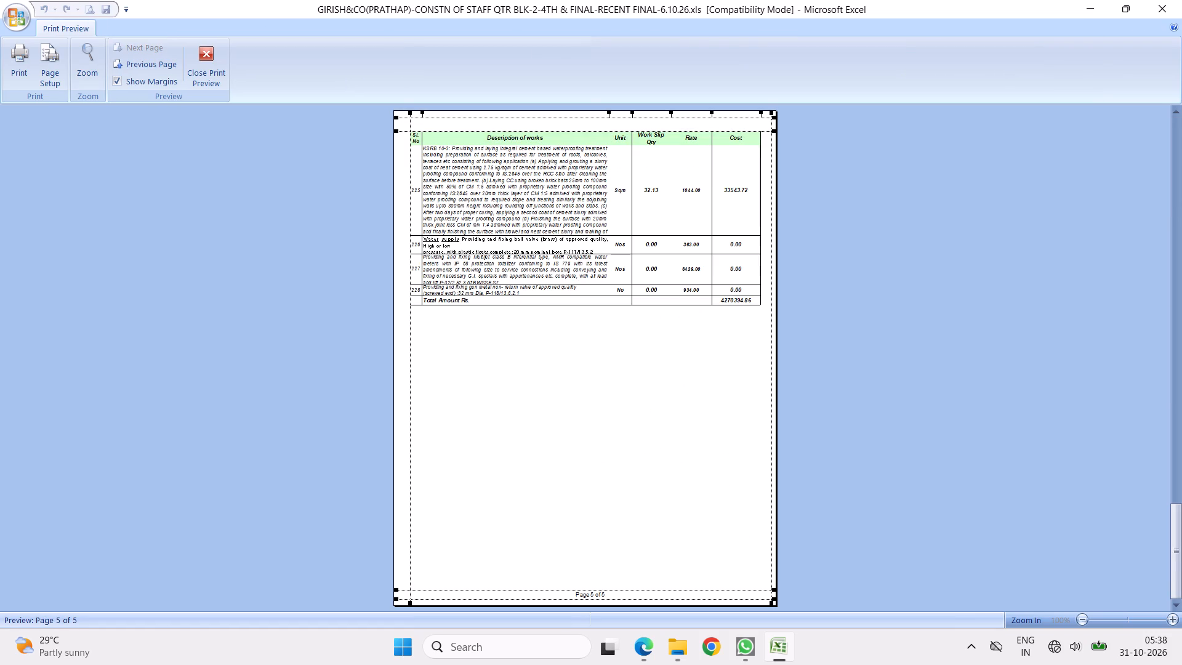
pyautogui.moveTo(555, 590); pyautogui.dragTo(554, 580)
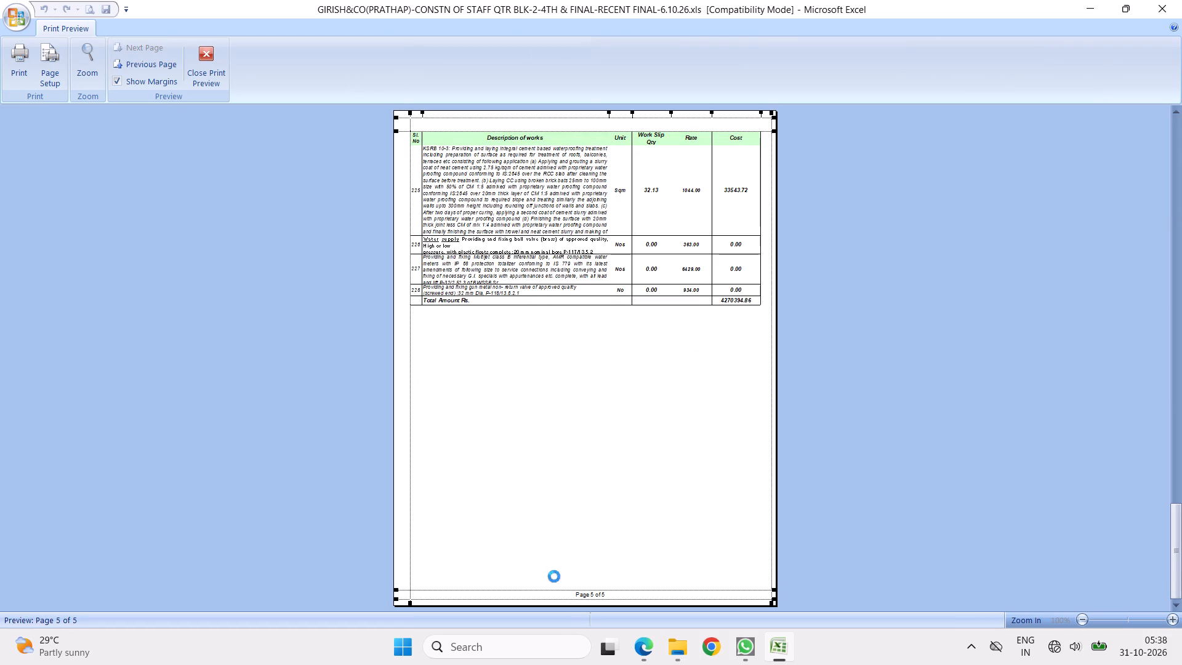